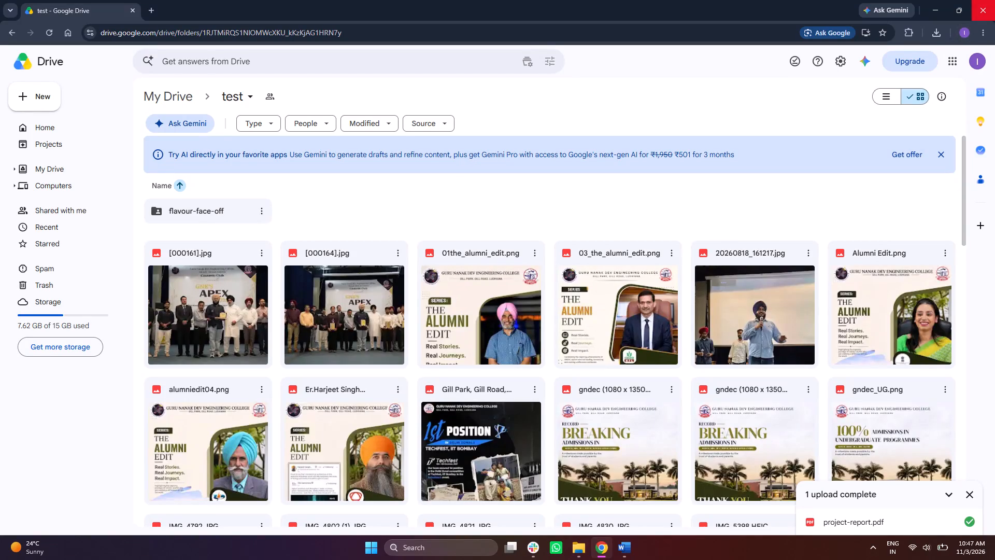
Launch Adobe Illustrator 2026.
click(369, 553)
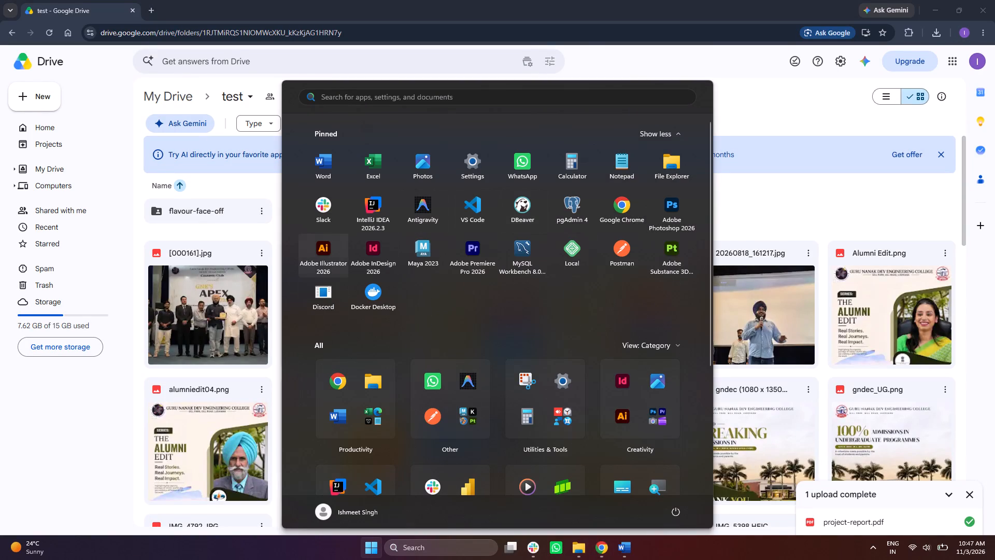
click(331, 262)
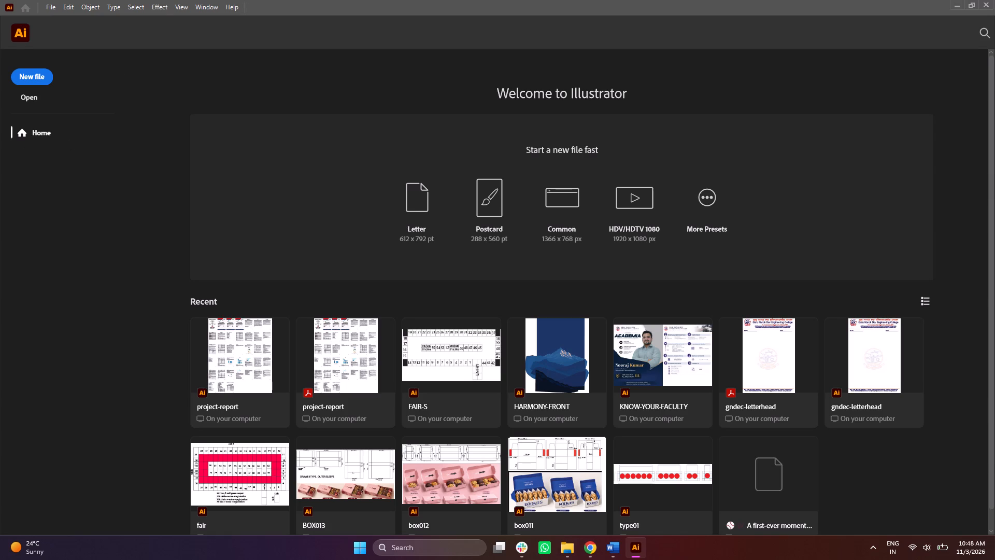
Create a new portrait A4 document, 595.28 x 841.89 pt, with one artboard, using the recent A4 preset.
click(35, 79)
click(349, 198)
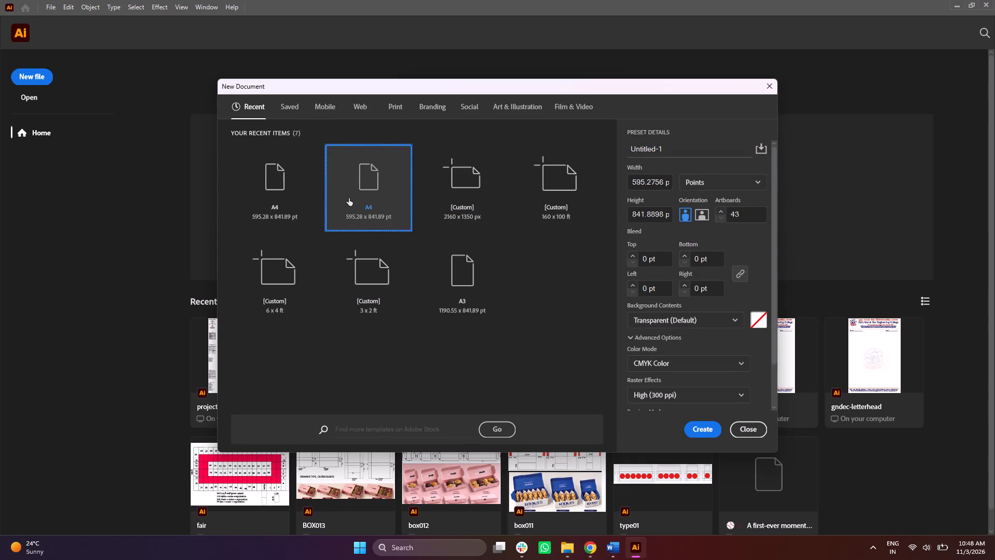
click(693, 432)
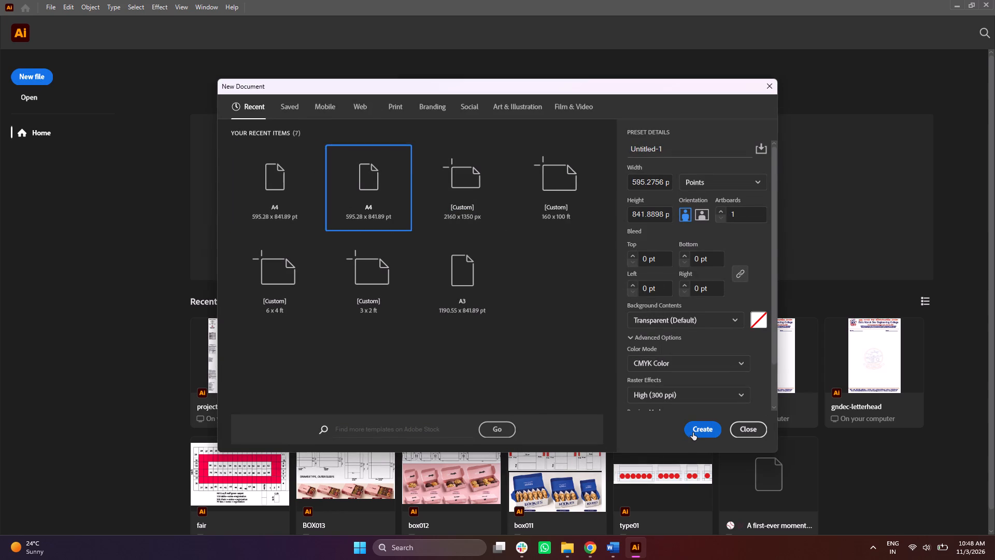
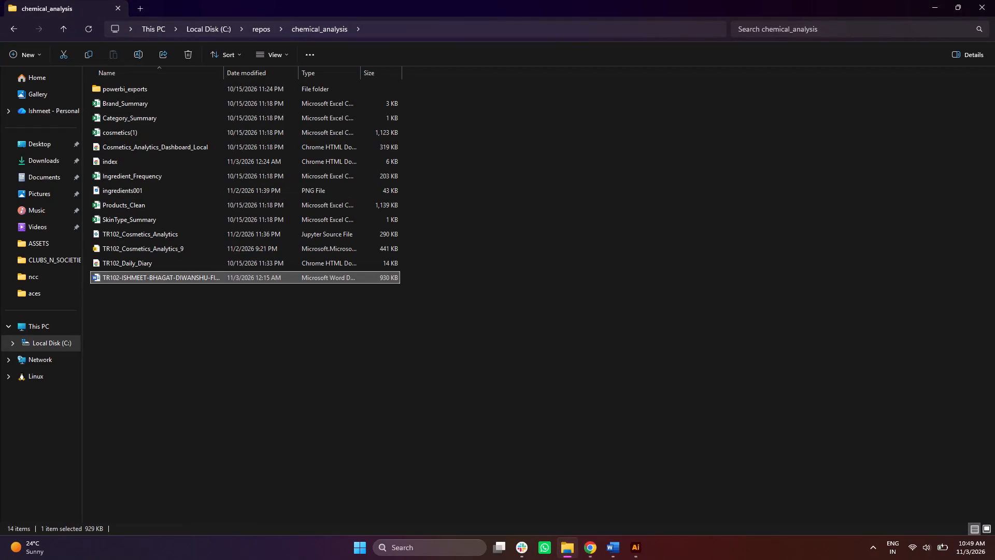
Bring today's WhatsApp image of the cash memo from the Downloads folder into the open Illustrator document.
click(5, 147)
click(34, 157)
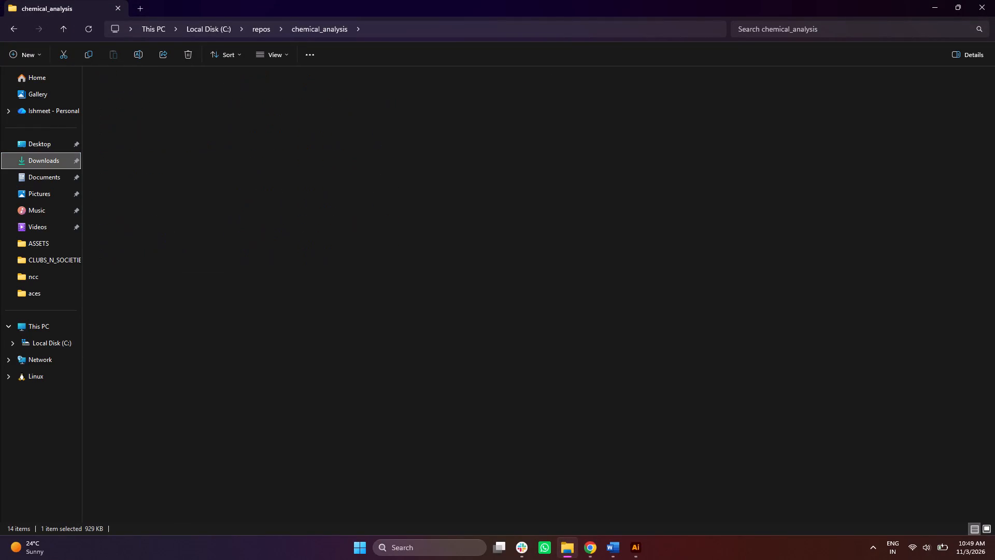
click(114, 130)
drag(137, 146, 472, 338)
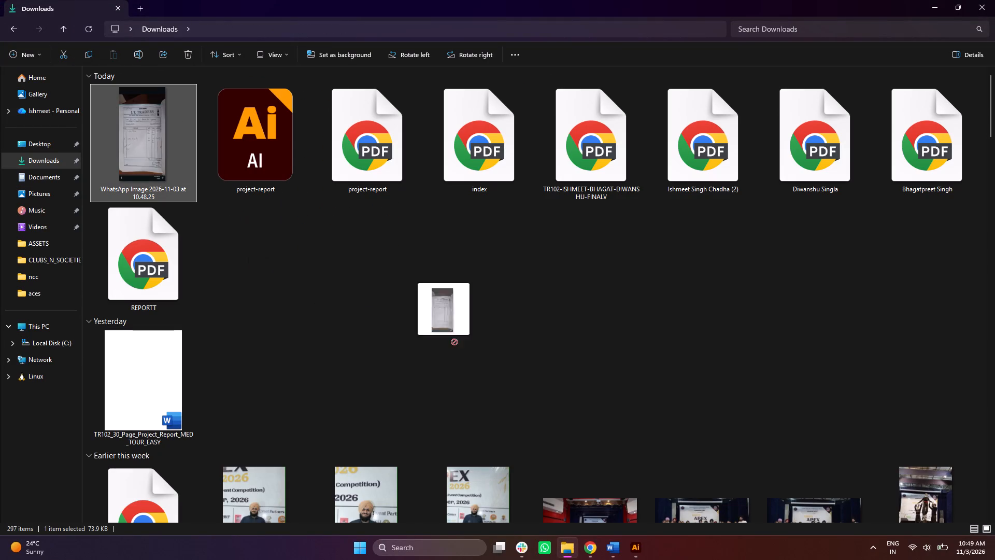
drag(472, 338, 423, 311)
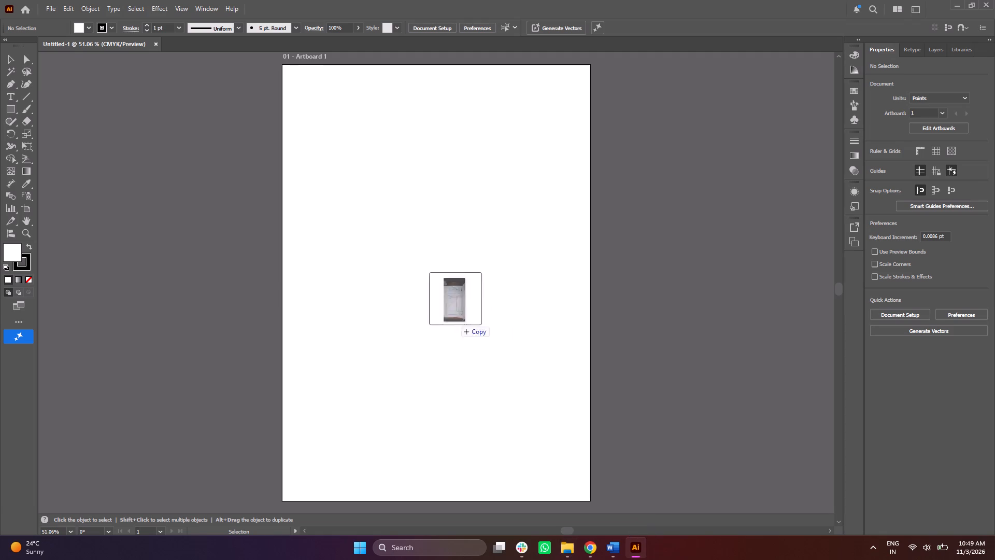
drag(423, 311, 396, 301)
Scale the placed cash memo photo down proportionally to about 581 x 1184 pt.
alt+scroll(509, 311, down, 2)
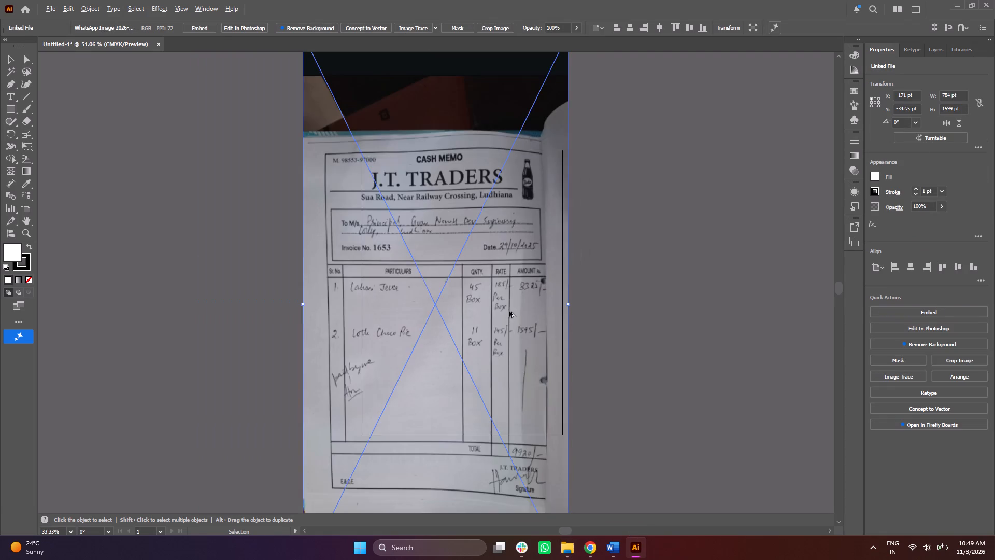
alt+scroll(509, 311, down, 2)
alt+scroll(509, 311, up, 1)
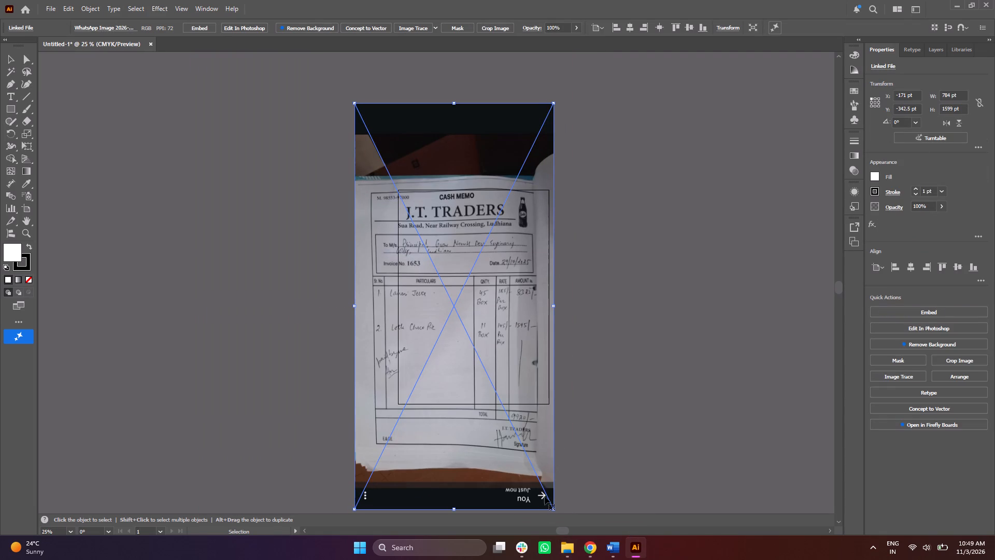
shift+drag(456, 507, 461, 427)
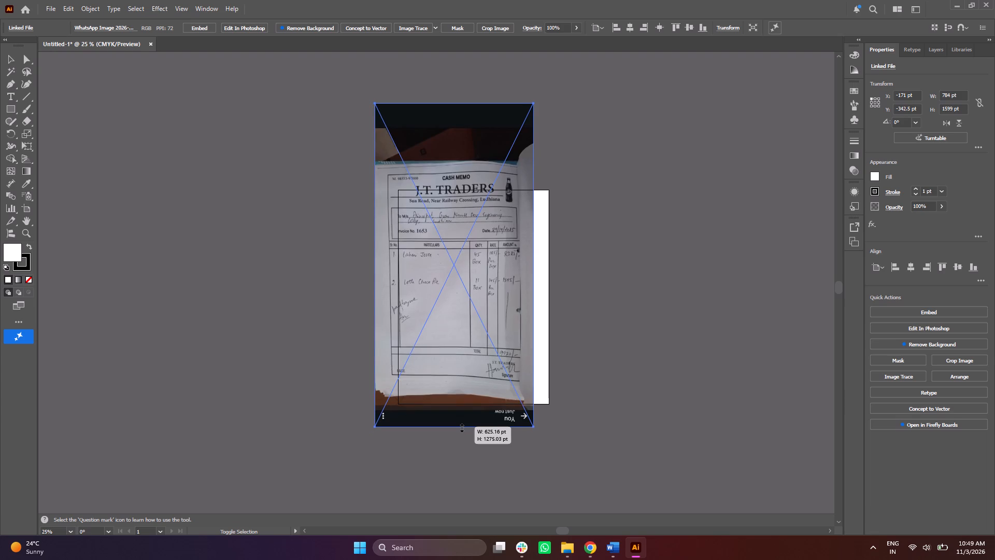
shift+drag(461, 427, 465, 405)
Move the cash memo photo off the artboard, placing it just to the artboard's left as a reference.
drag(472, 329, 498, 348)
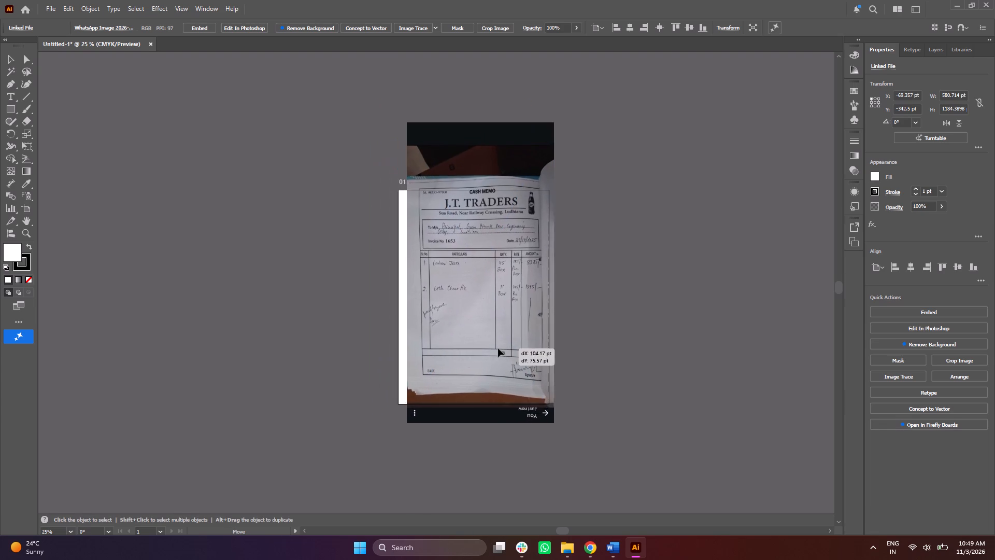
drag(498, 348, 491, 361)
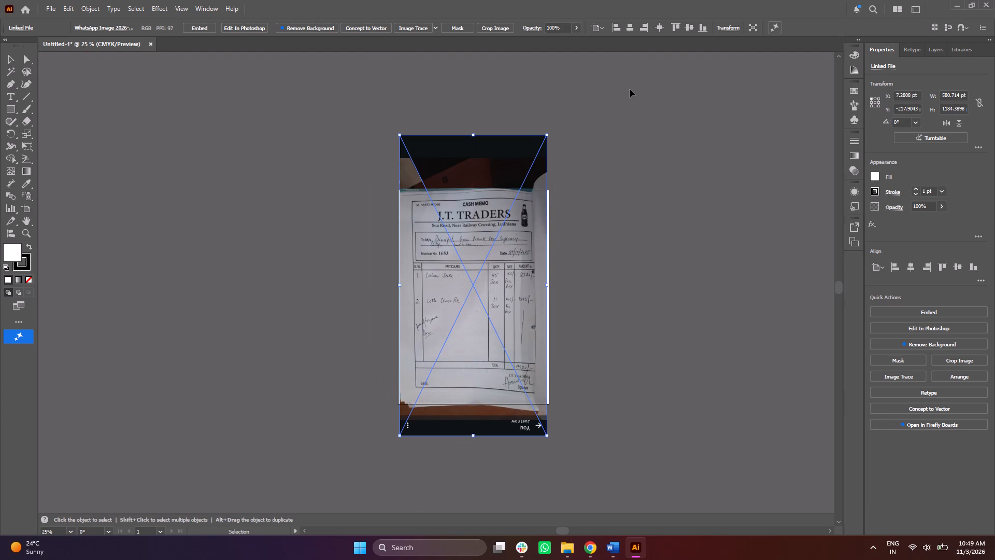
click(658, 158)
drag(450, 256, 305, 253)
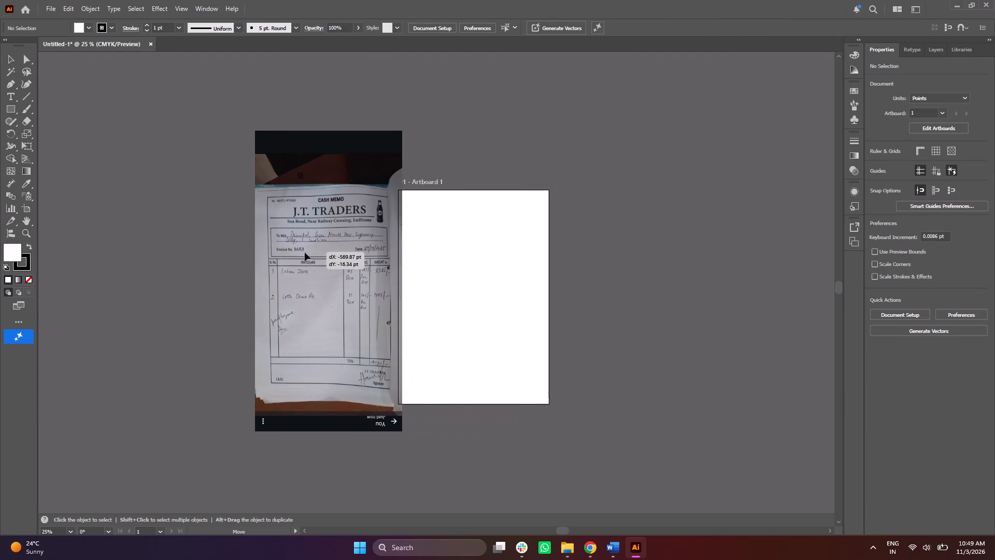
drag(305, 253, 276, 259)
Draw a border rectangle about 503 x 752 pt inside the artboard's edges.
alt+scroll(475, 277, up, 2)
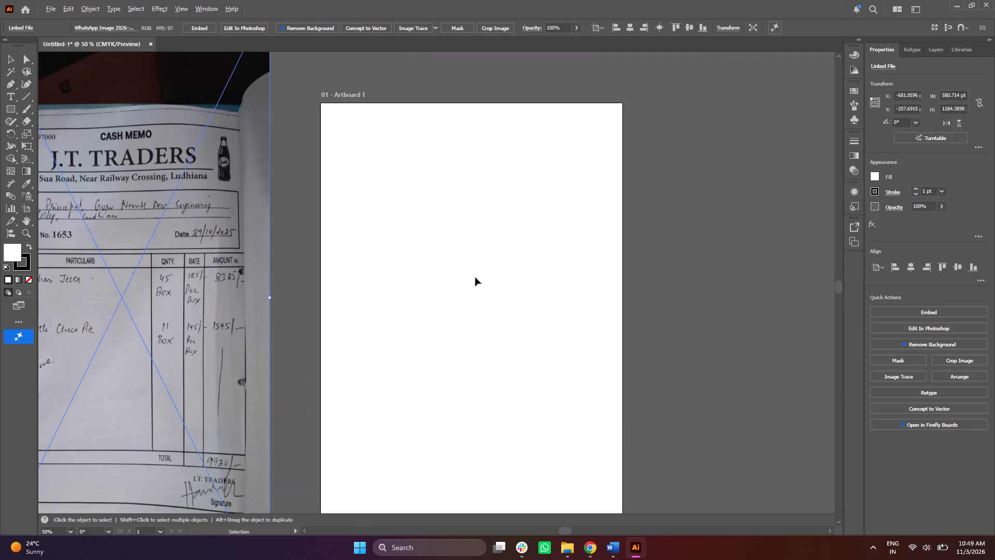
ctrl+scroll(475, 277, up, 5)
scroll(643, 229, down, 1)
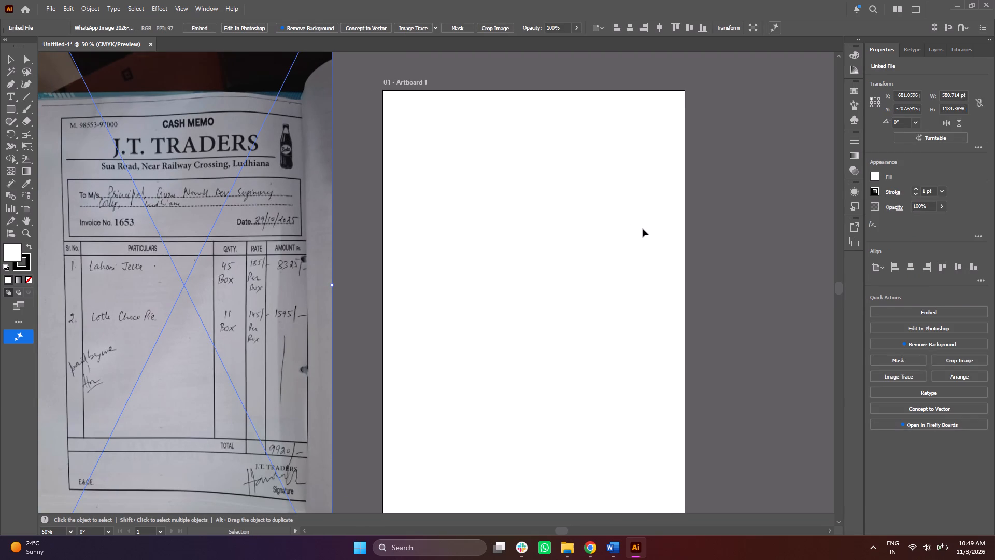
scroll(643, 229, down, 1)
click(8, 115)
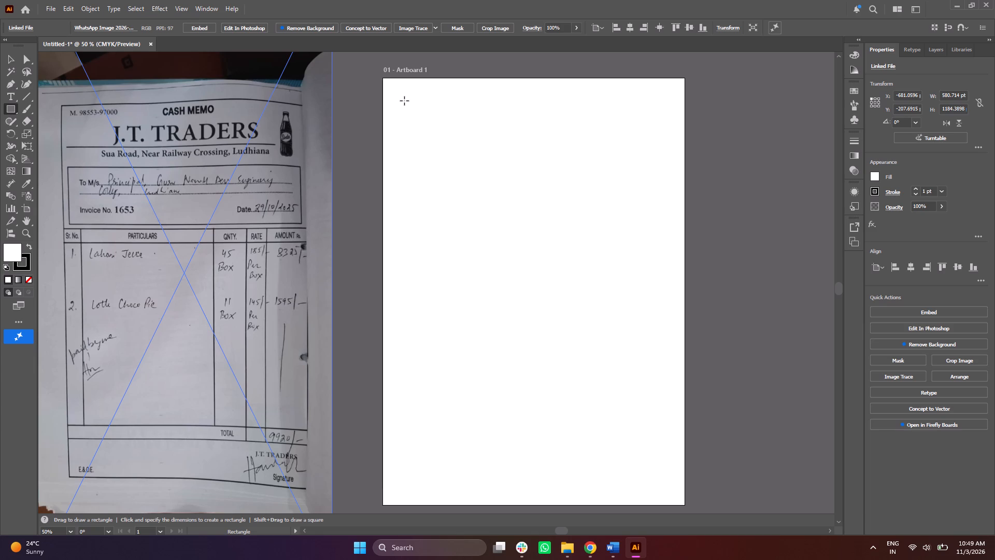
drag(404, 101, 659, 469)
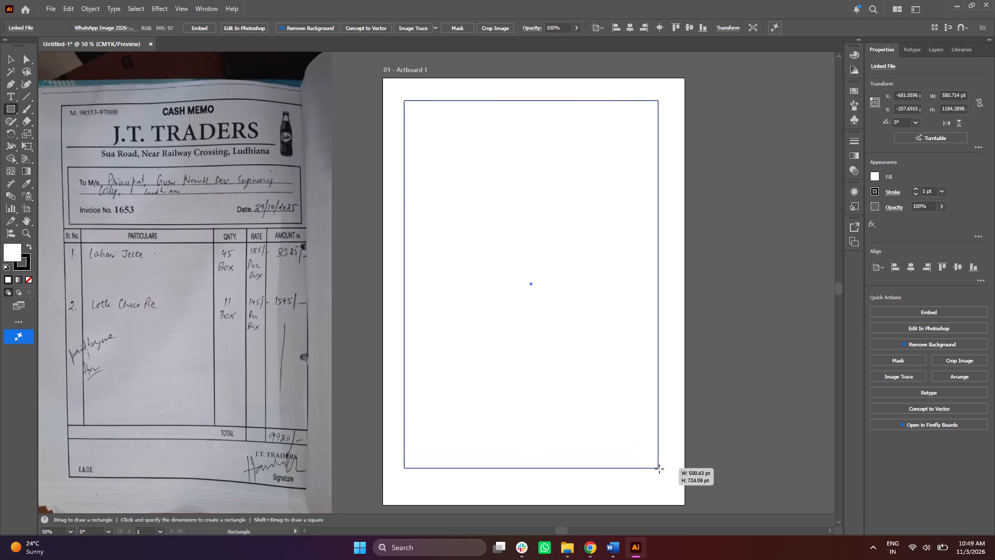
drag(659, 469, 657, 484)
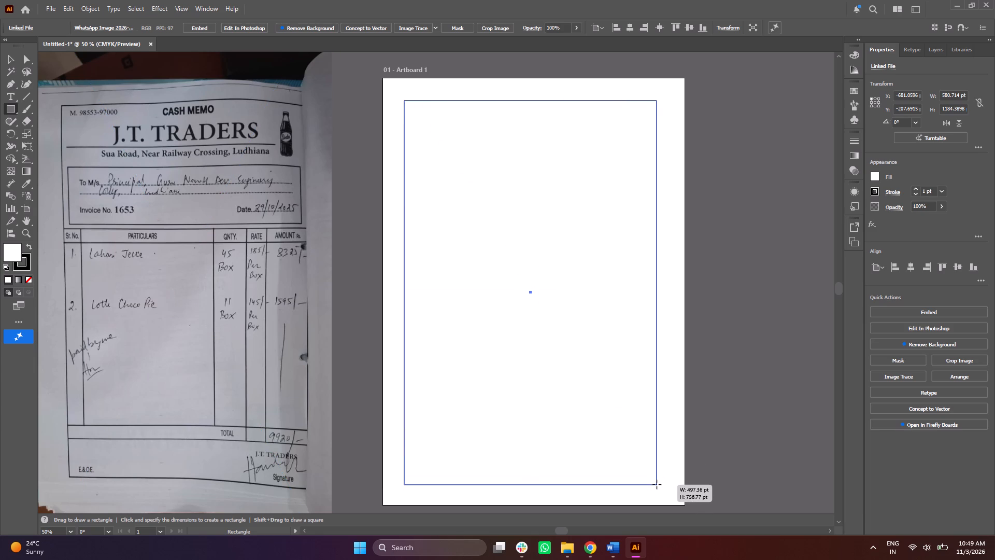
drag(657, 484, 660, 483)
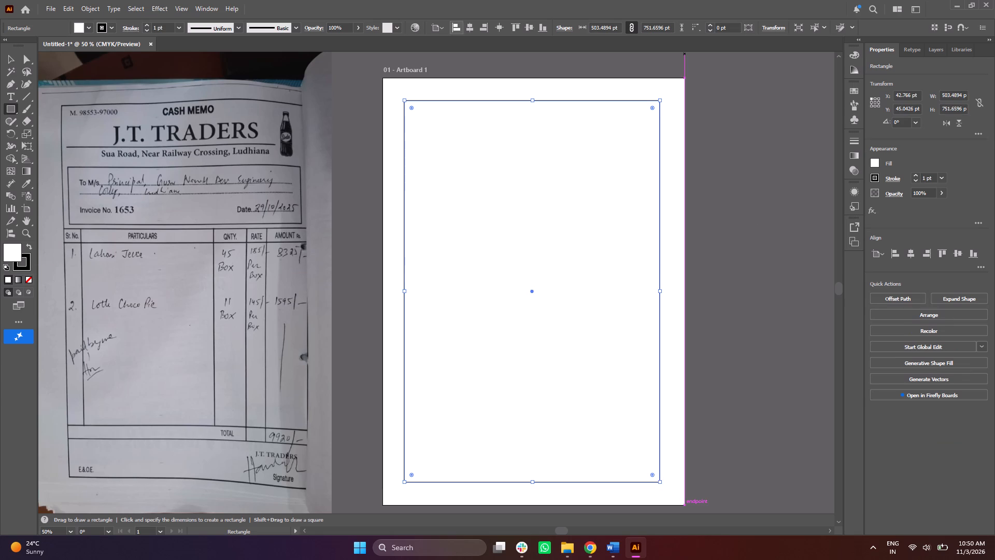
Centre the border rectangle horizontally and vertically on the artboard, and deselect it.
click(467, 28)
click(528, 33)
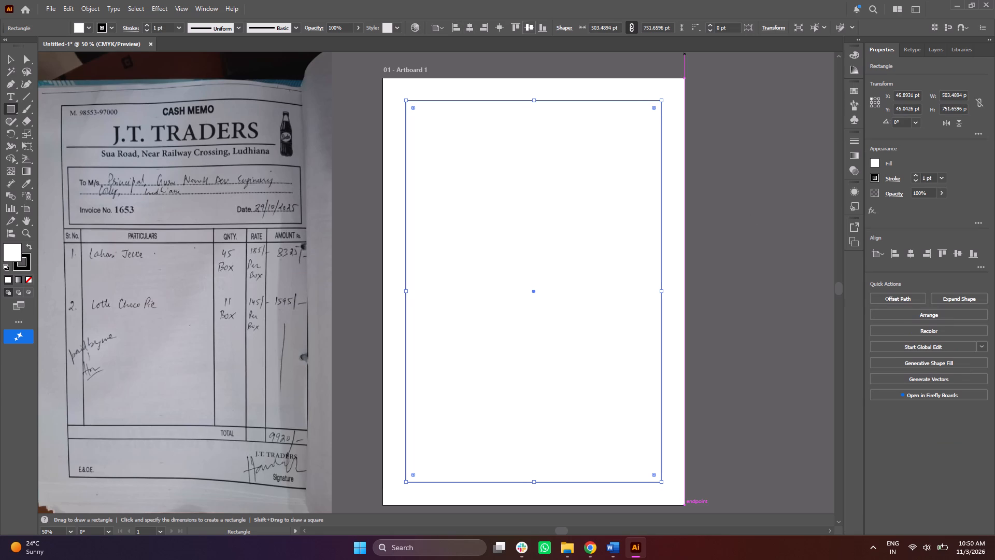
click(15, 53)
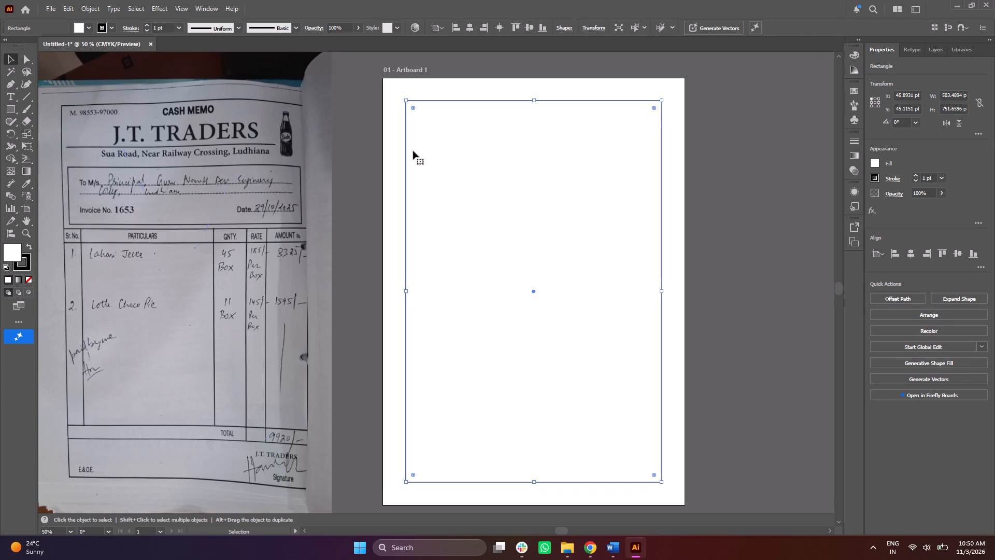
click(354, 130)
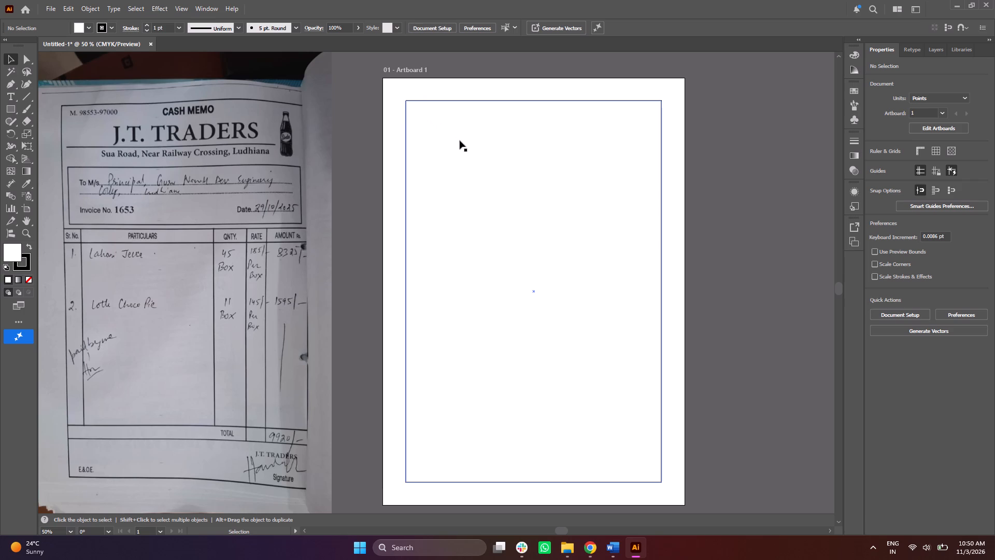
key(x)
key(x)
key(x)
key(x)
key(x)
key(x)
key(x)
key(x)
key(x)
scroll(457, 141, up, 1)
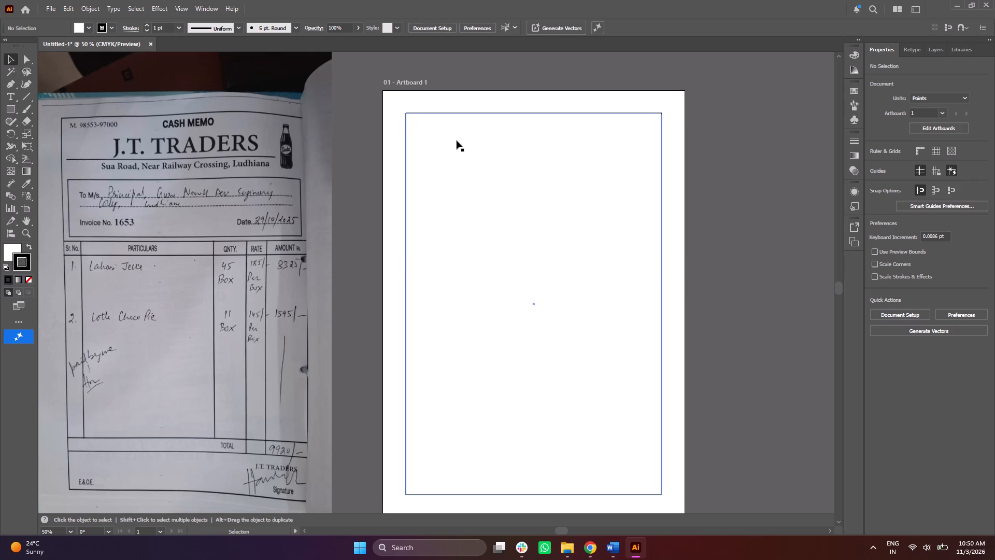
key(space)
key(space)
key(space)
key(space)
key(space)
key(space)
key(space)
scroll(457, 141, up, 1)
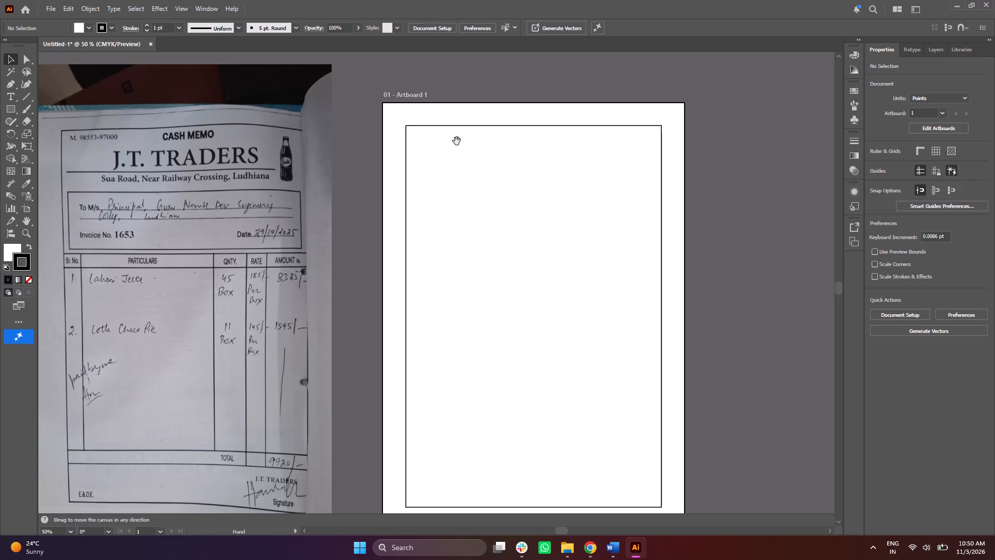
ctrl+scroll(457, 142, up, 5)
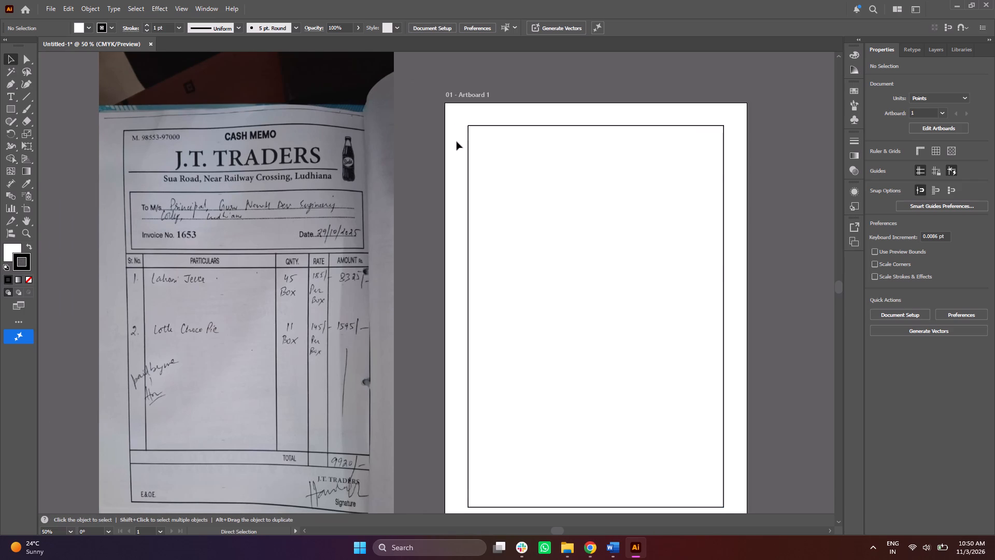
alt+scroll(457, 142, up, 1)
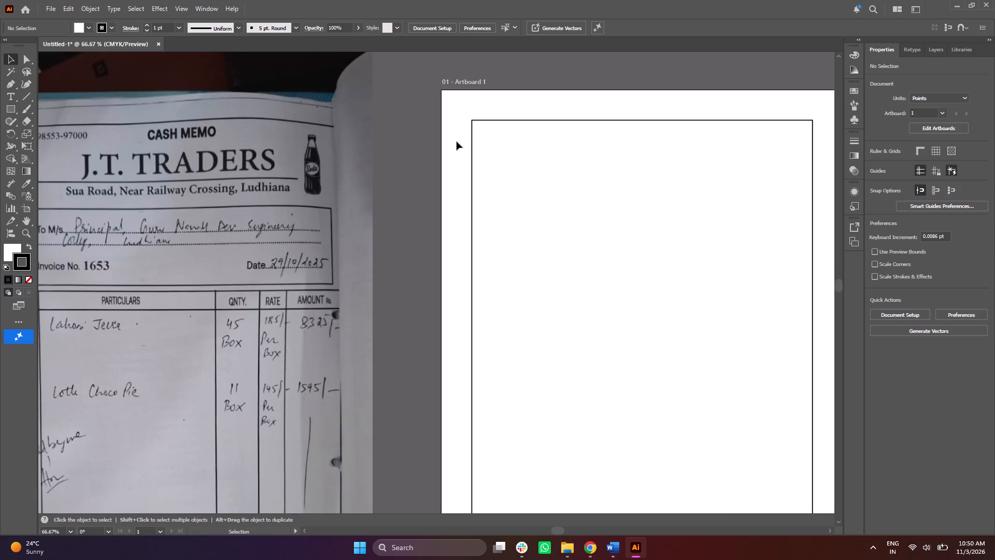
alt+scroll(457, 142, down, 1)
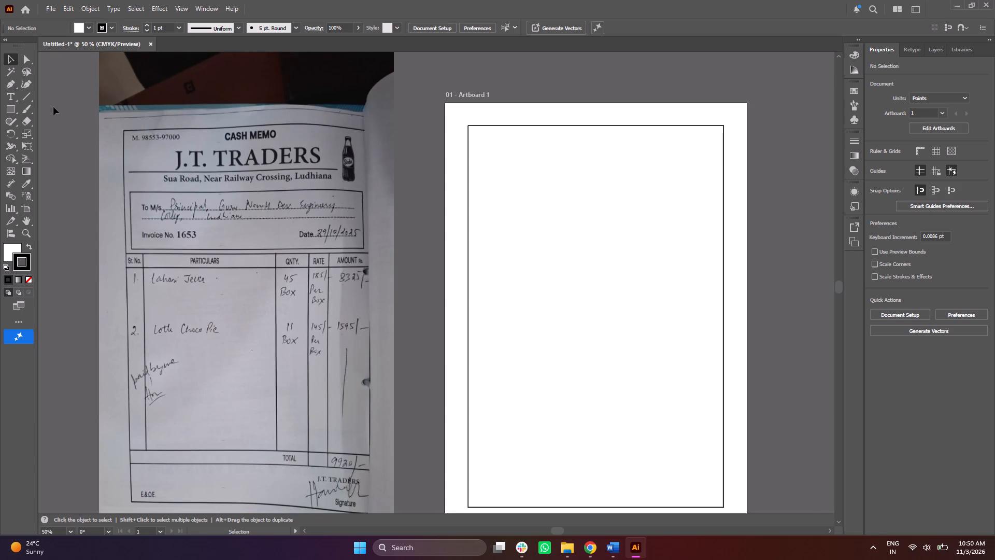
Add a text frame about 116 x 31 pt at the top centre inside the border, reading "CASH MEMO".
click(11, 92)
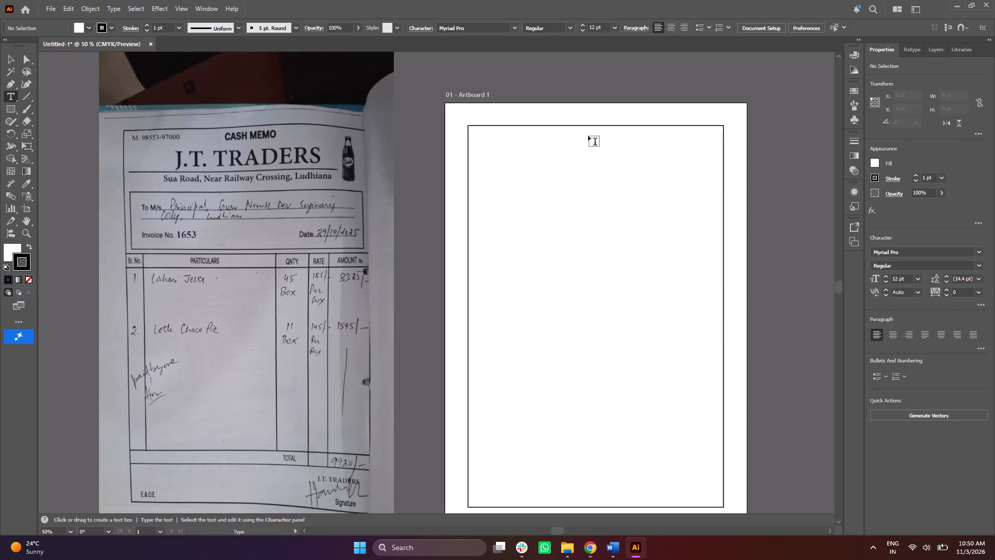
drag(563, 130, 619, 144)
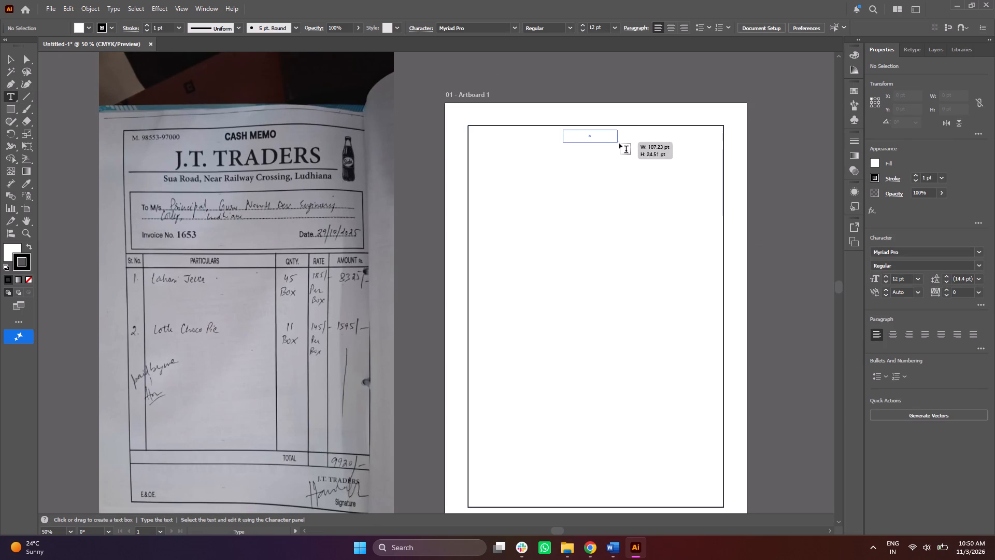
drag(619, 144, 623, 146)
text(CASH MEMO)
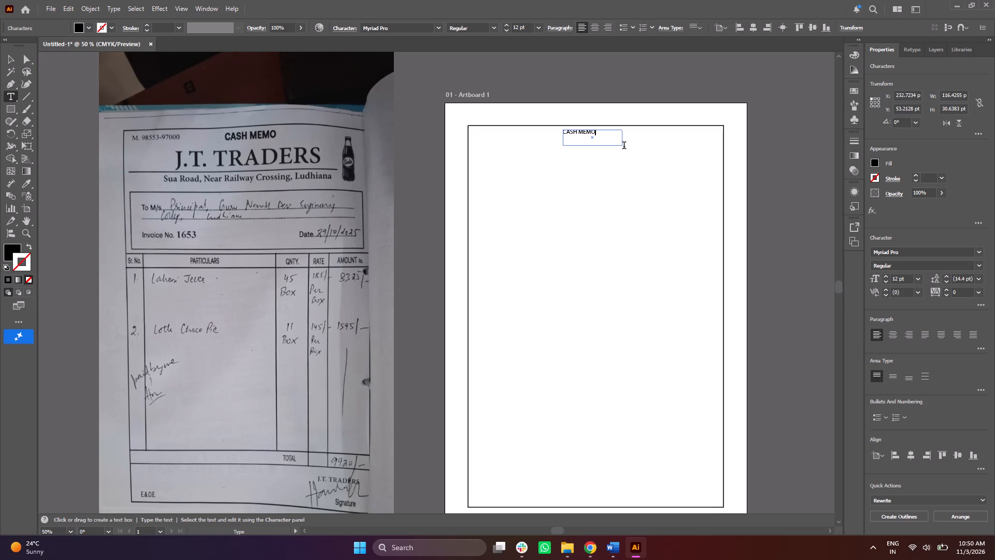
Set the font size of the whole "CASH MEMO" text to 21 pt.
key(ctrl+a)
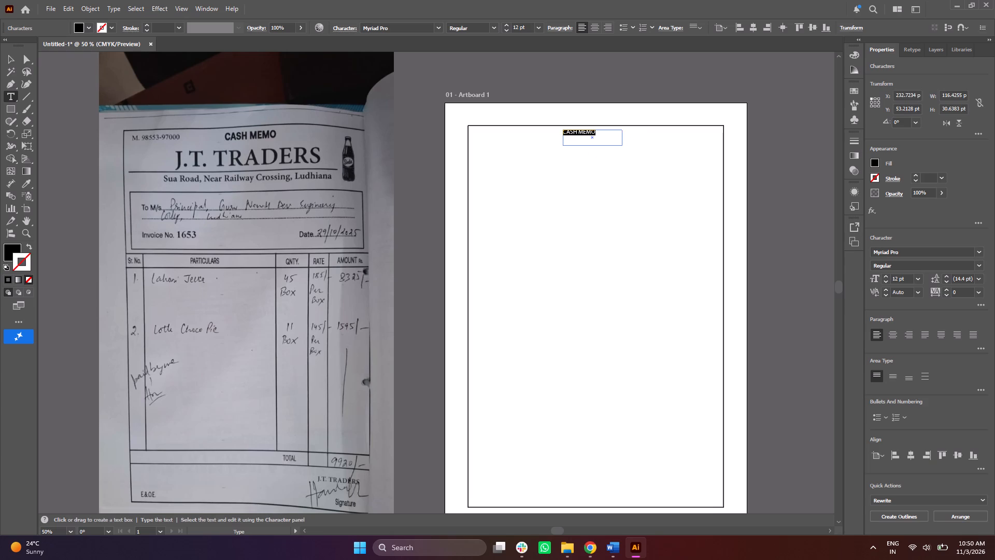
click(888, 276)
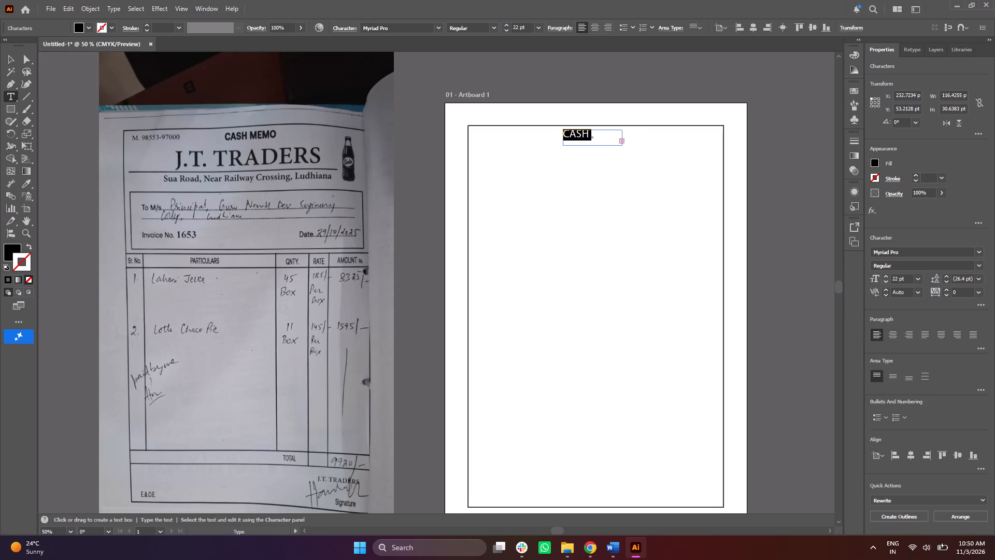
click(890, 282)
scroll(898, 263, down, 8)
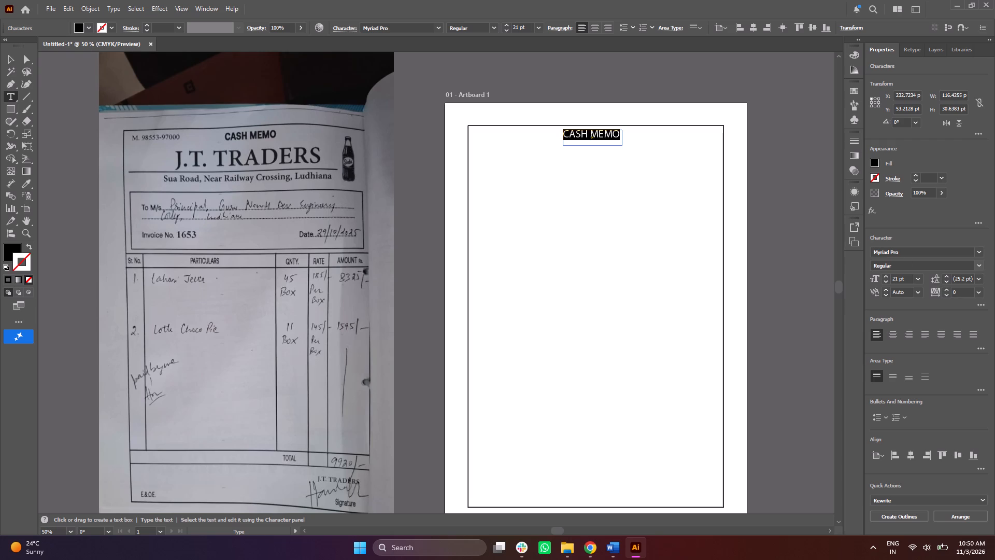
scroll(908, 264, down, 1)
Change the "CASH MEMO" text's font family to Franklin Gothic Heavy.
click(981, 266)
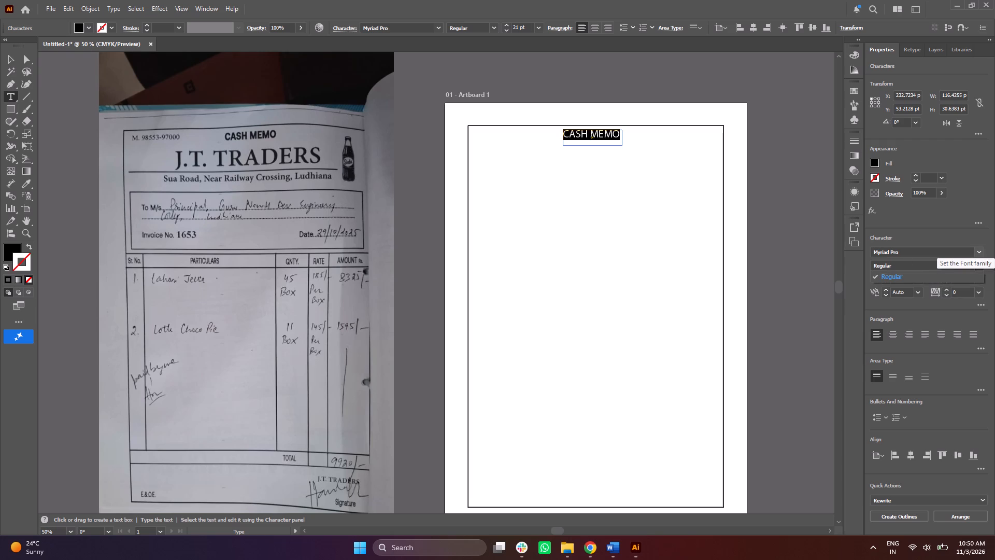
click(982, 255)
click(961, 248)
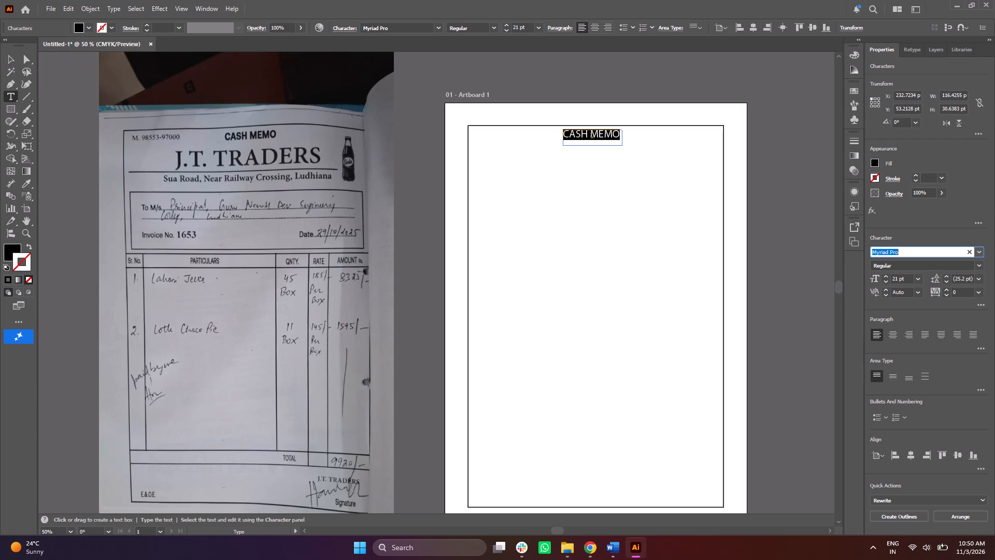
click(978, 254)
scroll(864, 314, up, 9)
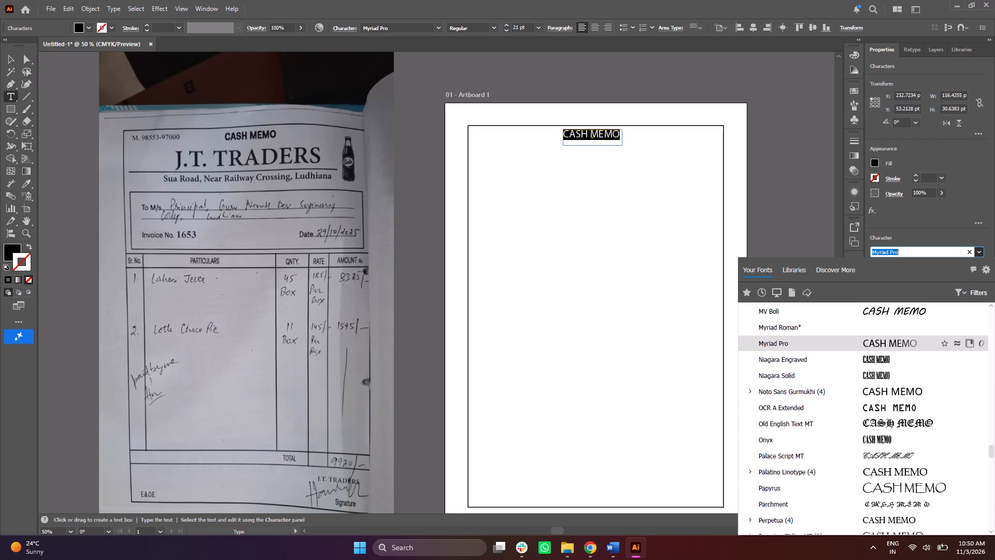
scroll(864, 314, up, 6)
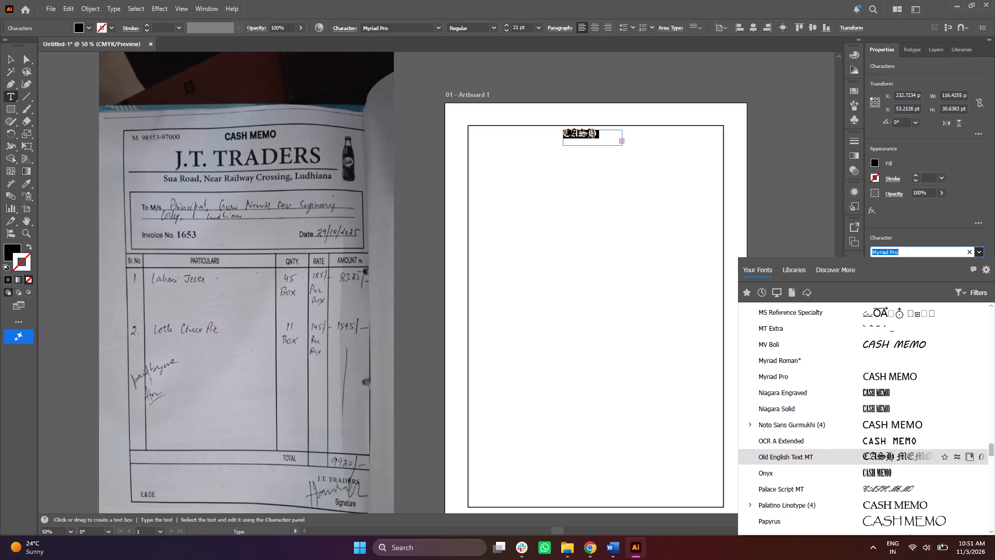
drag(991, 454, 985, 431)
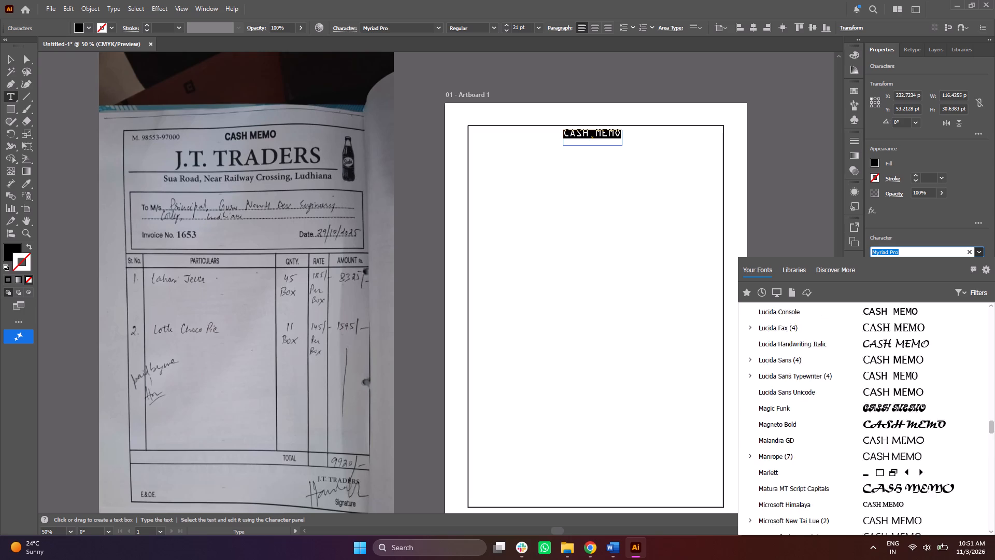
drag(985, 431, 993, 393)
click(925, 383)
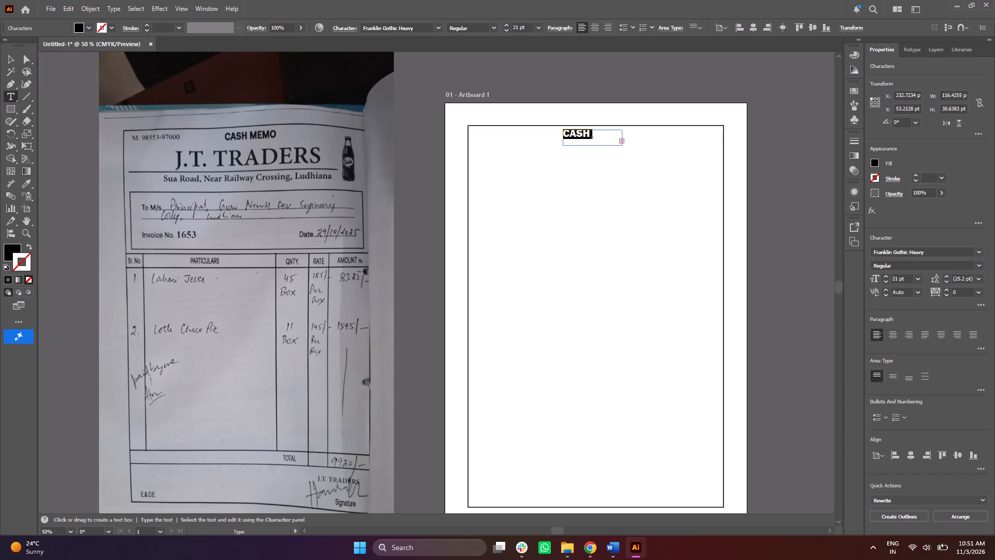
Widen the "CASH MEMO" text frame on both sides to about 246 pt.
click(11, 55)
drag(623, 138, 653, 145)
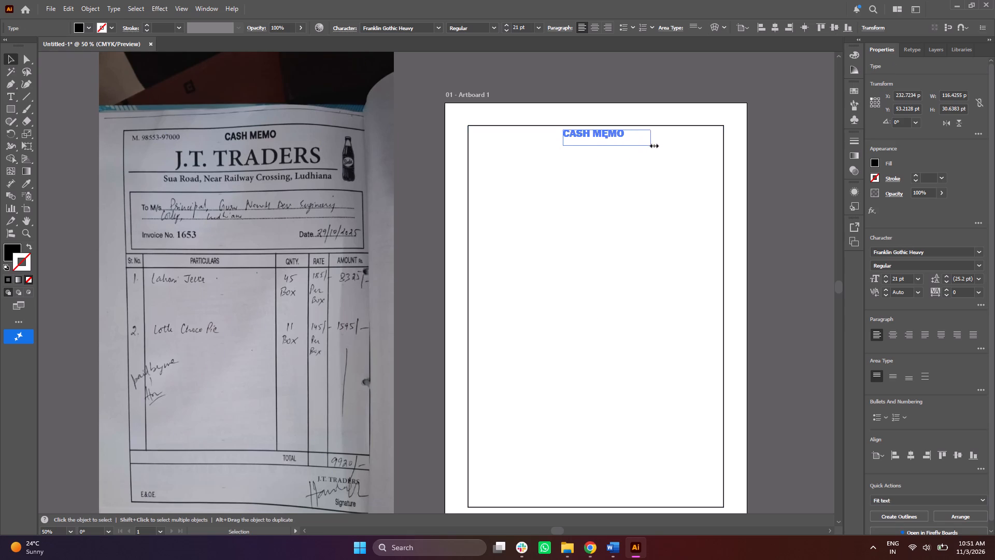
drag(653, 145, 652, 145)
drag(562, 136, 537, 138)
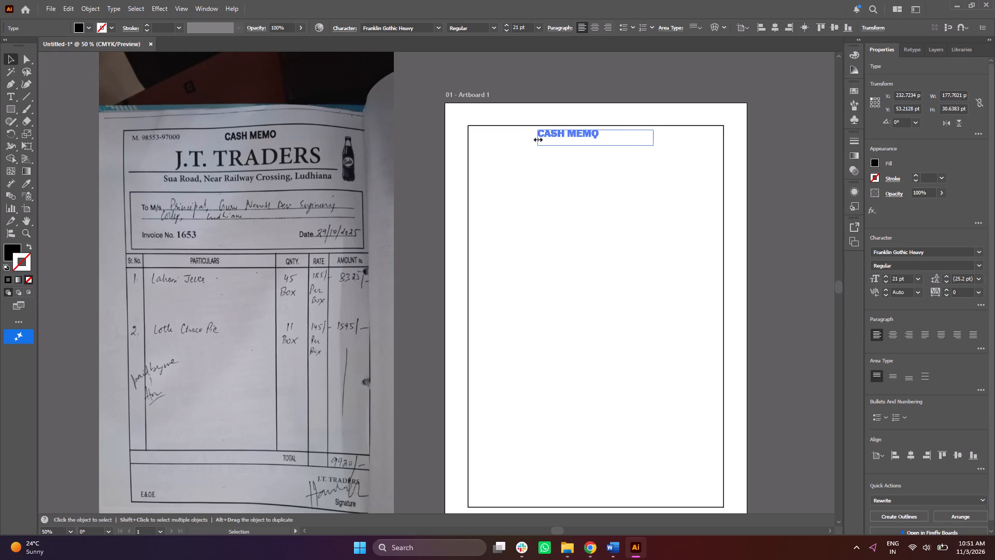
drag(537, 138, 528, 139)
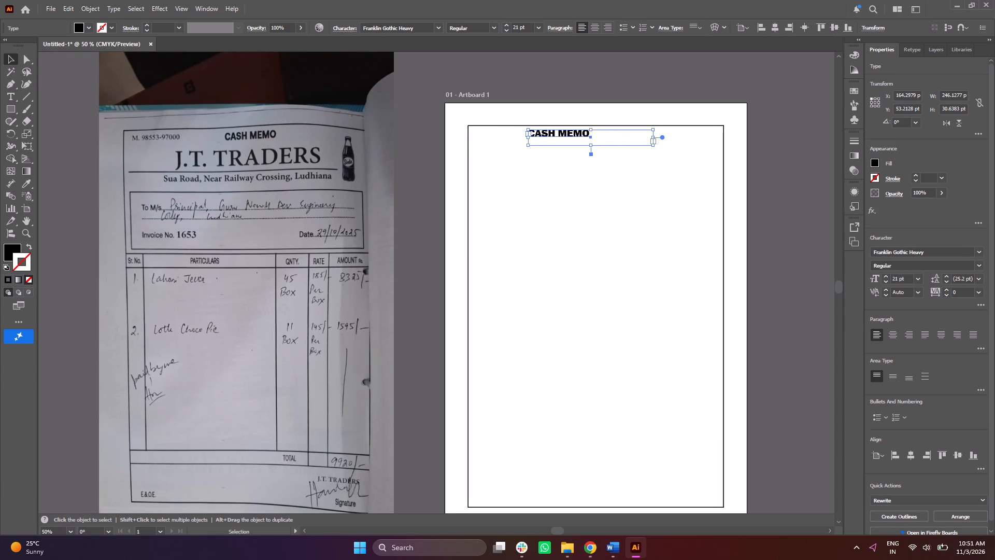
Set the "CASH MEMO" text's font size to 28 pt.
click(902, 267)
click(886, 280)
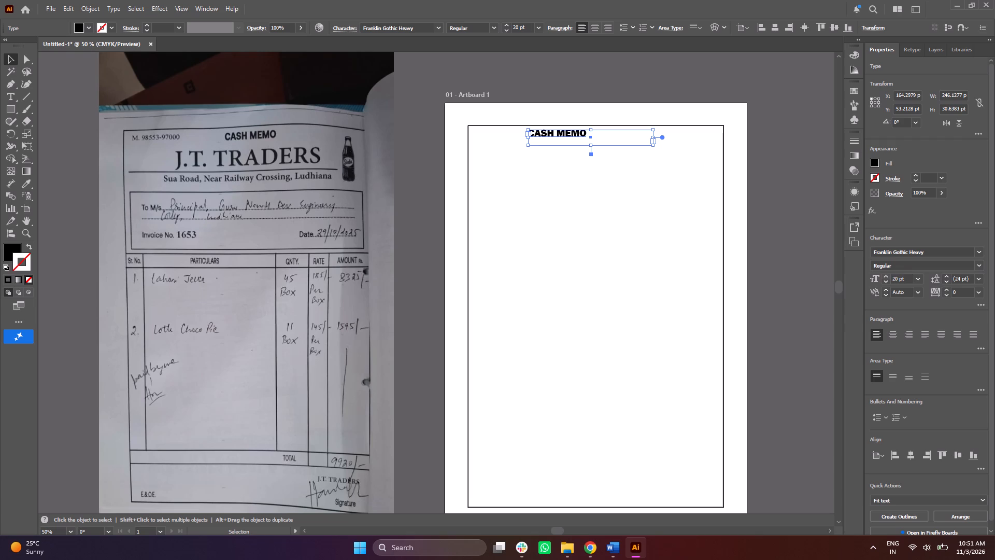
click(885, 272)
triple_click(886, 277)
triple_click(886, 277)
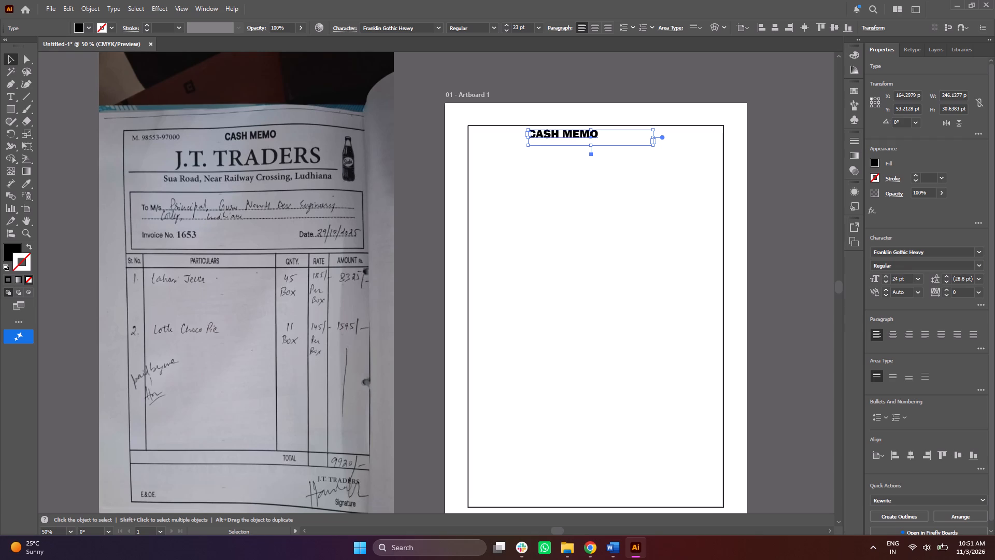
click(886, 277)
click(885, 276)
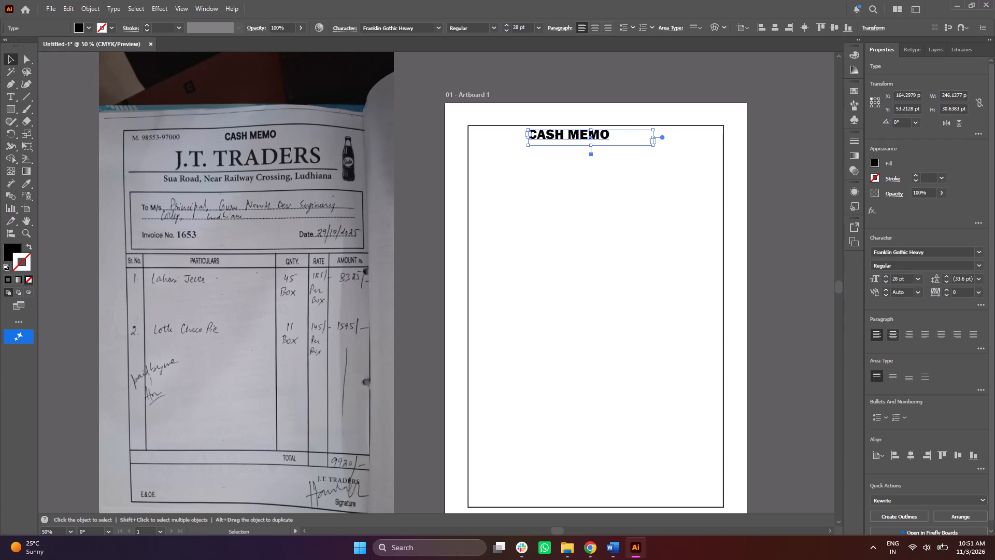
Centre-align the "CASH MEMO" text in its frame and centre the frame horizontally on the artboard.
click(895, 332)
click(776, 31)
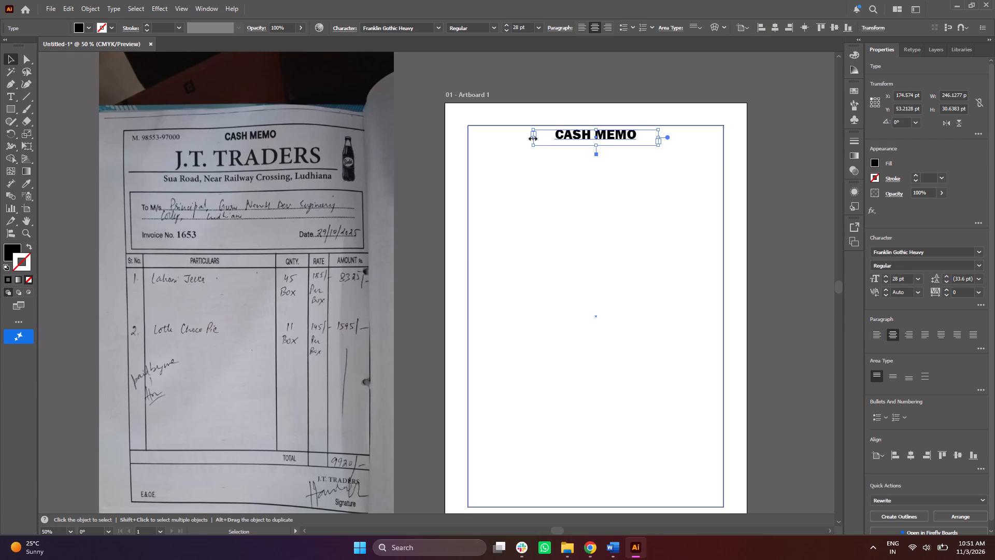
Narrow the "CASH MEMO" frame to about 194 pt wide, keep it horizontally centred on the artboard, and deselect it.
drag(532, 137, 560, 148)
click(781, 23)
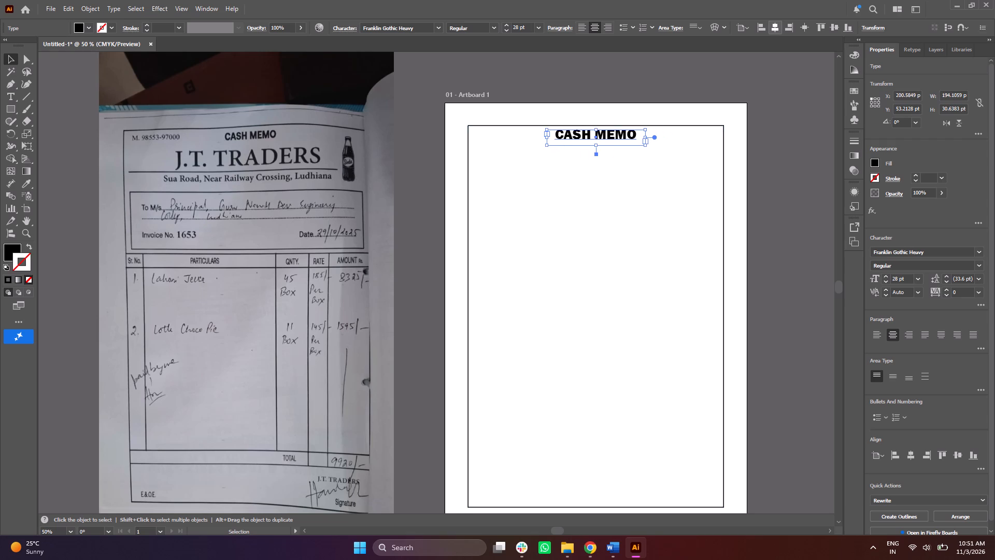
click(667, 74)
alt+drag(617, 133, 616, 133)
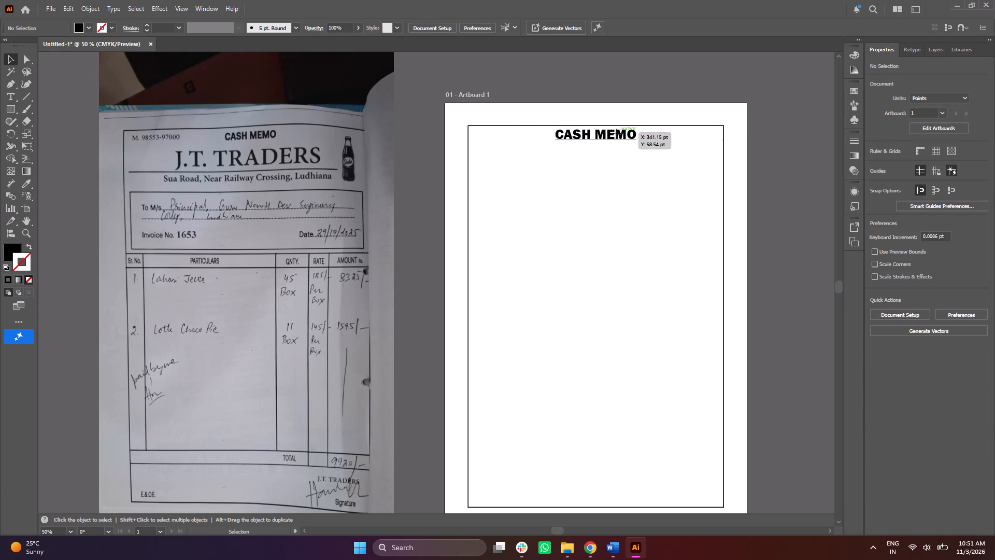
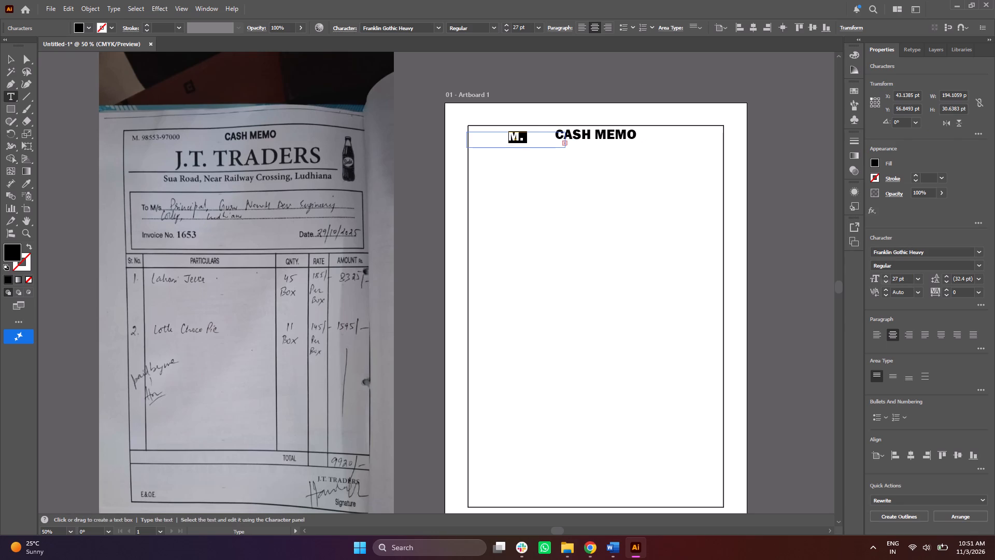
Reduce the mobile-number text to 21 pt and set its font to Franklin Gothic Book.
triple_click(885, 281)
click(885, 281)
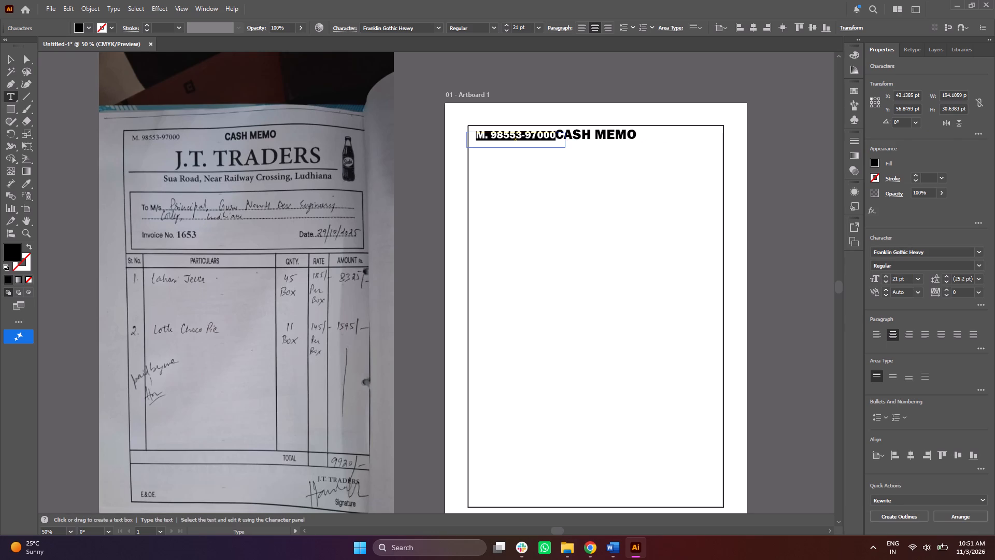
click(910, 251)
click(980, 252)
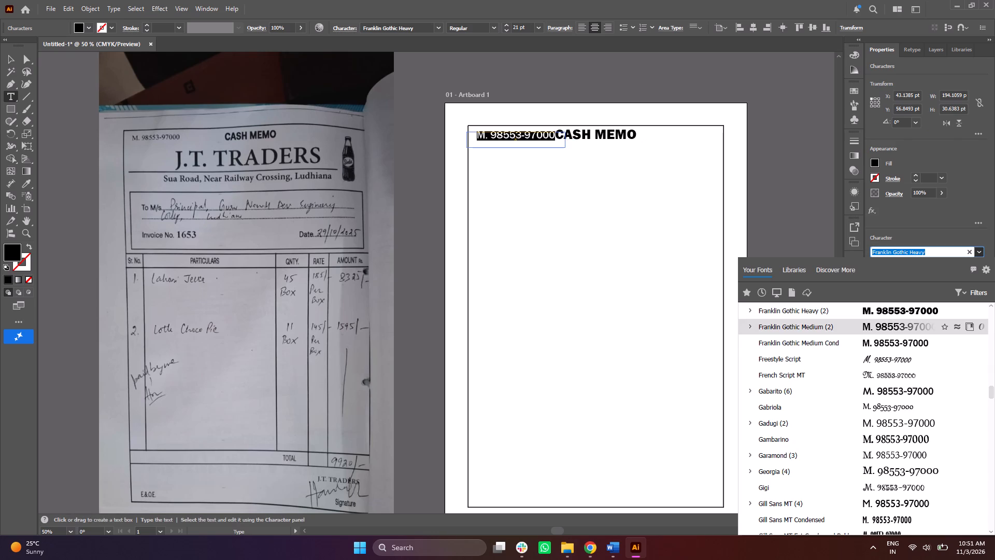
scroll(911, 339, up, 1)
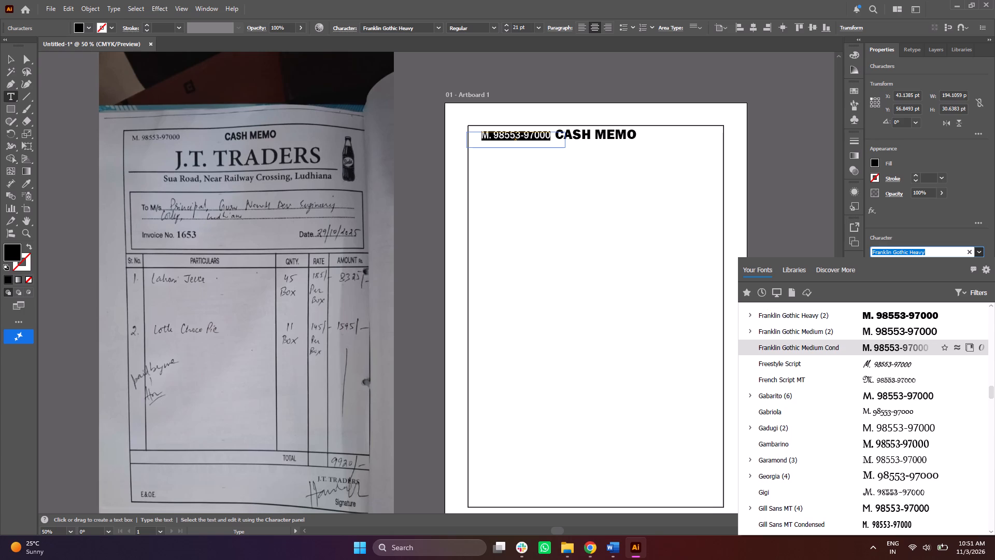
scroll(911, 339, up, 13)
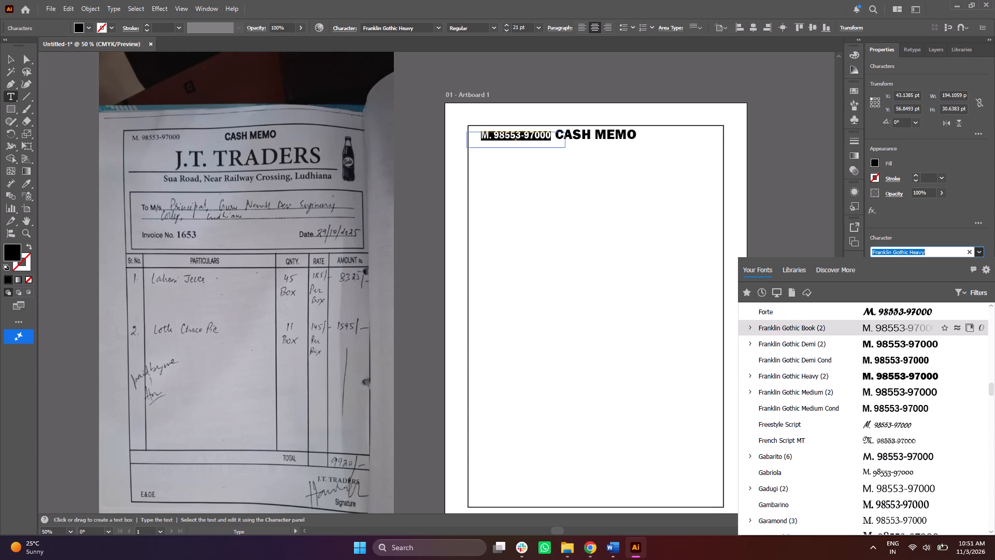
click(886, 325)
Shift the mobile-number frame slightly up and left, away from "CASH MEMO", and set its font size to 19 pt.
alt+scroll(485, 125, up, 3)
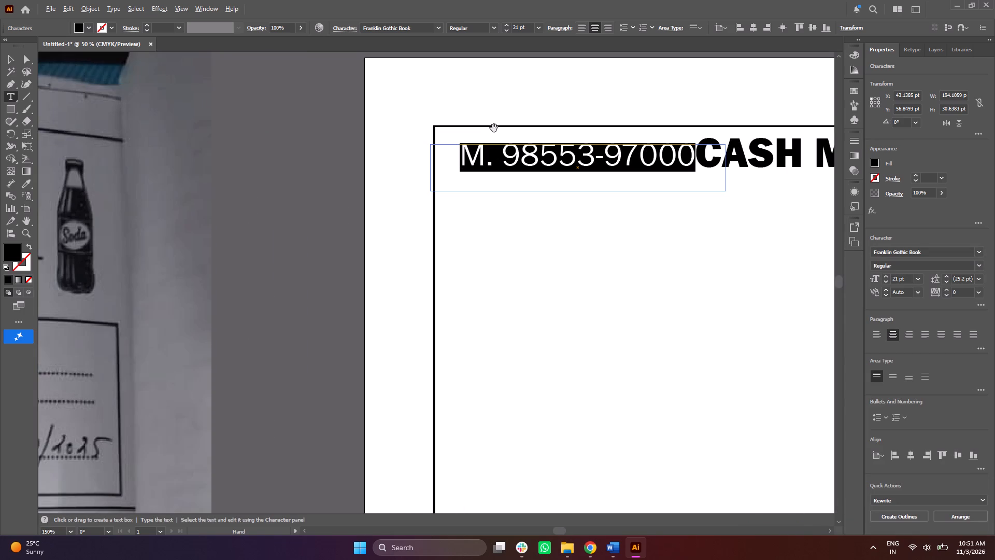
click(12, 62)
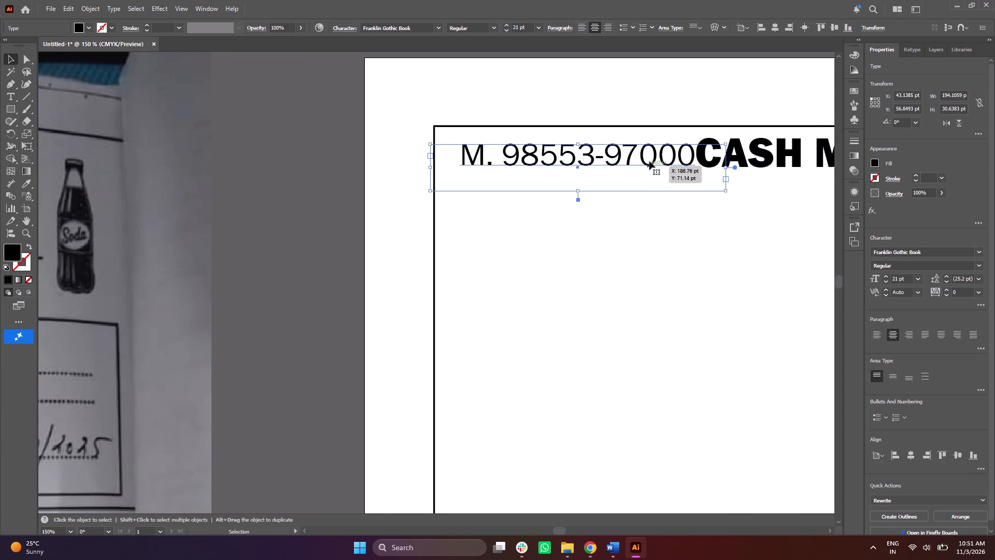
drag(650, 154, 633, 148)
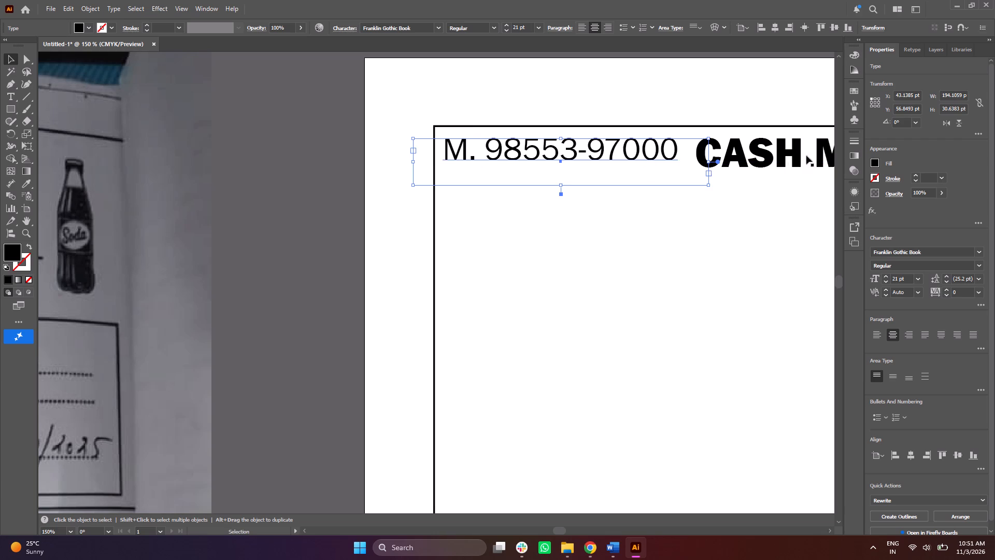
double_click(885, 283)
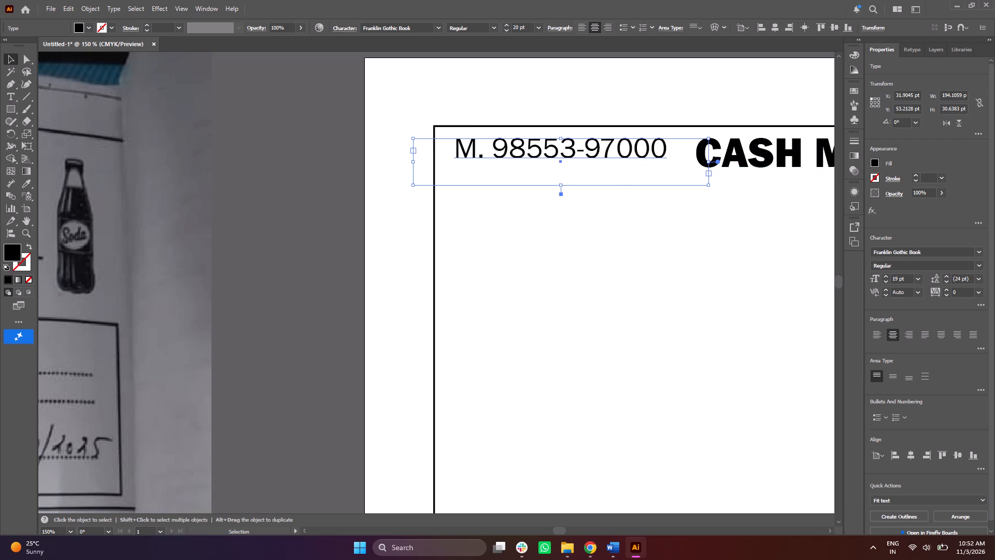
Move the mobile-number frame closer to the border's top-left corner, at about X 24 pt, Y 57 pt.
alt+scroll(572, 237, down, 5)
alt+scroll(632, 248, up, 2)
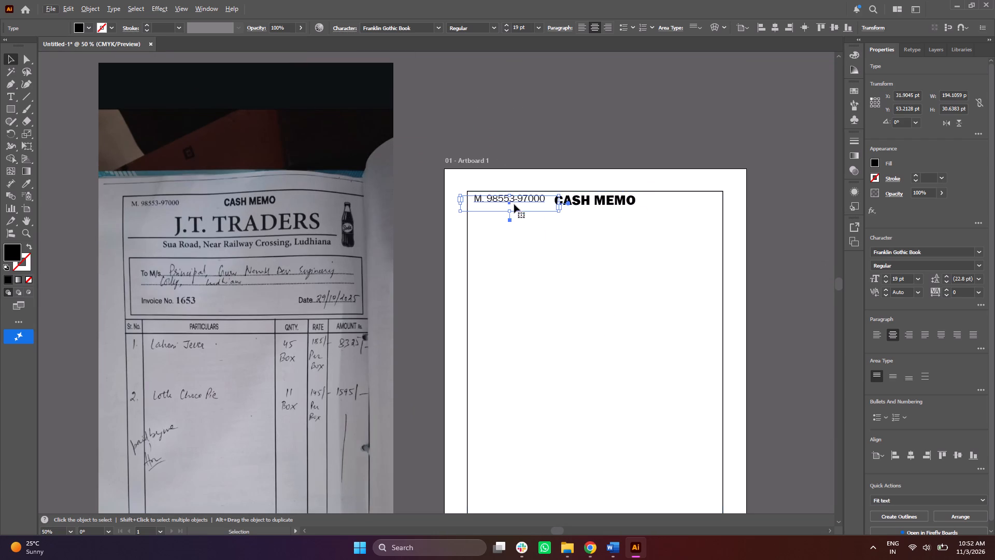
click(532, 199)
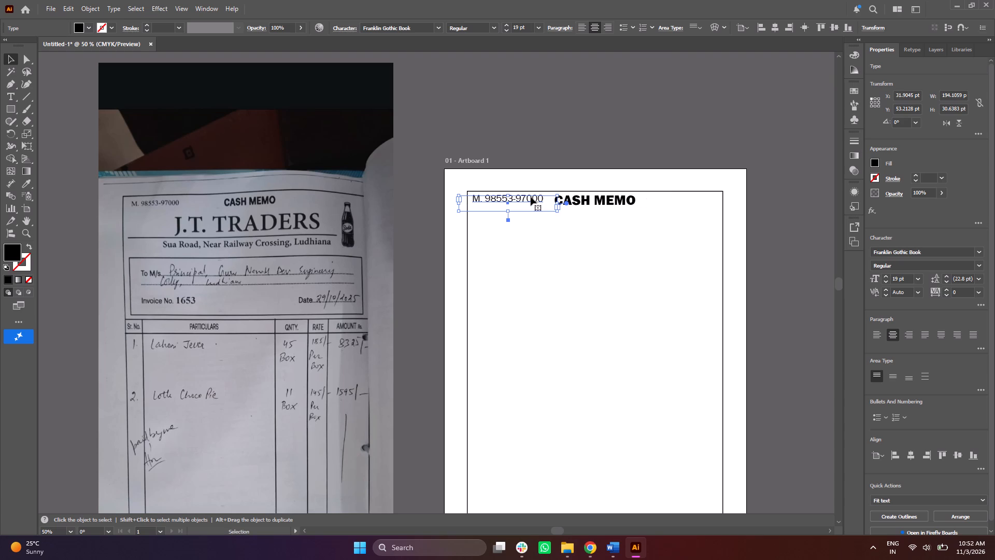
click(573, 101)
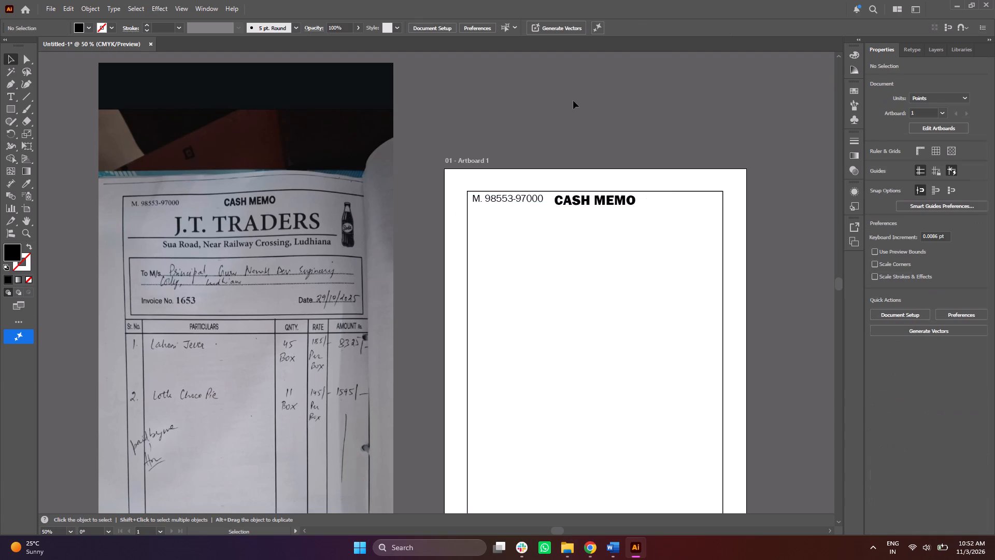
click(510, 201)
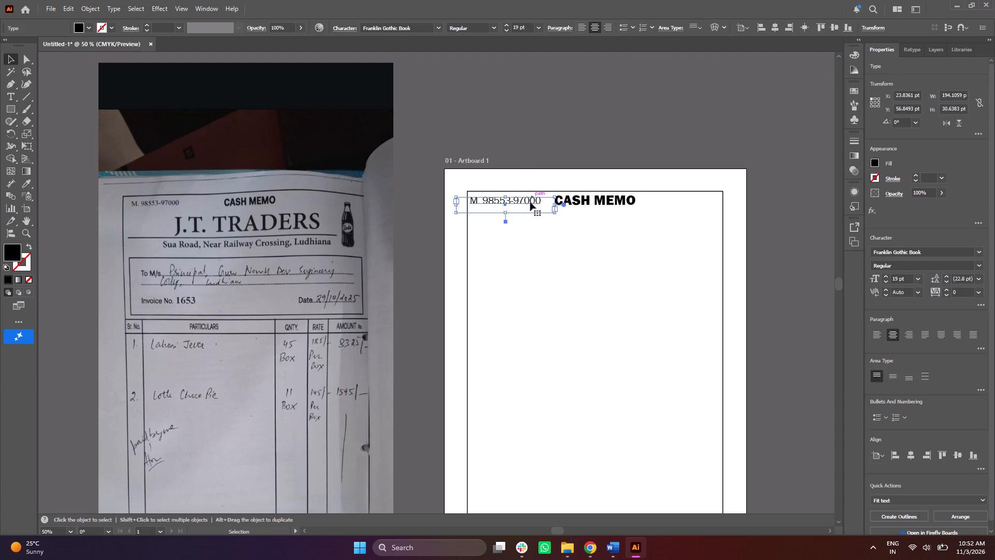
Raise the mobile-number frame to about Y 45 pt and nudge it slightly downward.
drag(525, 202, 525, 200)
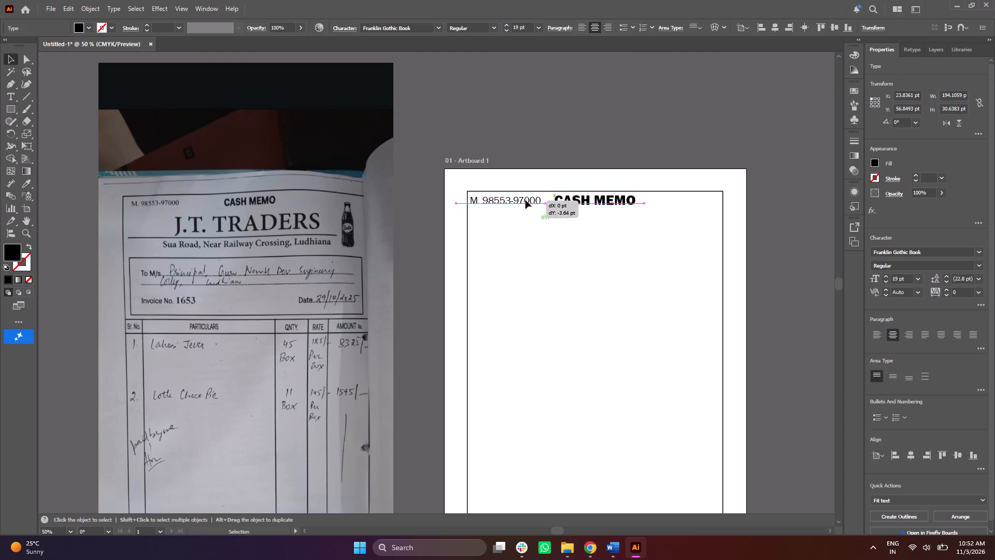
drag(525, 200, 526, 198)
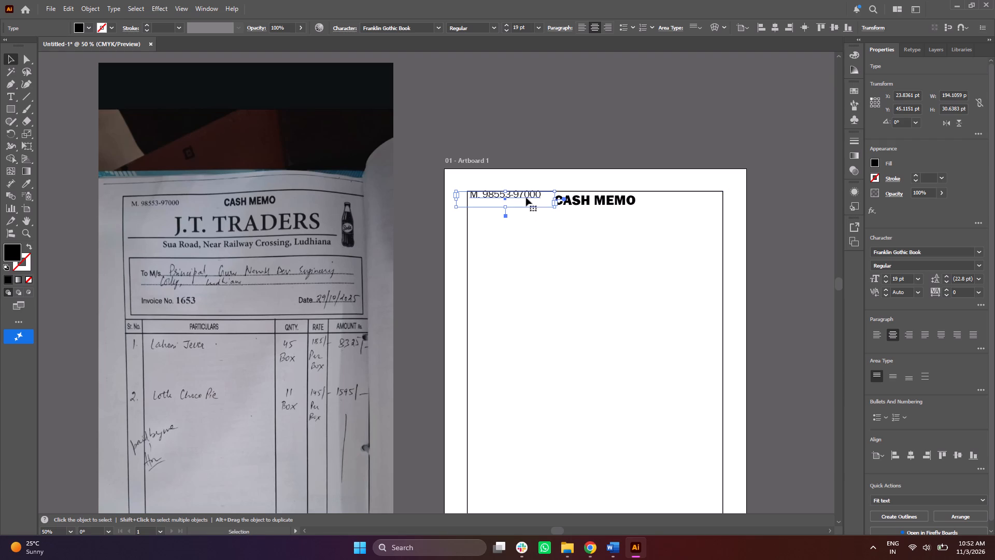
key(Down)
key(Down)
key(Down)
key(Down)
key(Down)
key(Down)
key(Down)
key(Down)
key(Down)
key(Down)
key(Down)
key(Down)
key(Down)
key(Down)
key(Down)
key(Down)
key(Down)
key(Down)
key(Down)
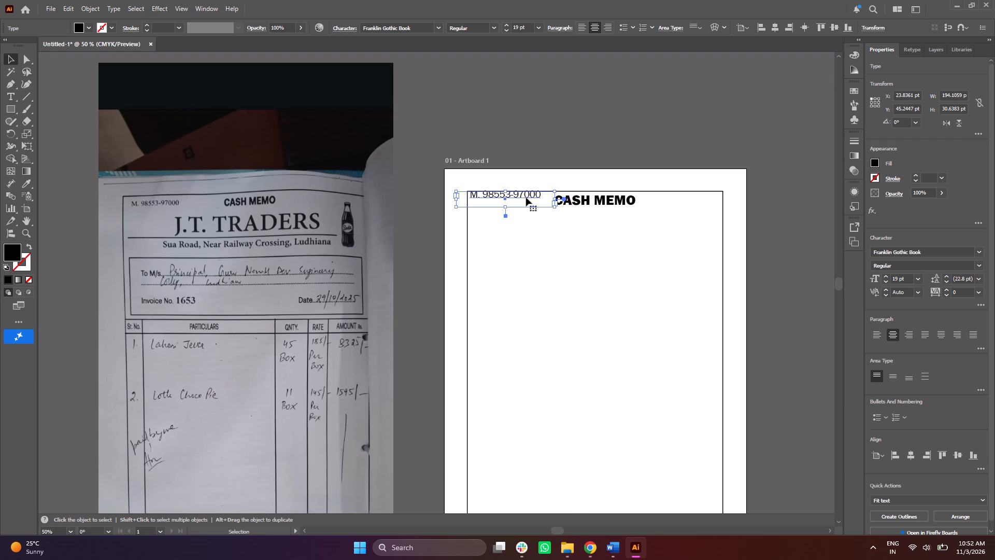
Place the mobile-number frame just inside the border's top-left corner, at about X 24 pt, Y 57 pt.
click(522, 192)
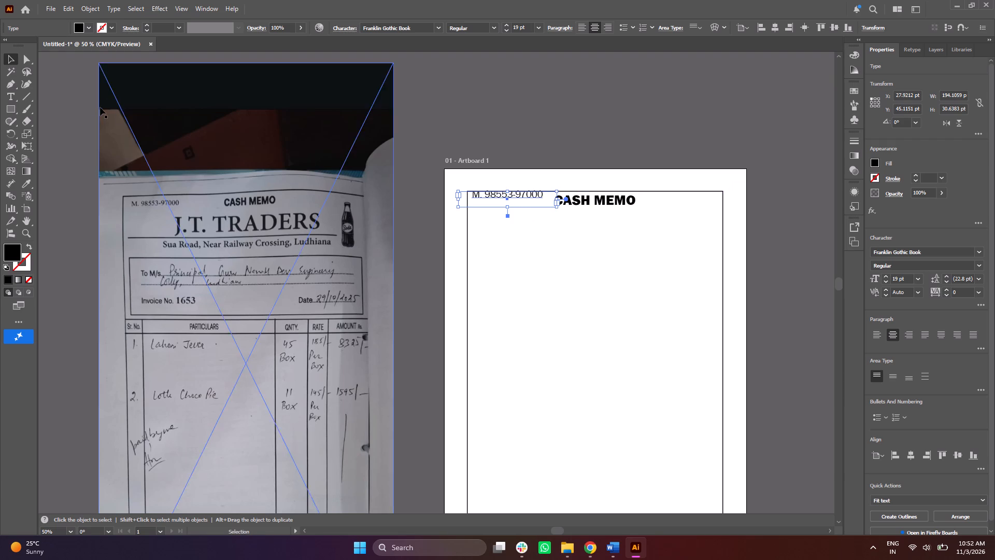
click(524, 195)
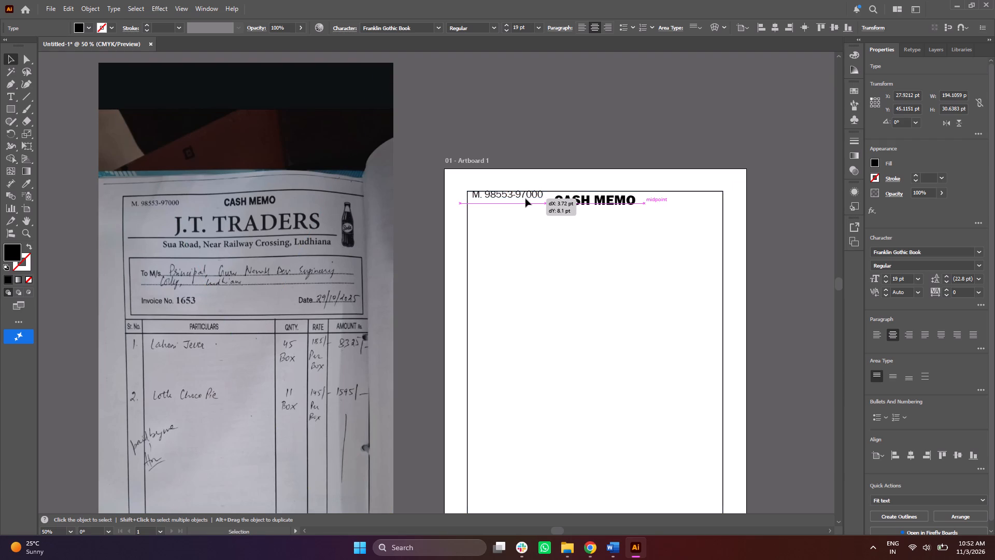
Extend the "CASH MEMO" frame downward to about 48 pt high and set its font size to 33 pt.
click(613, 196)
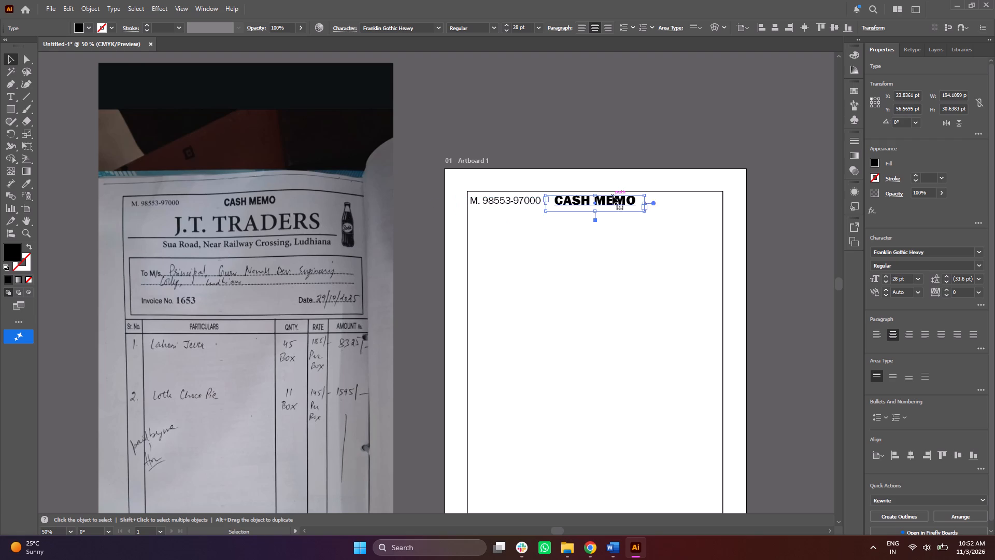
drag(594, 213, 595, 220)
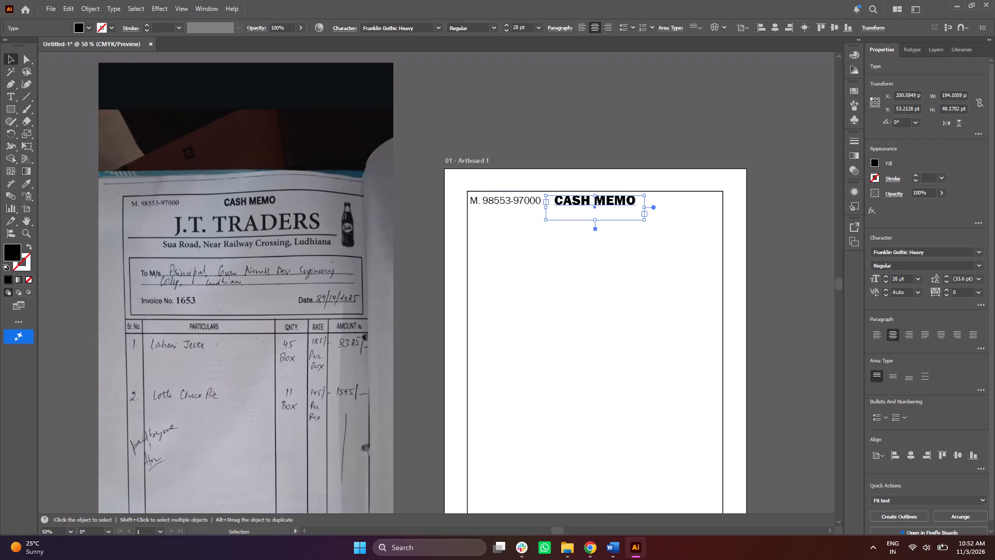
click(888, 276)
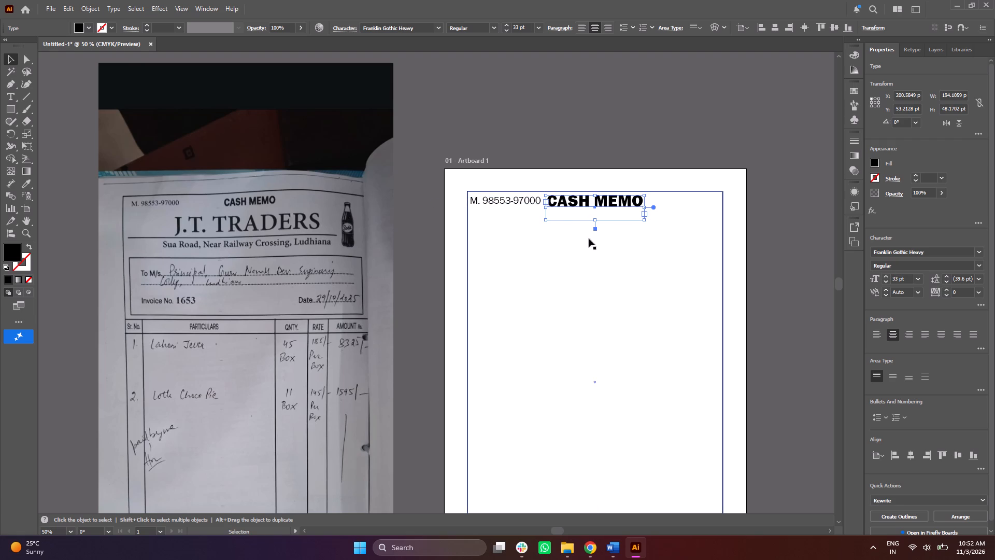
Move the "CASH MEMO" frame straight down to about Y 72 pt, keeping it centred on the artboard.
click(704, 137)
drag(591, 201, 592, 210)
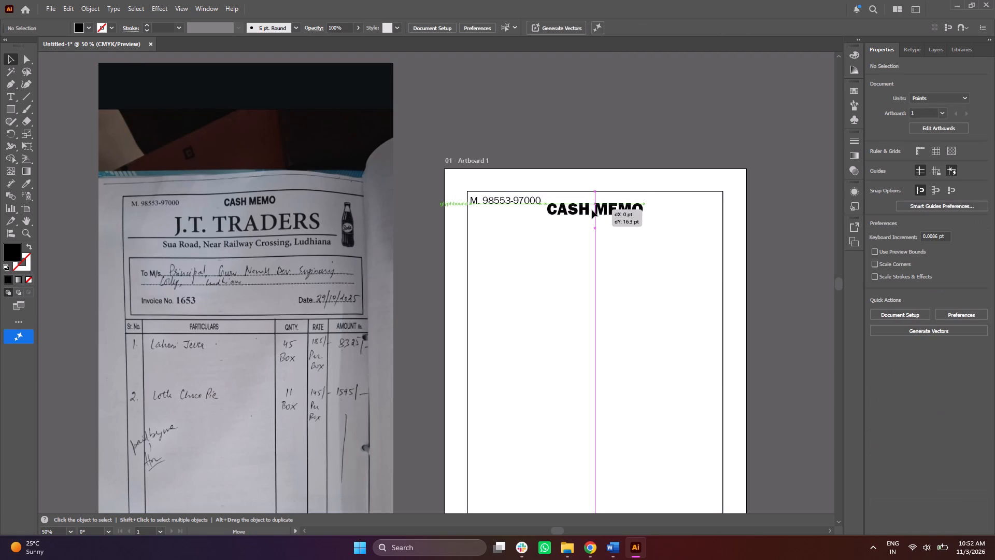
drag(592, 210, 593, 211)
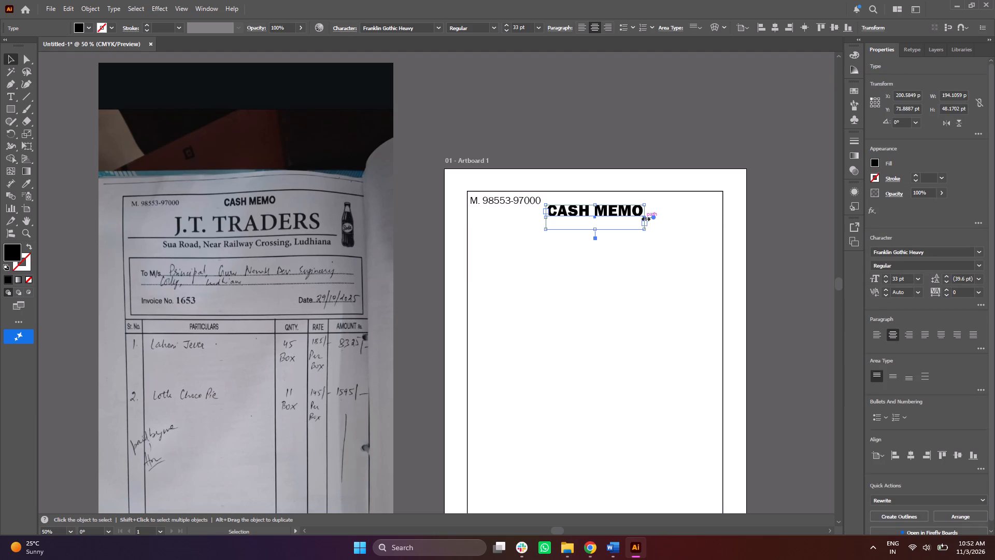
Widen the "CASH MEMO" frame to about 218 pt and set its font size to 35 pt.
drag(645, 218, 657, 223)
click(885, 279)
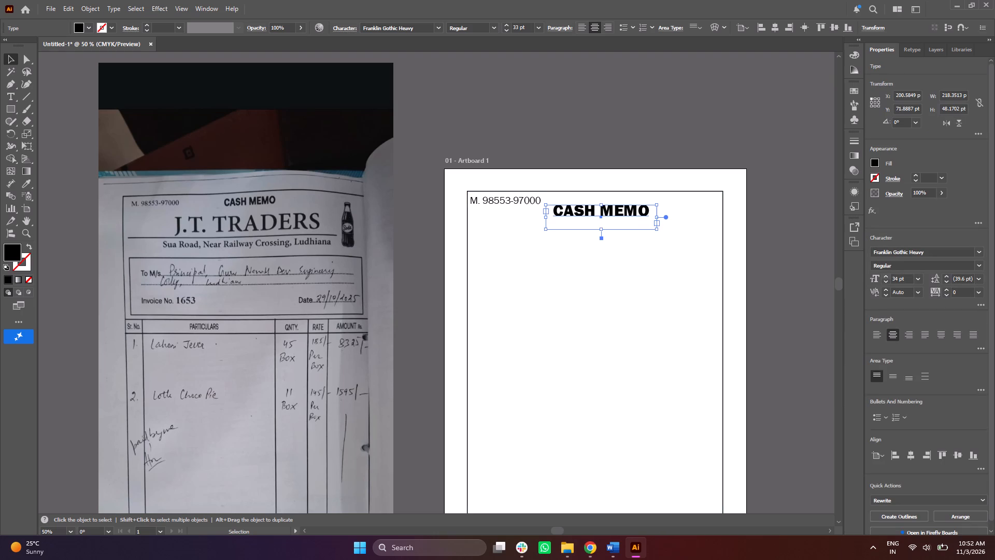
click(885, 279)
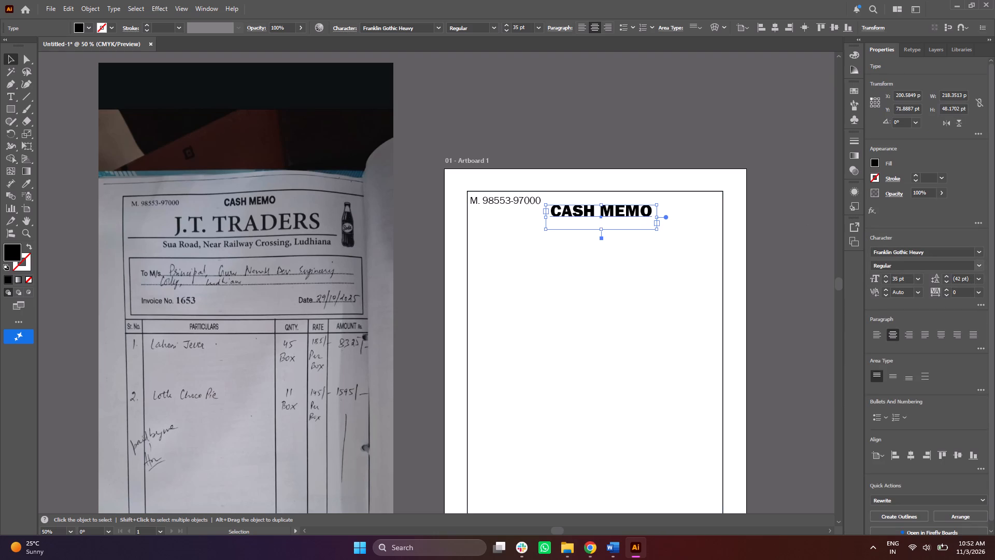
Change the "CASH MEMO" text's font to Franklin Gothic Medium Cond.
click(979, 255)
scroll(958, 314, up, 6)
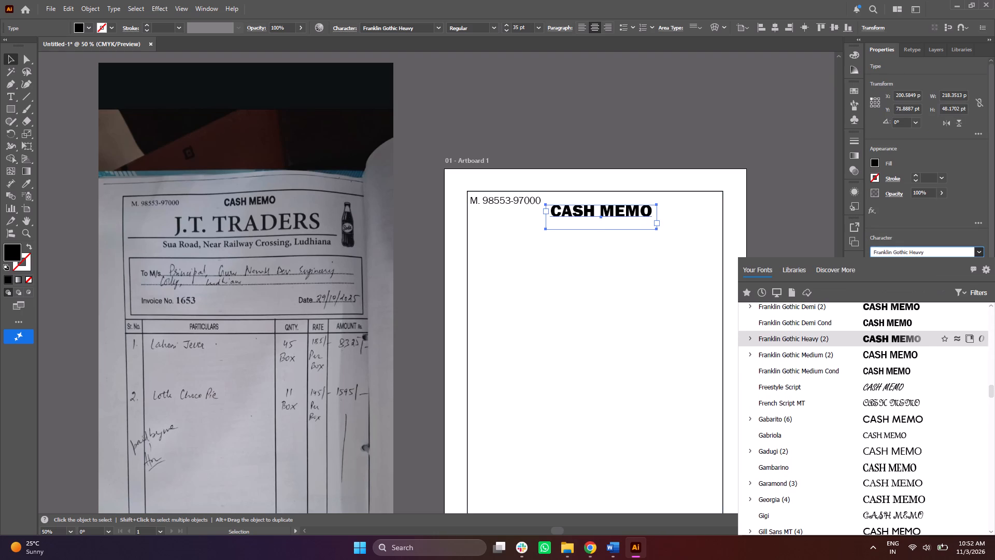
scroll(950, 320, up, 2)
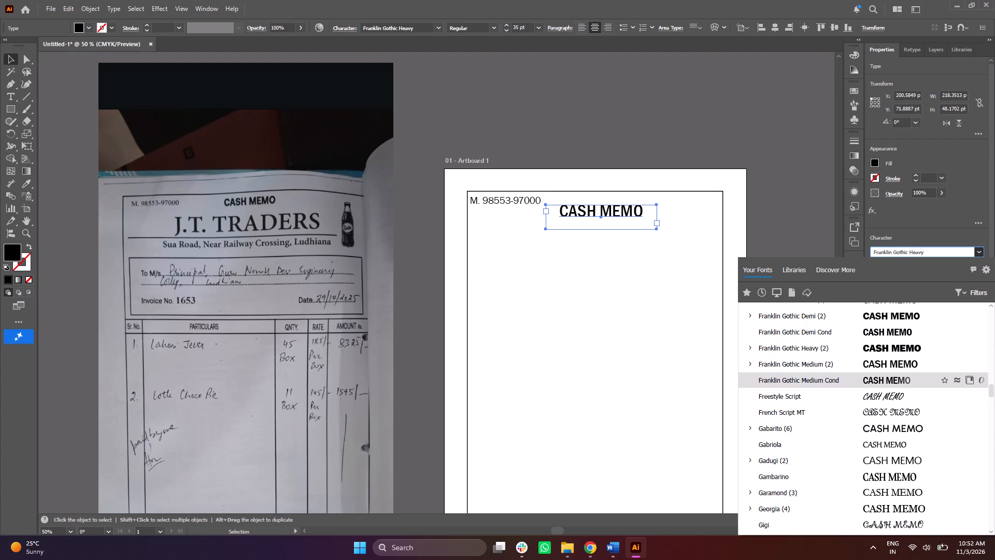
click(894, 385)
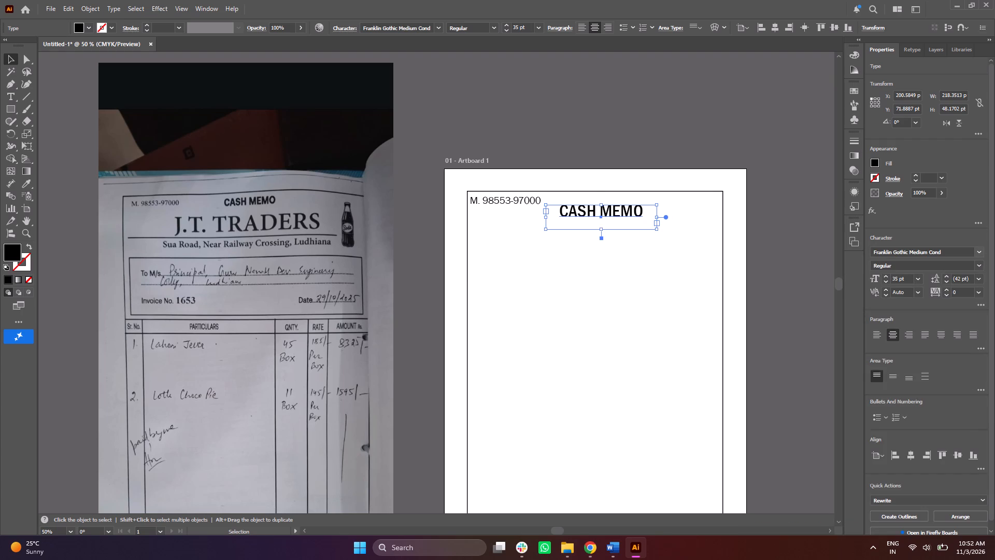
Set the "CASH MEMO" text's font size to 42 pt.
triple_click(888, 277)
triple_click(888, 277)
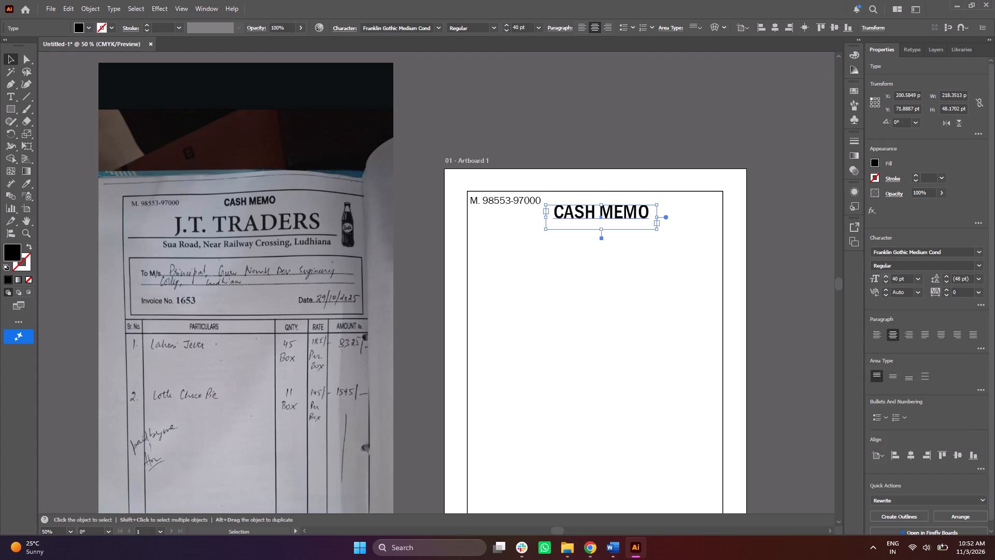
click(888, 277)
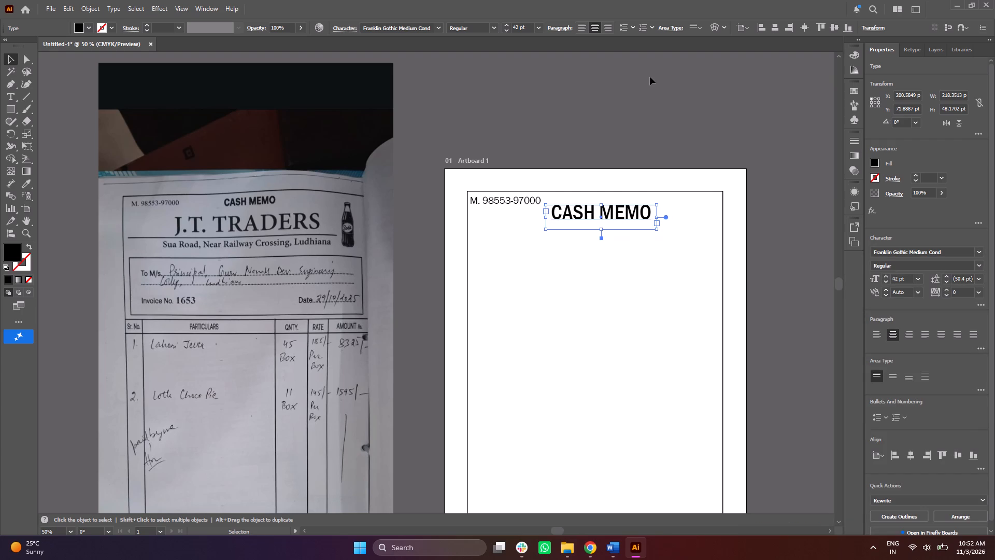
Centre the "CASH MEMO" frame horizontally on the artboard and deselect it.
click(776, 29)
click(730, 100)
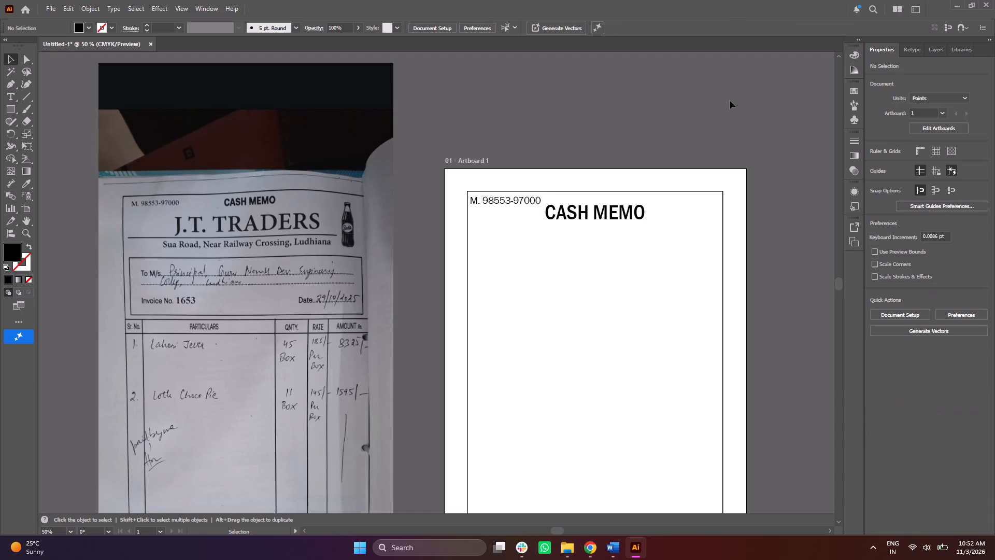
Reduce the "CASH MEMO" text's font size to 31 pt.
scroll(602, 202, down, 6)
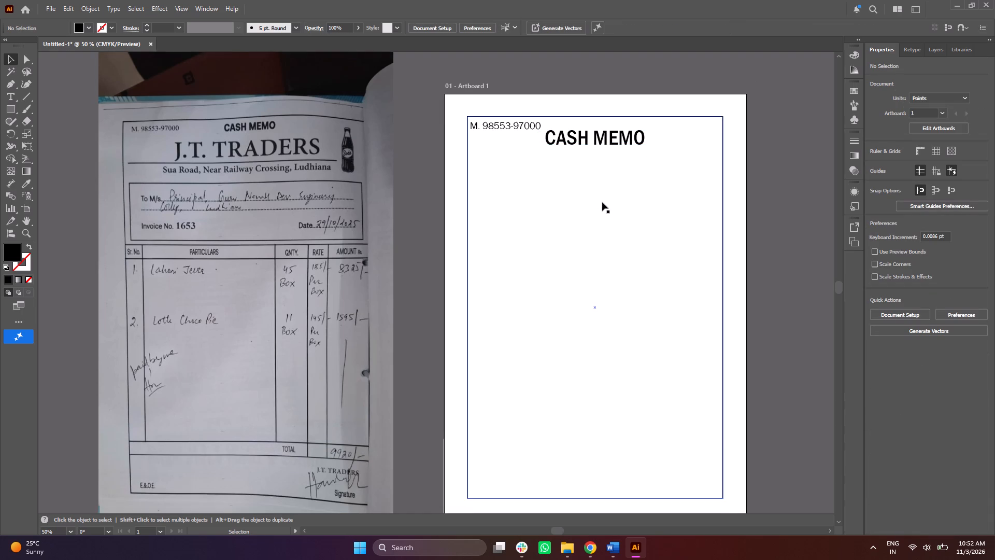
scroll(602, 202, down, 3)
click(603, 104)
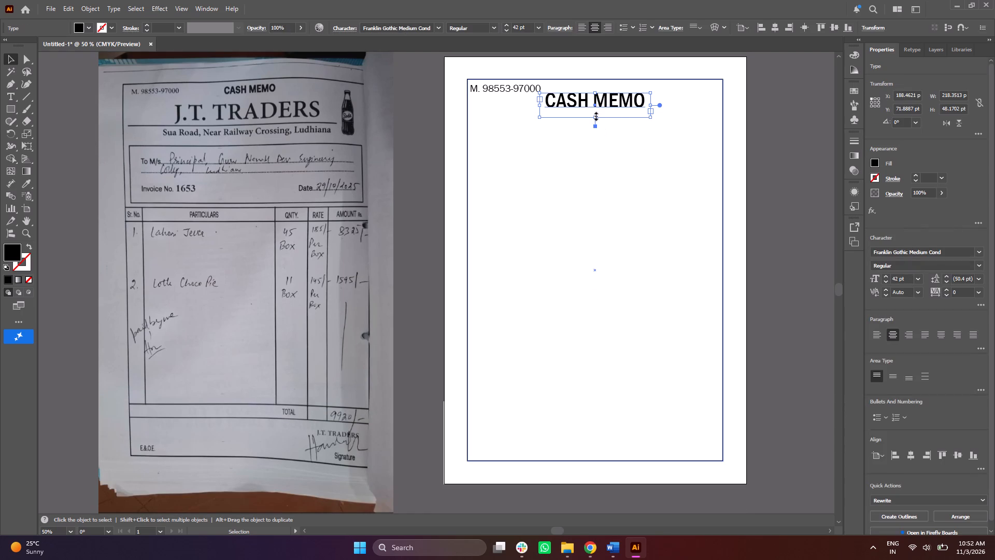
triple_click(886, 282)
triple_click(886, 282)
triple_click(886, 282)
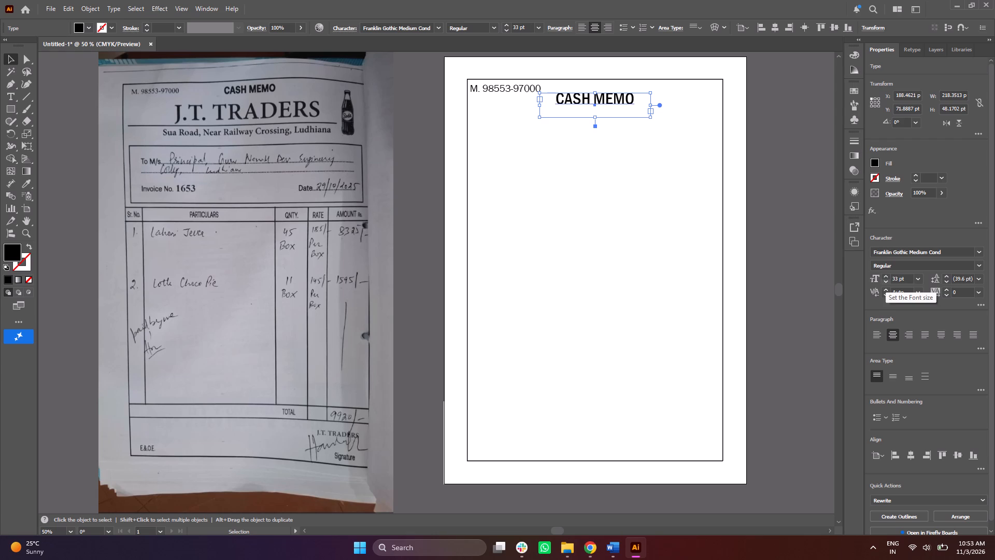
double_click(886, 282)
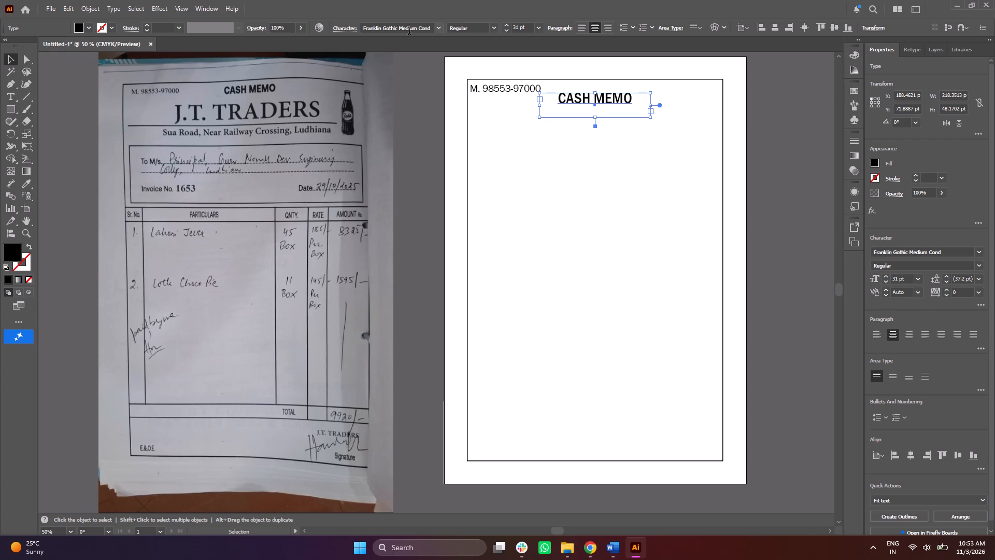
Move the "CASH MEMO" frame up, level with the phone number line and horizontally centred in the border, and deselect it.
drag(577, 100, 575, 91)
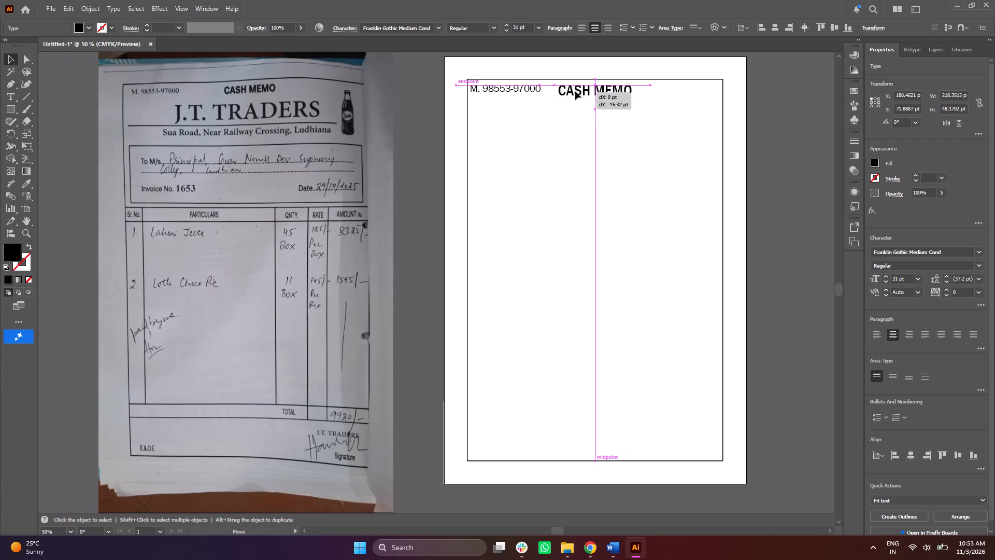
drag(575, 91, 575, 89)
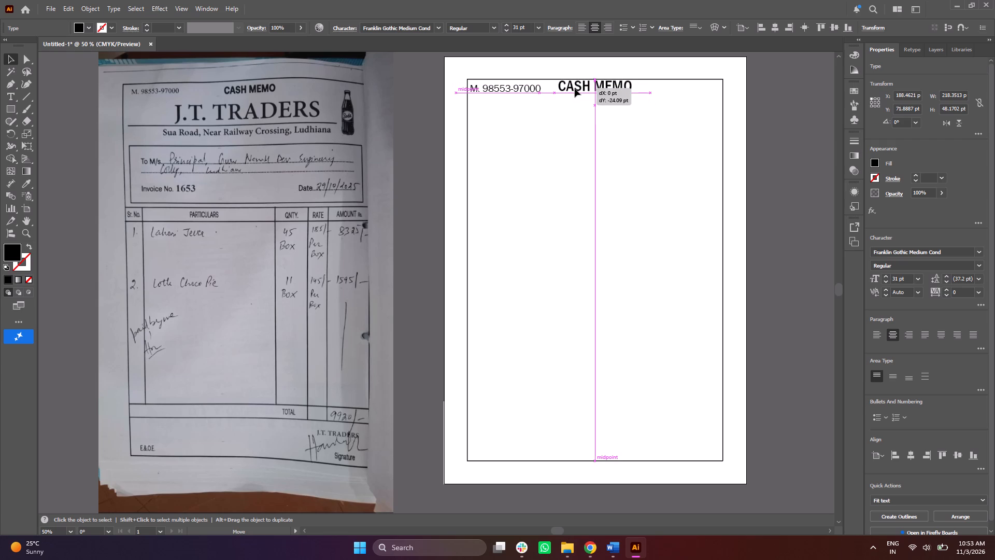
drag(575, 89, 576, 90)
key(Down)
click(576, 91)
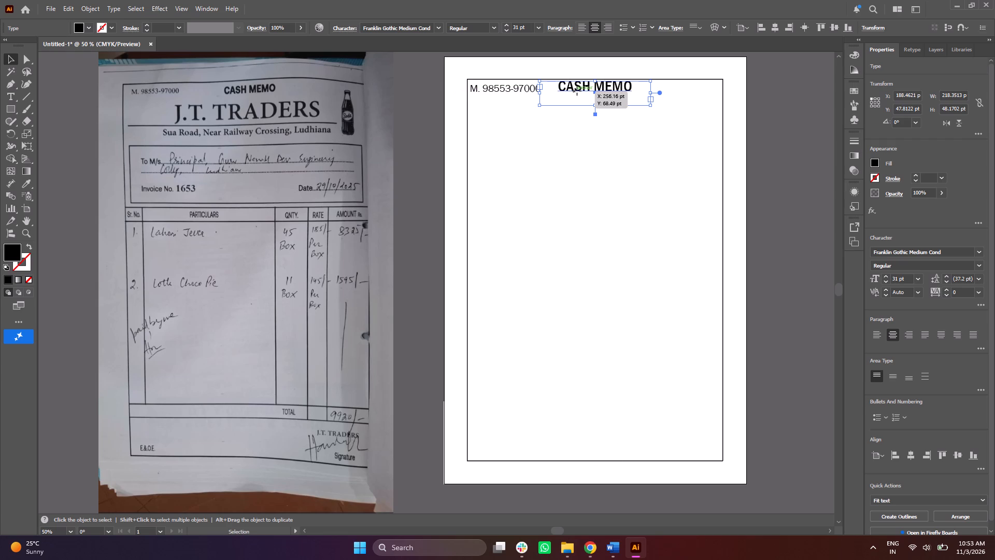
click(585, 85)
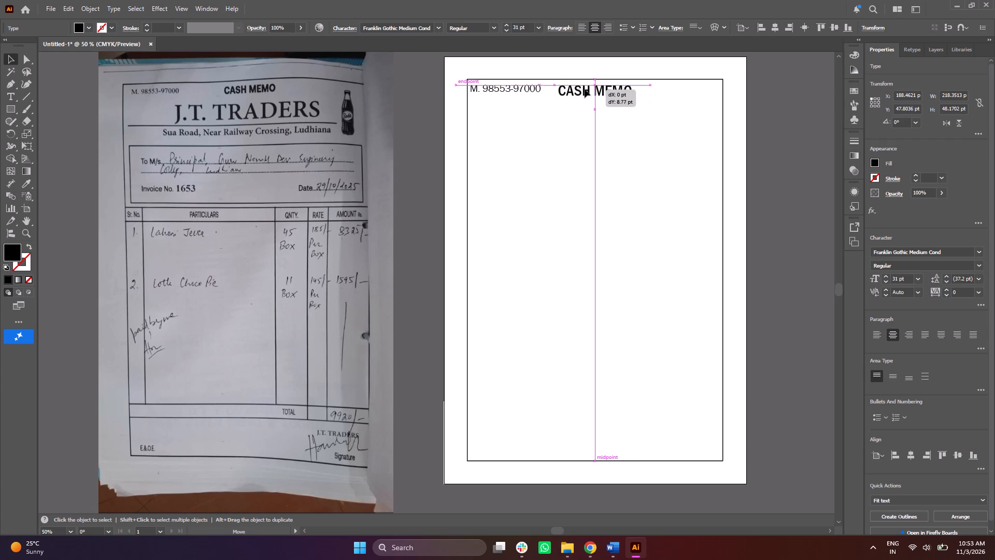
click(783, 122)
Create a text frame about 429 by 133 pt below "CASH MEMO" and enter "J.T. TRADERS".
click(10, 94)
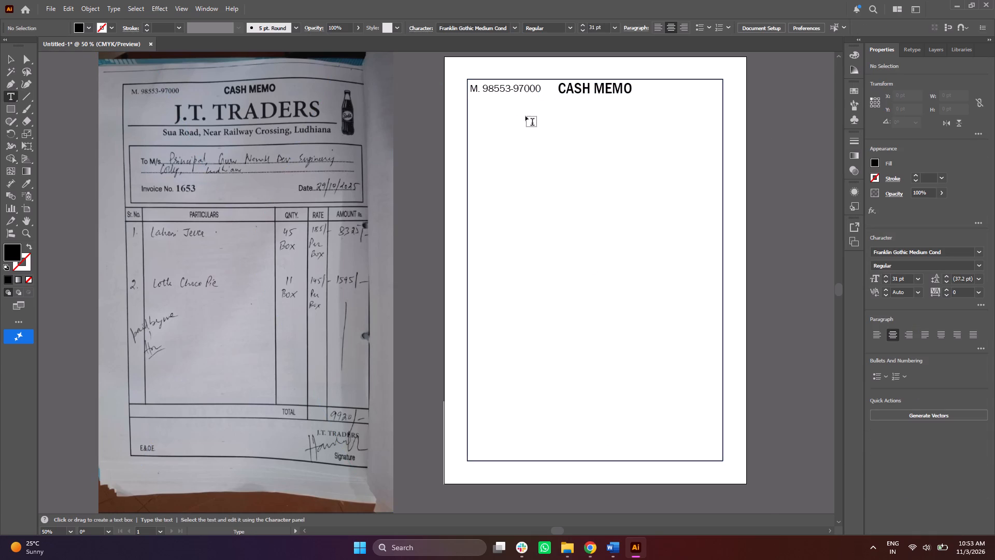
drag(485, 105, 641, 161)
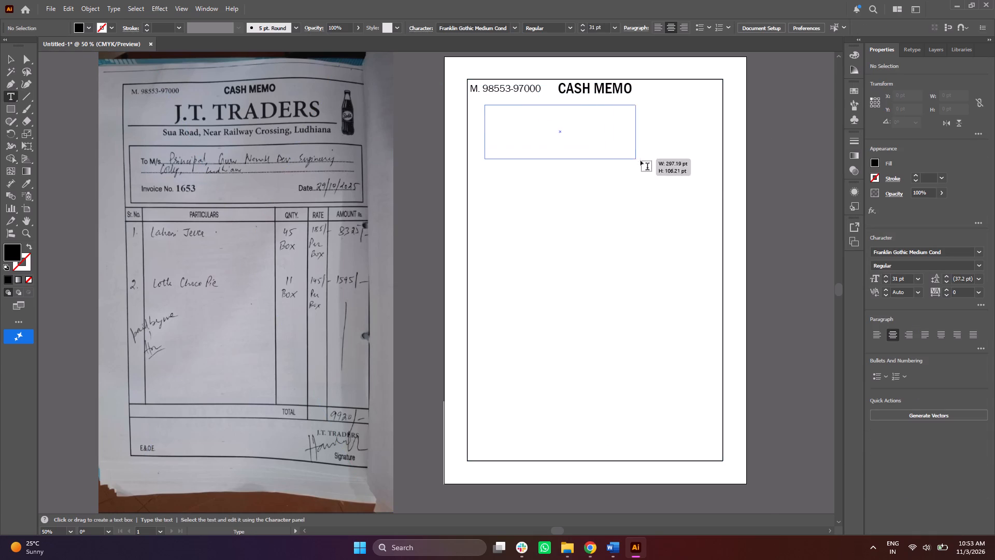
drag(641, 161, 702, 171)
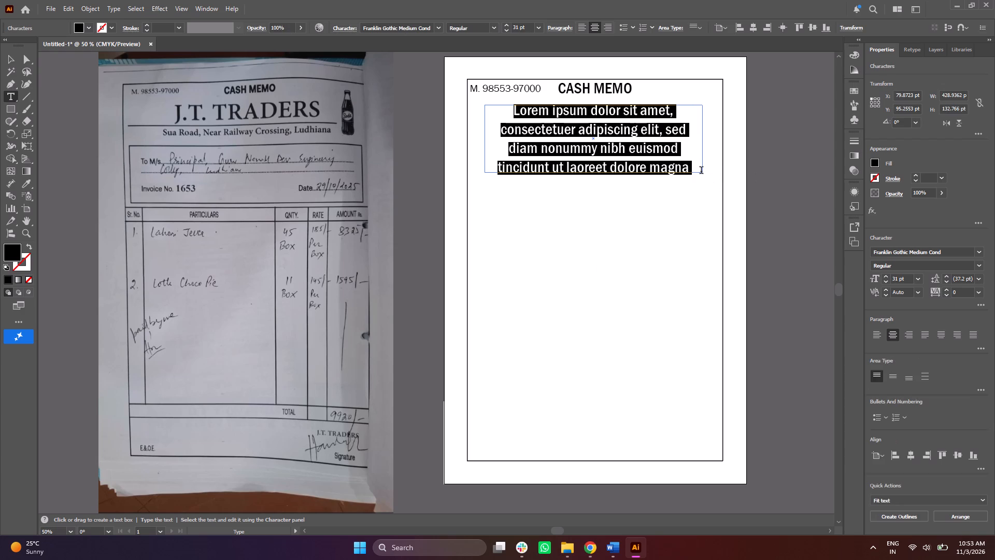
key(j)
key(period)
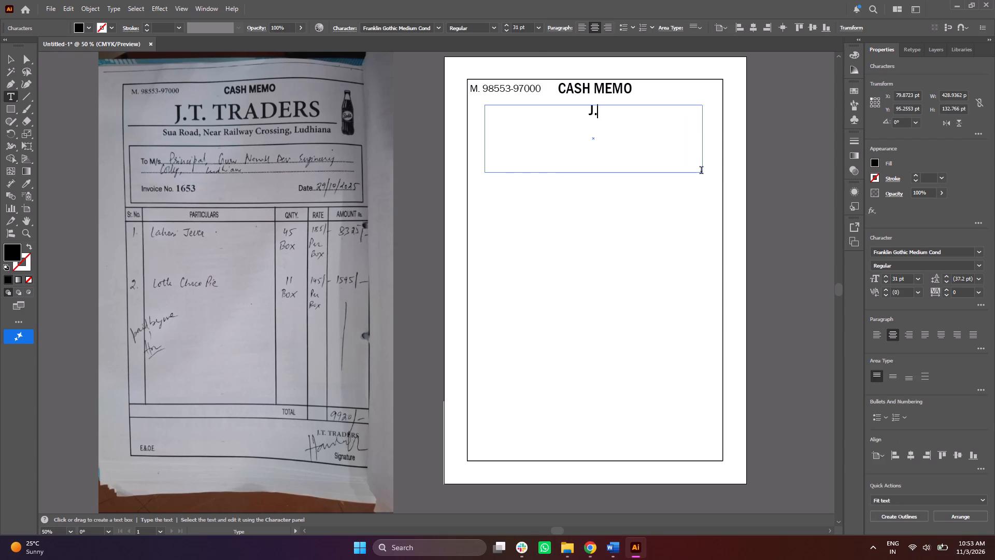
key(y)
key(BackSpace)
text(T. TR)
text(ADER)
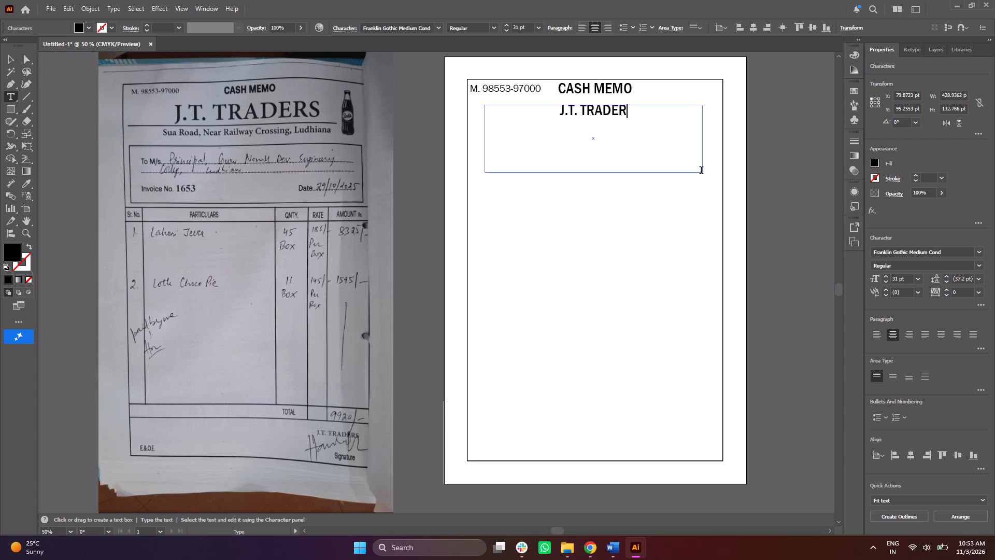
key(s)
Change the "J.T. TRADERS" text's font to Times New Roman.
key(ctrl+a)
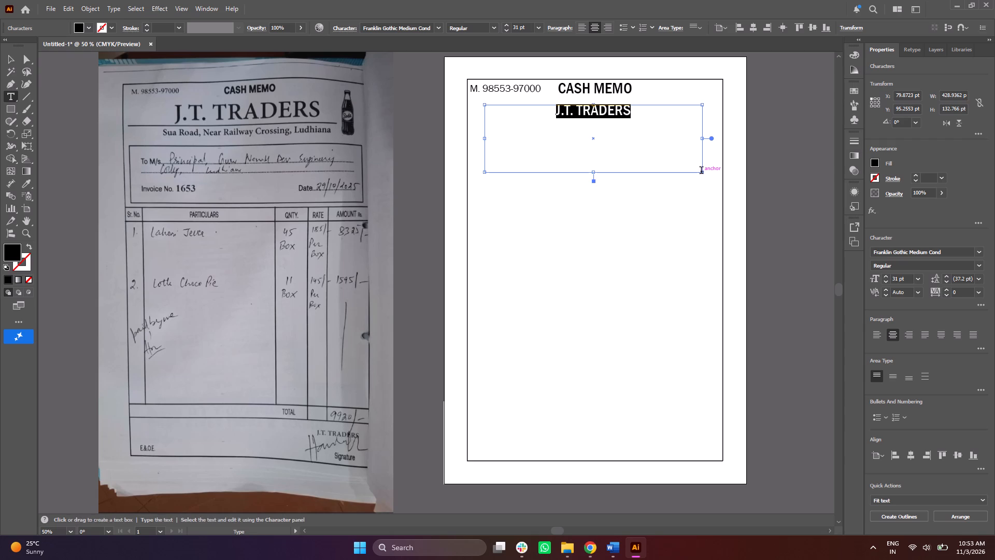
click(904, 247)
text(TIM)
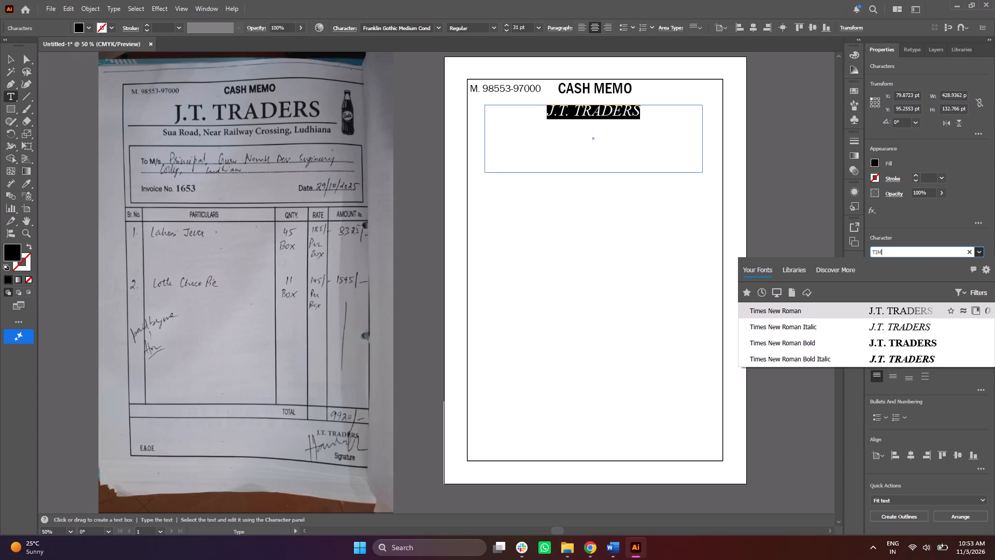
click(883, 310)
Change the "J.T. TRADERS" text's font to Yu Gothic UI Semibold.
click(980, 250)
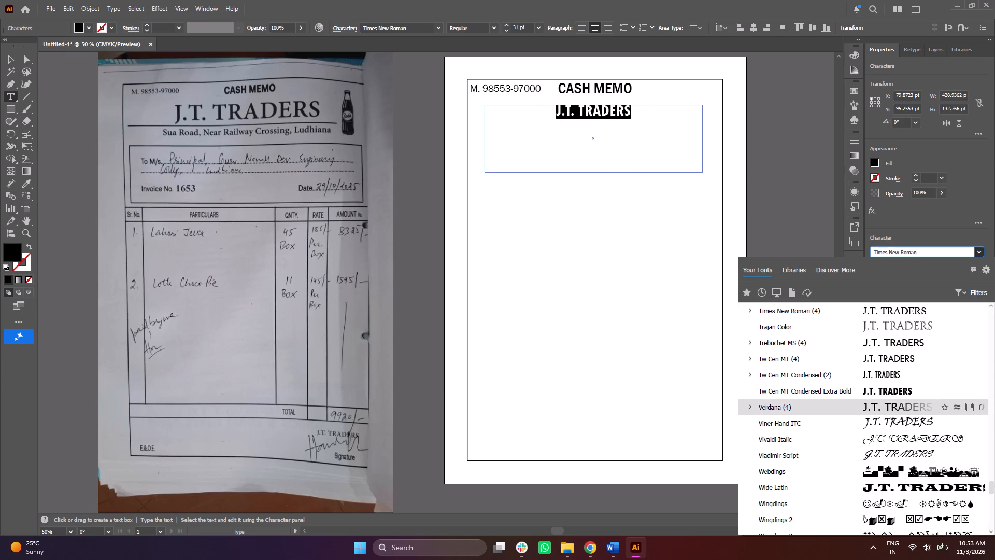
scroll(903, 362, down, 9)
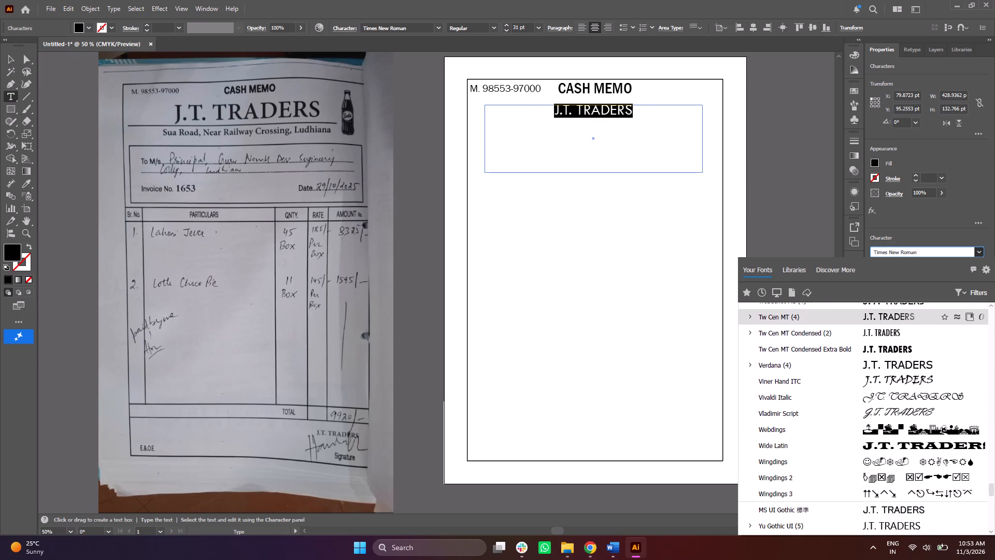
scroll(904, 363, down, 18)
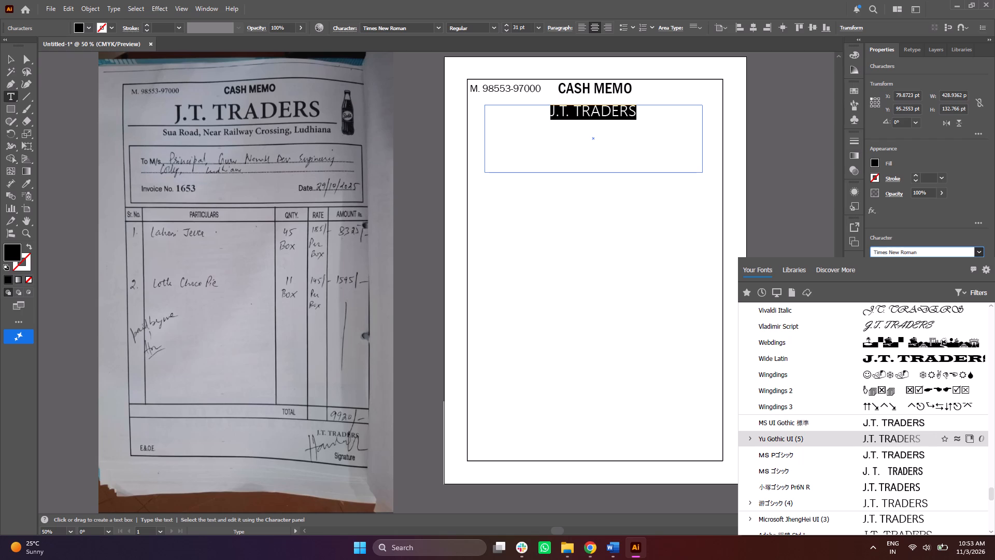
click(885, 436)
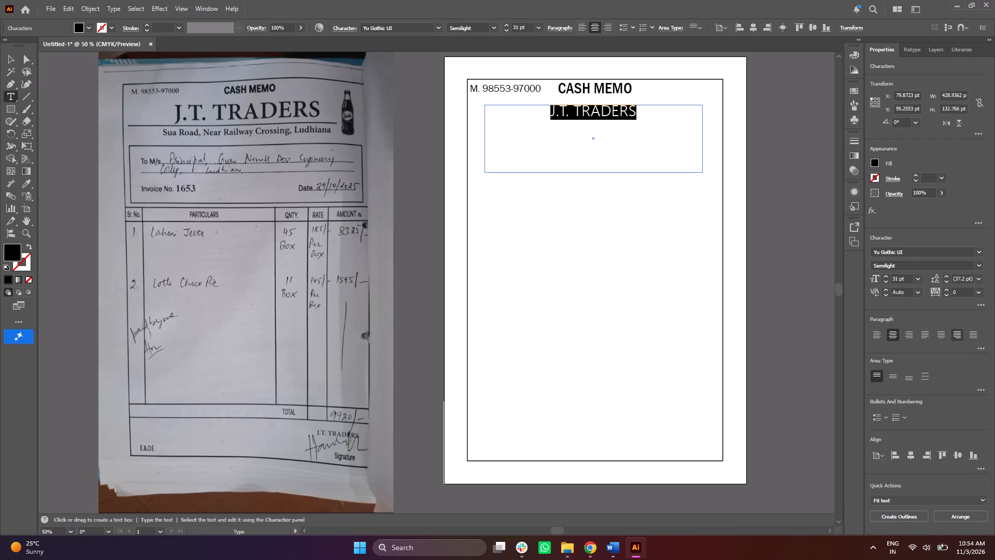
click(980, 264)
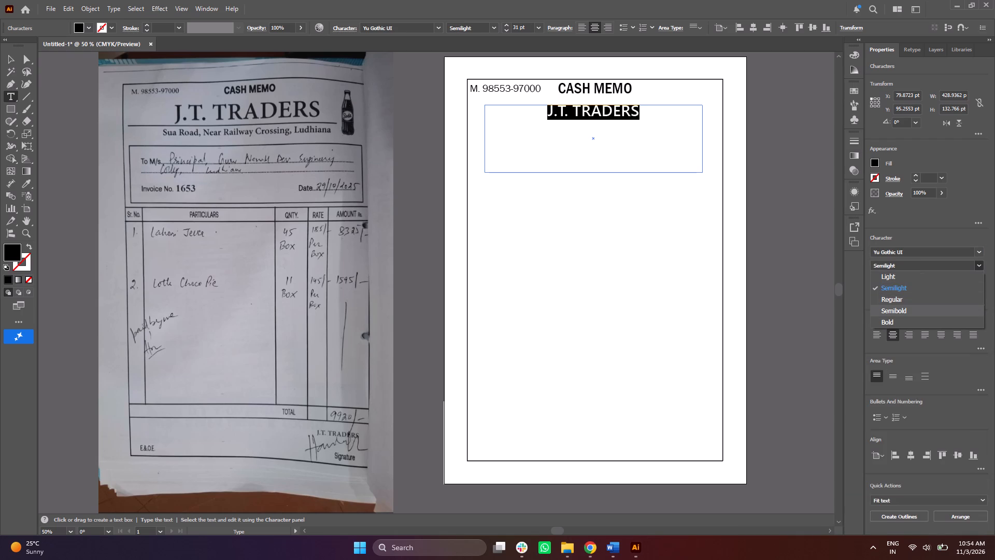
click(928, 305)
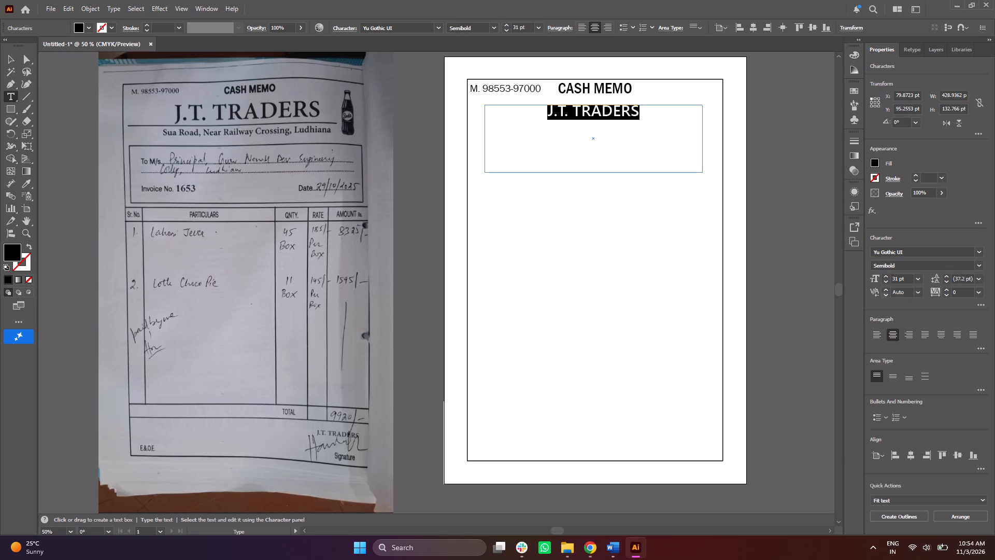
Set the "J.T. TRADERS" text's font size to 51 pt.
triple_click(885, 278)
triple_click(885, 278)
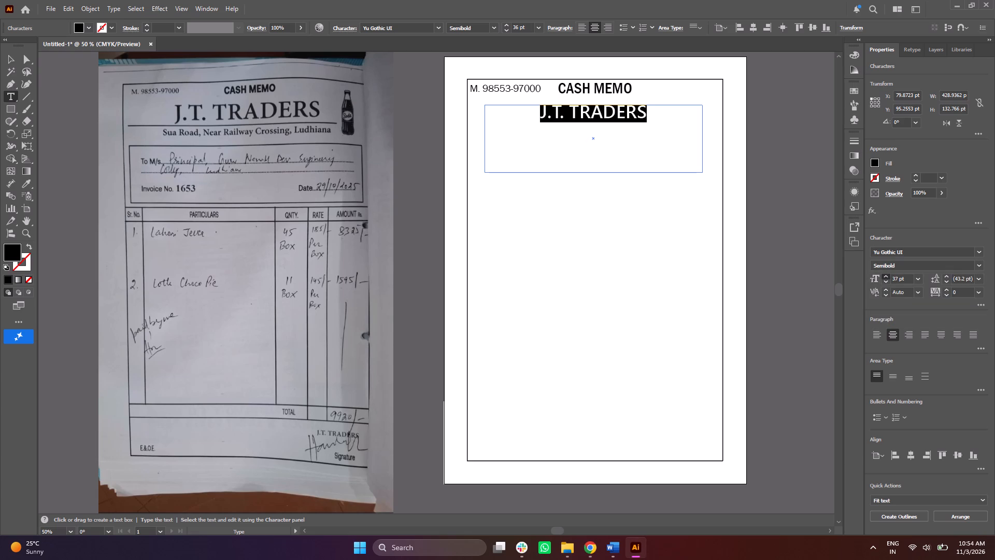
click(885, 278)
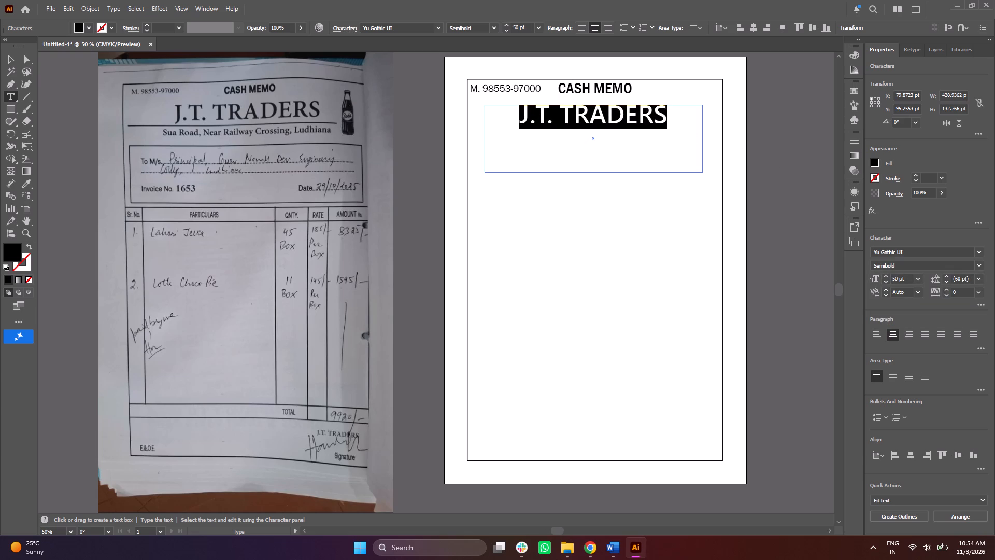
click(884, 275)
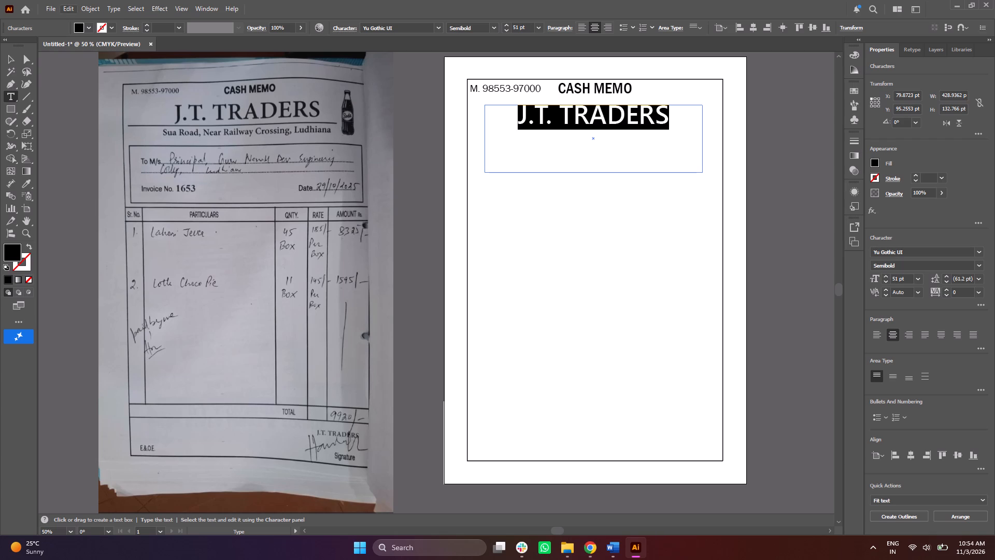
Move the "J.T. TRADERS" frame slightly farther below "CASH MEMO", to about X 75 pt and Y 100 pt.
click(9, 57)
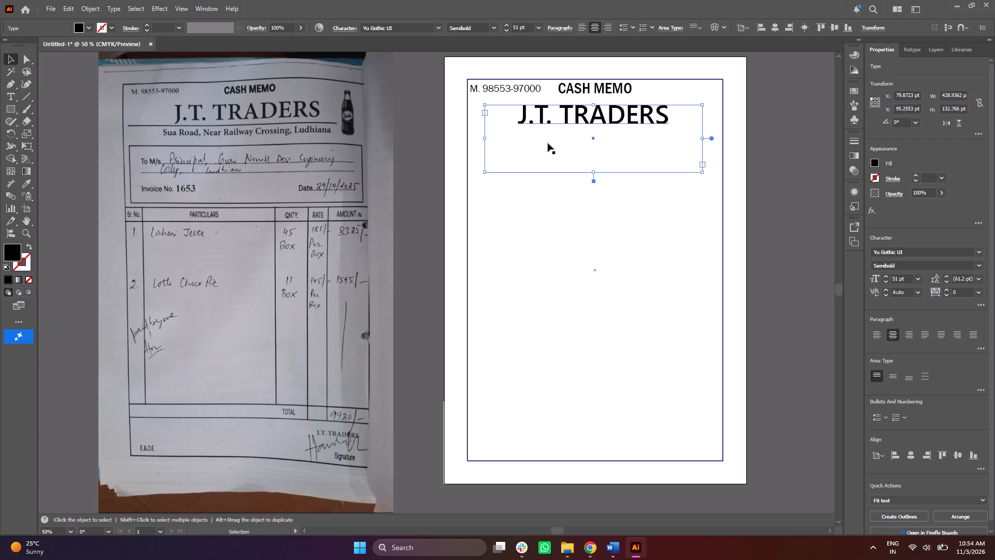
click(625, 110)
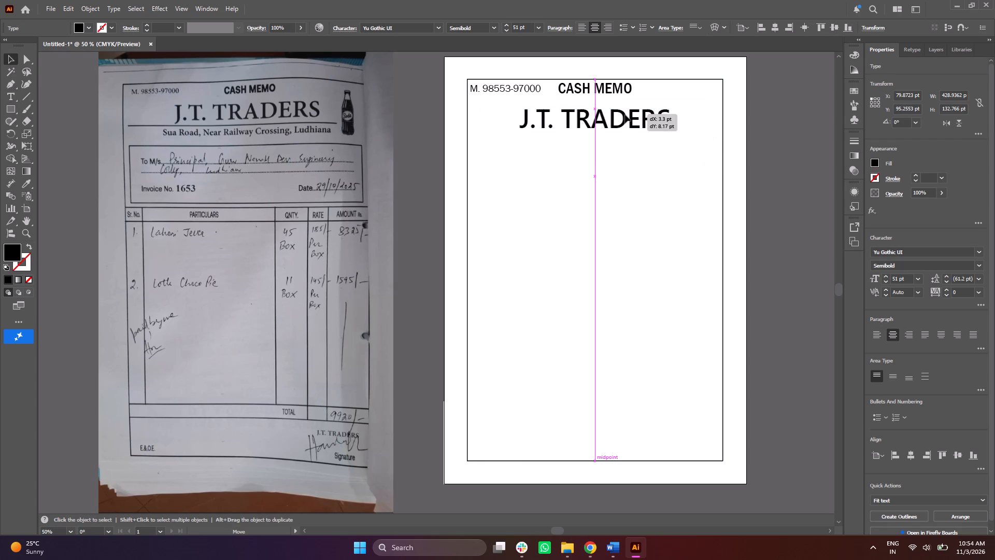
Change the "J.T. TRADERS" text's font to Times New Roman Bold.
click(923, 254)
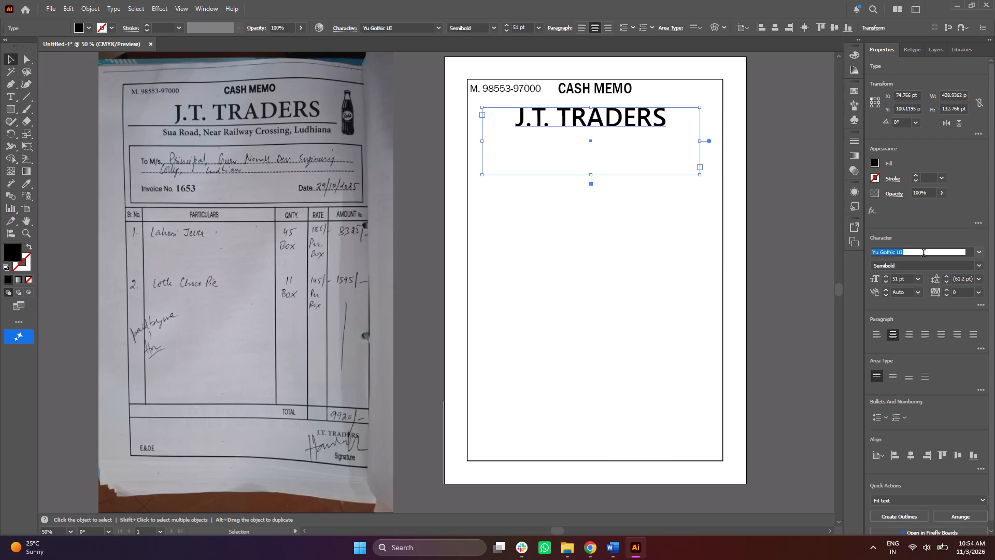
text(TIM)
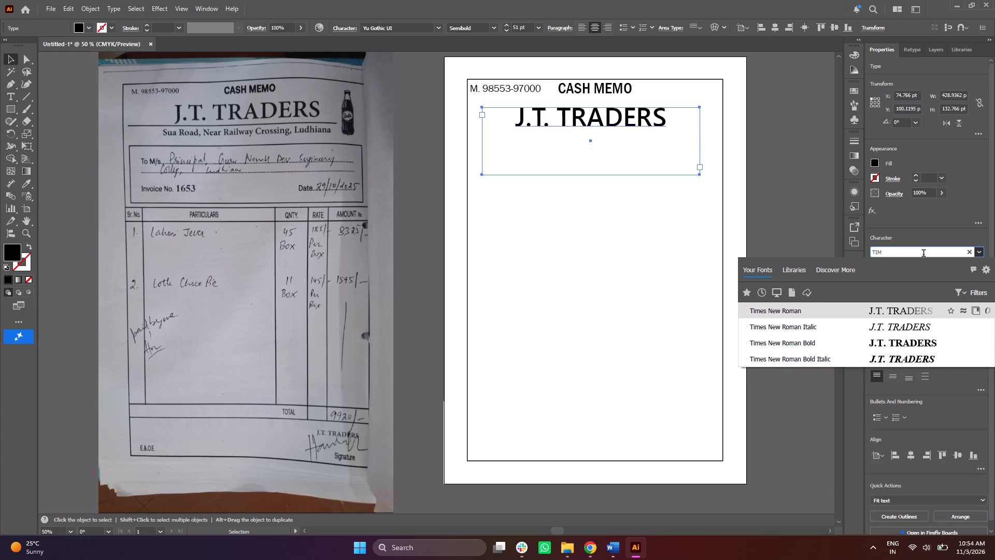
click(890, 346)
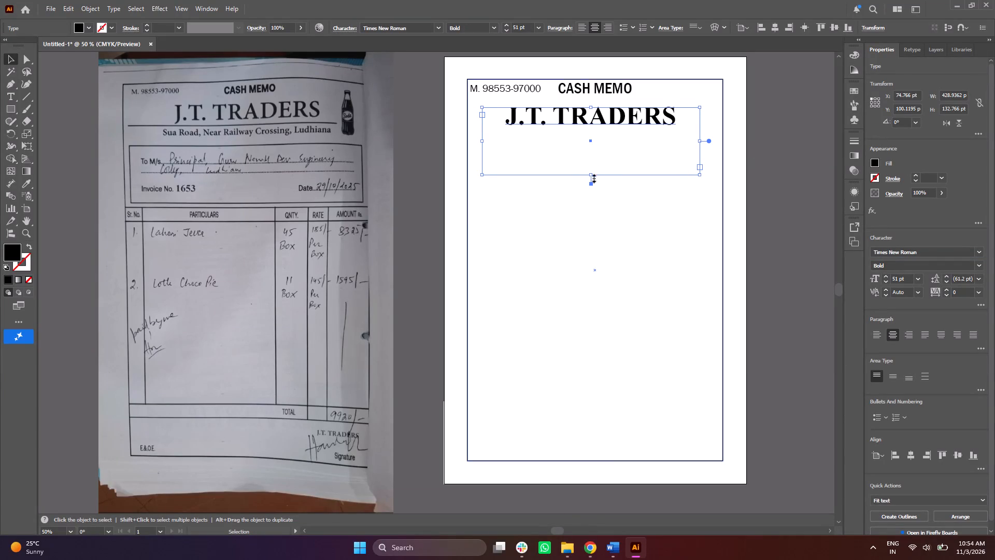
Shorten the "J.T. TRADERS" frame from its bottom edge to fit its single line of text, and deselect it.
drag(590, 175, 599, 128)
click(832, 160)
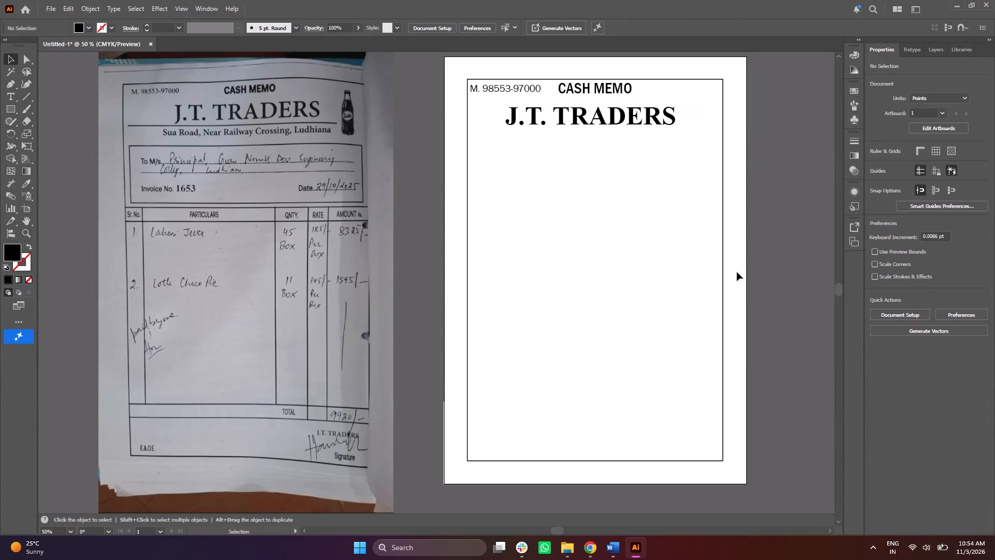
Switch to Google Chrome and search Google Images for "coke glass bottle" in a new tab.
click(593, 553)
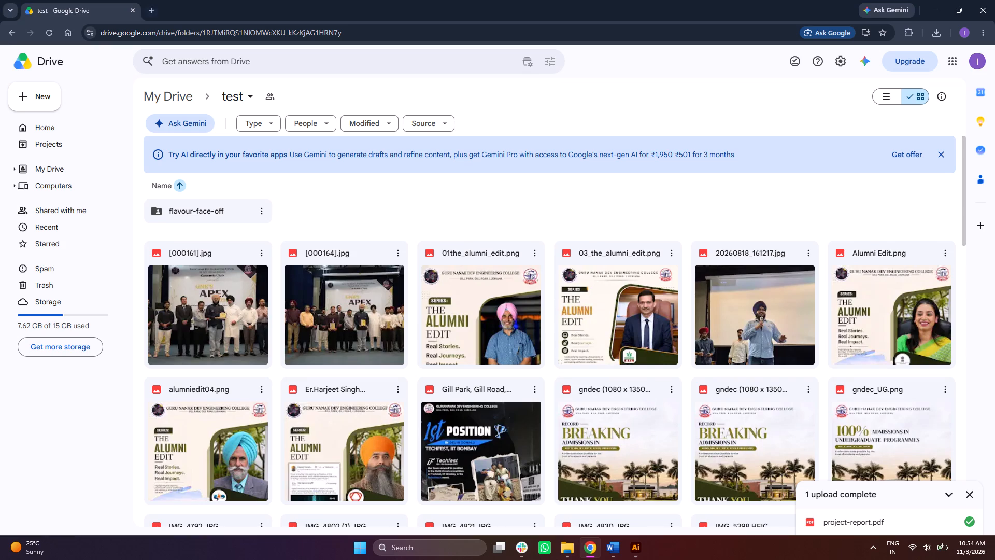
click(150, 16)
text(COKE GLASS)
key(Return)
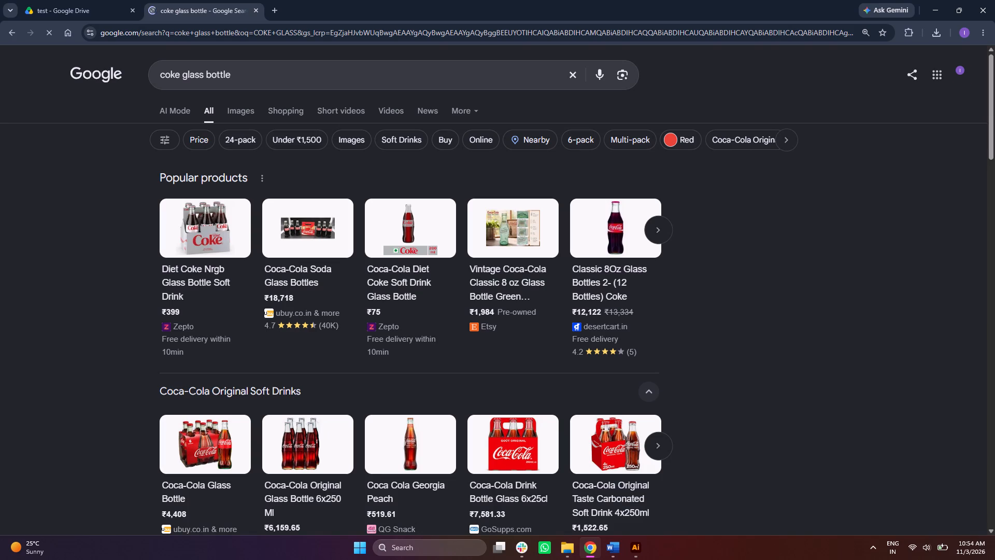
click(252, 116)
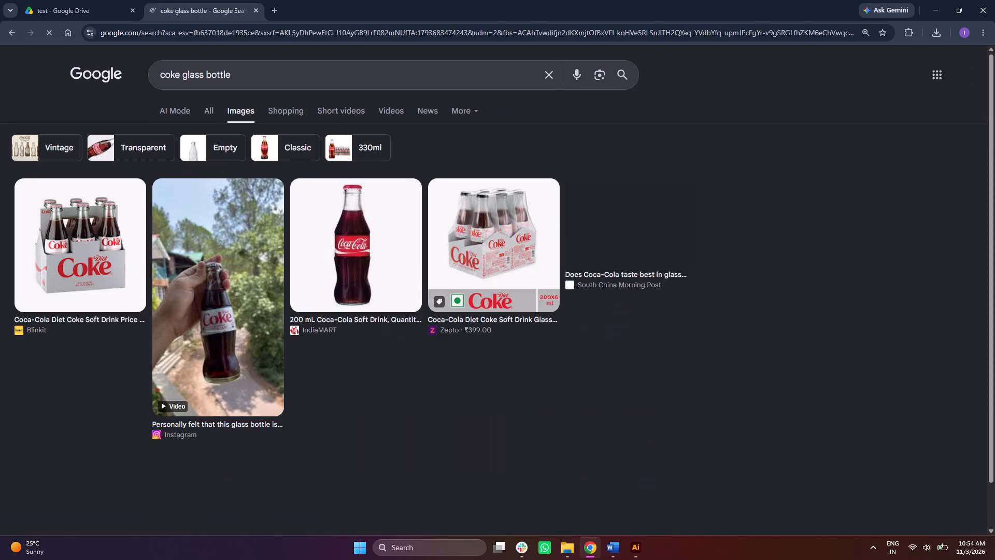
Refine the image search to "coke glass bottle BLACK AND WHITE".
click(243, 71)
key(space)
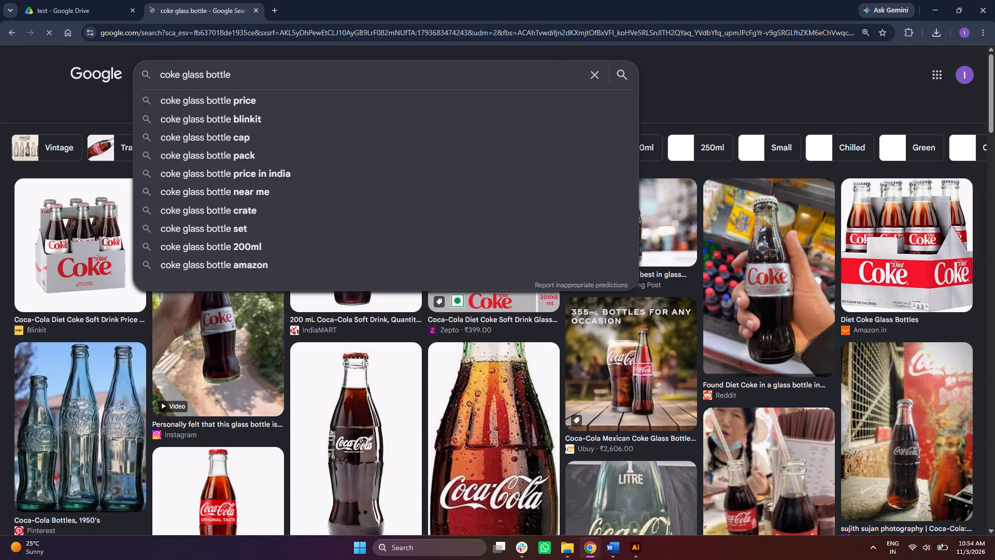
text(BLA)
text(CK AND WHITE)
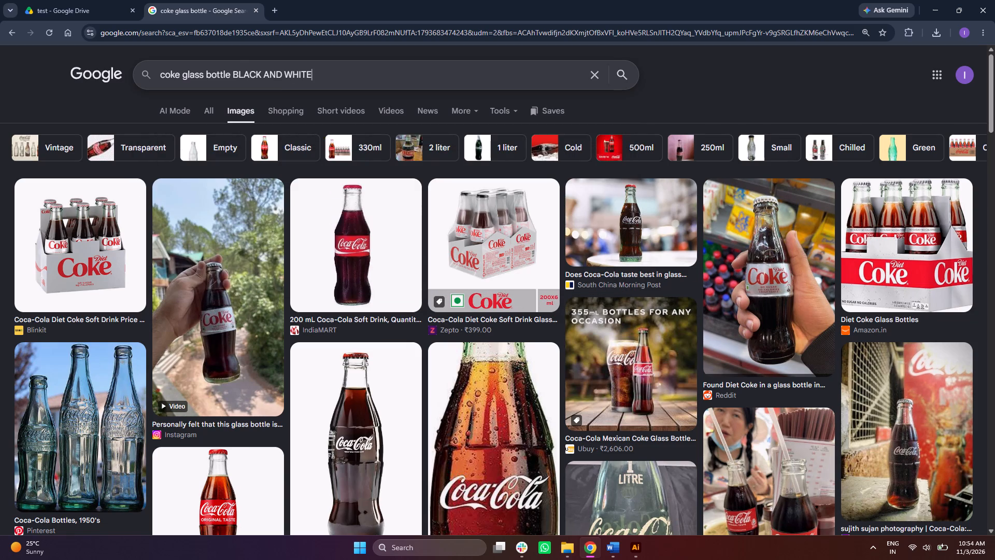
key(Return)
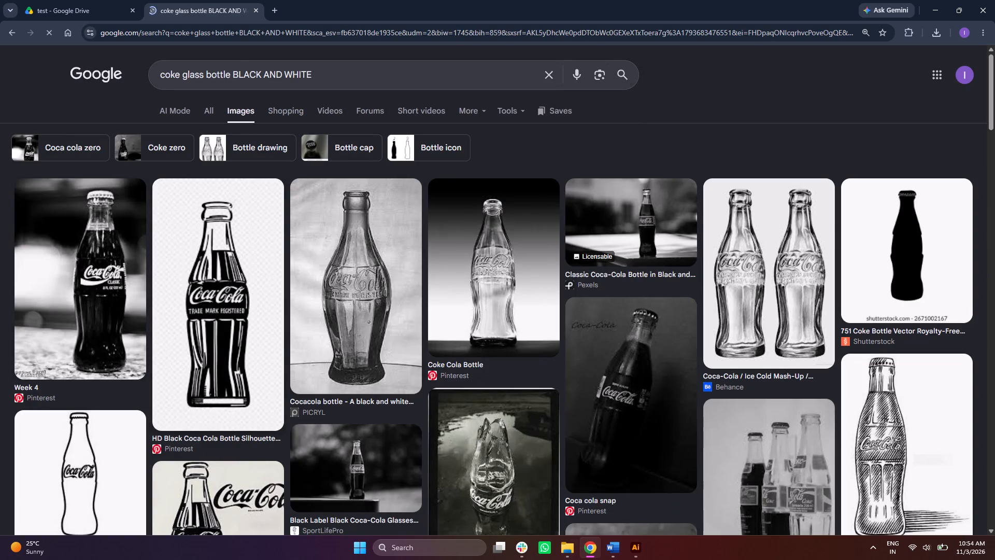
Browse the black-and-white image results for a Coke glass bottle picture that matches the one on the cash memo.
scroll(567, 311, down, 5)
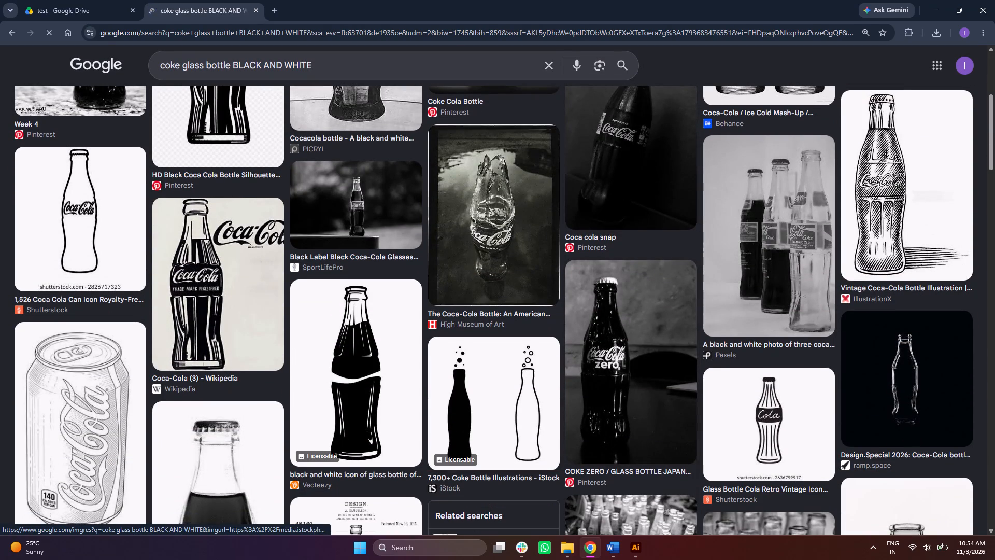
scroll(128, 248, down, 5)
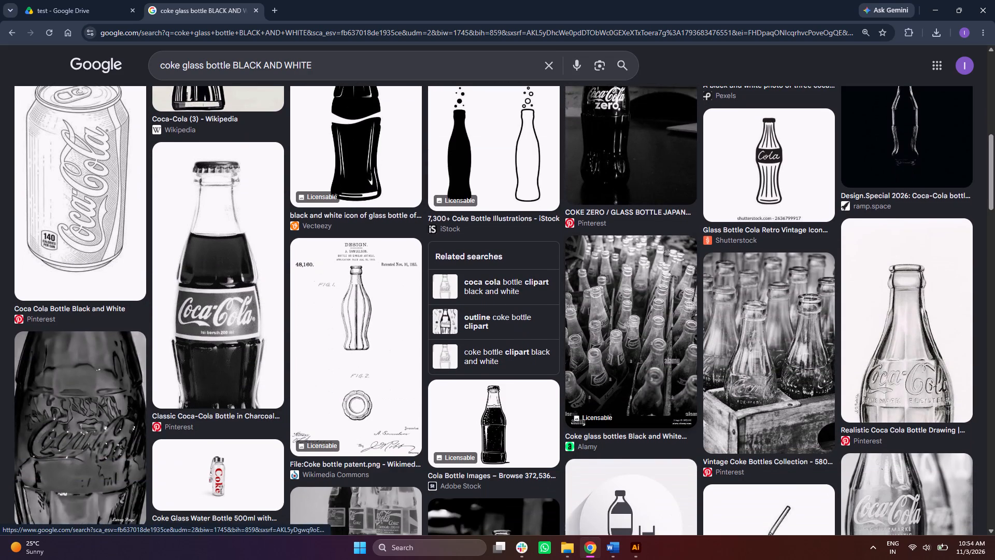
scroll(772, 154, down, 2)
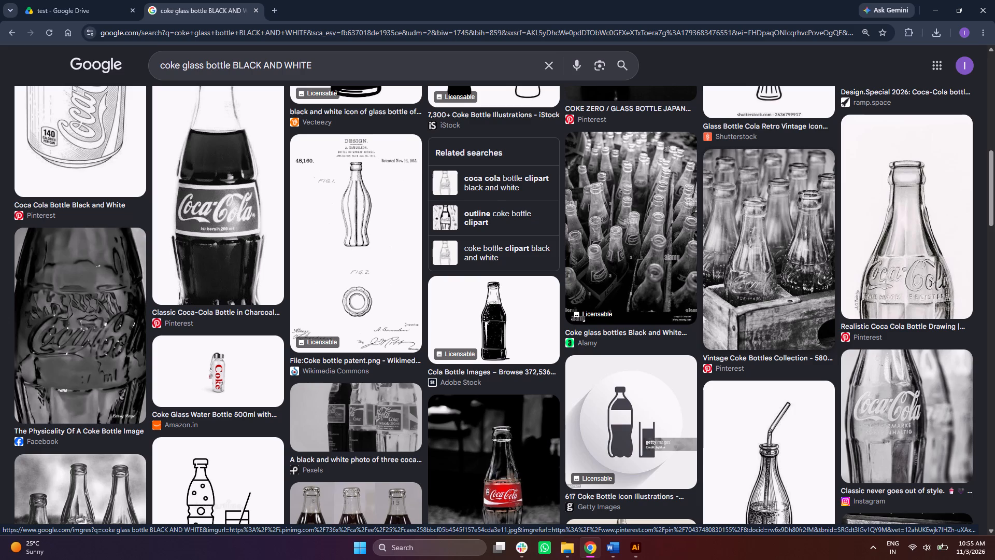
scroll(750, 170, down, 6)
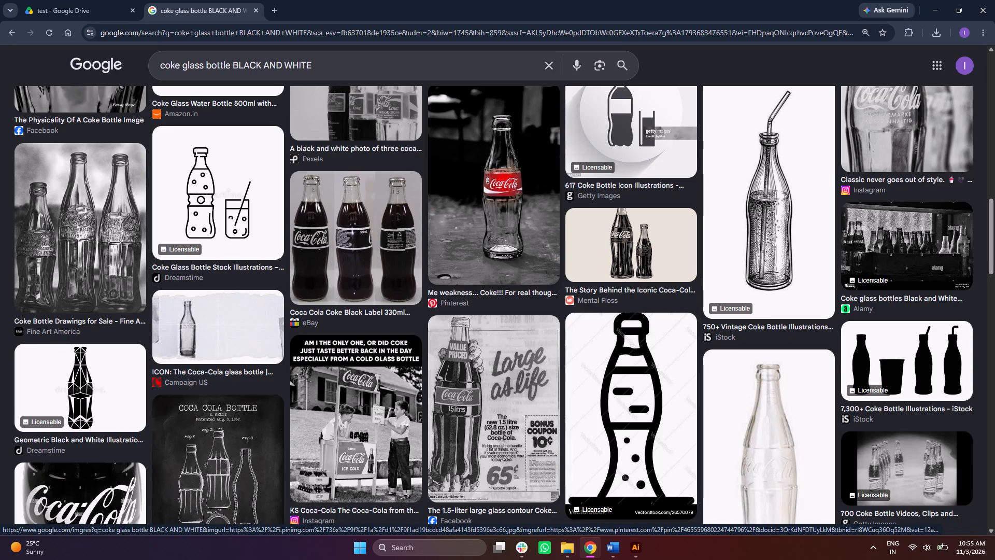
scroll(479, 259, down, 1)
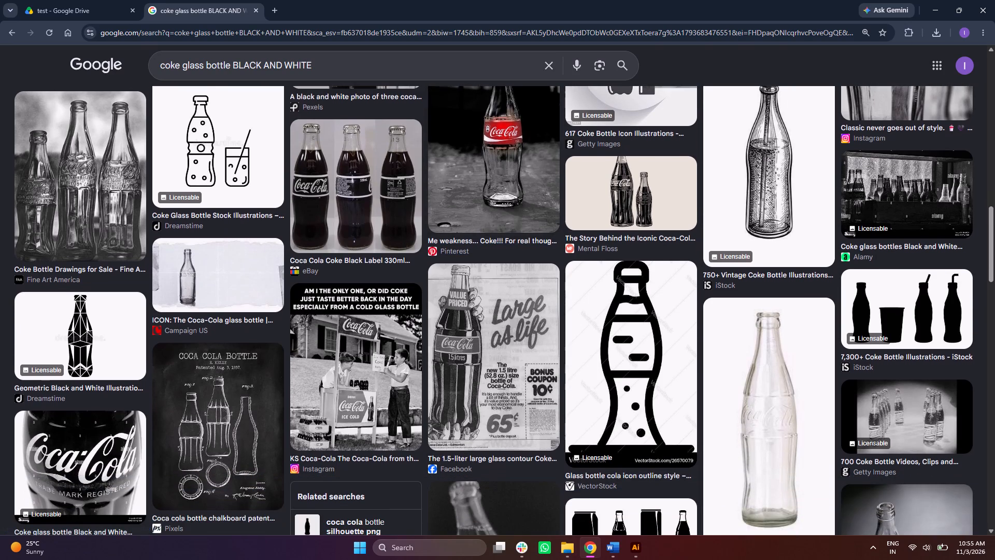
scroll(480, 259, down, 12)
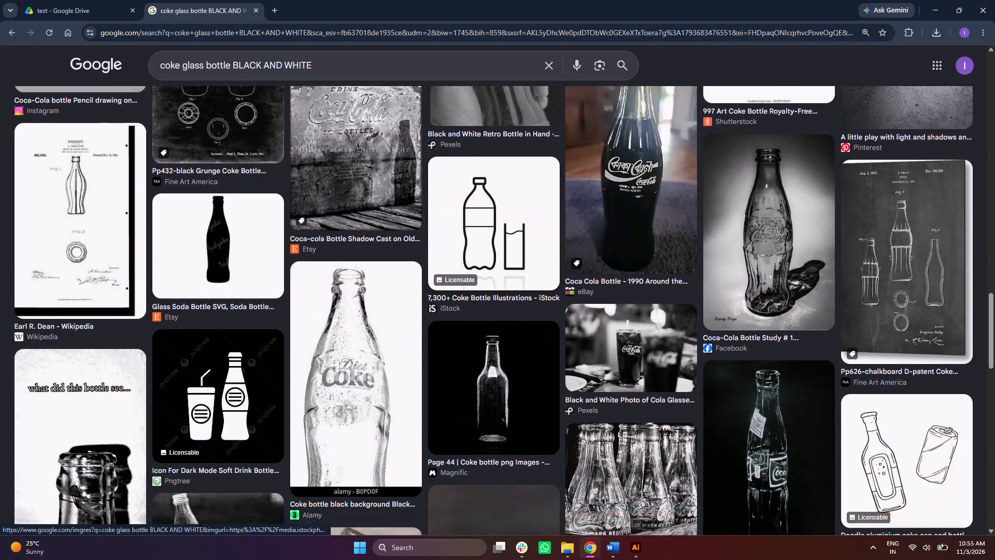
scroll(480, 259, down, 10)
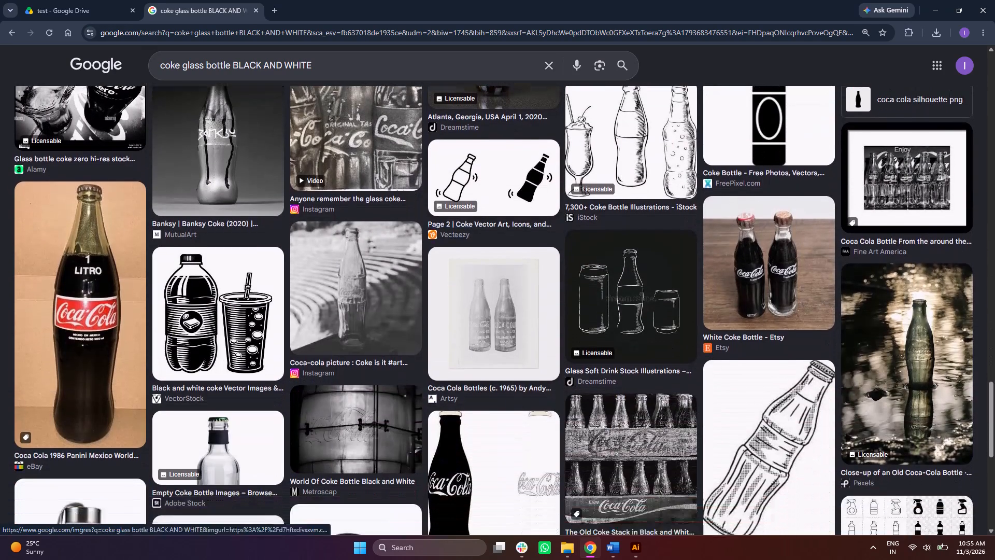
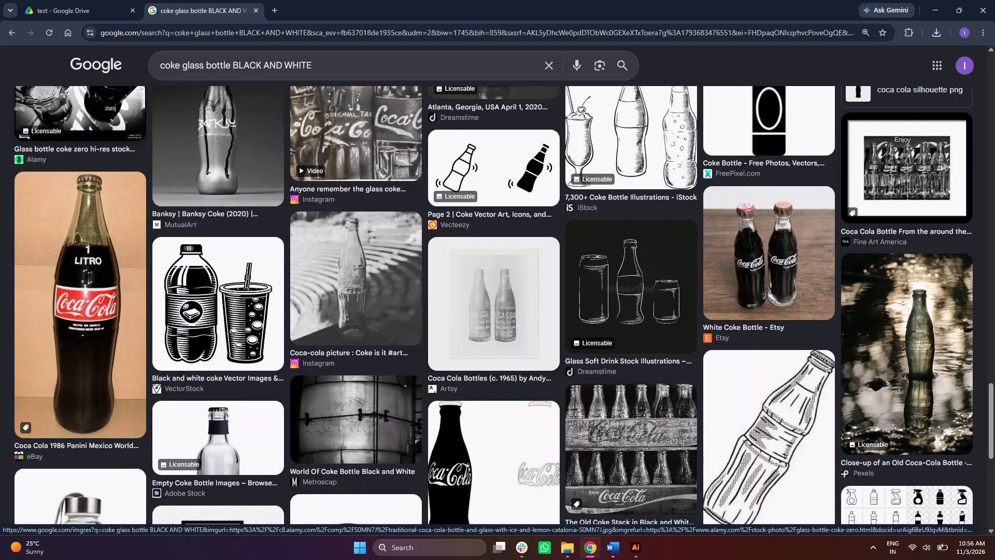
Continue browsing the black-and-white Coke glass bottle image results for a picture matching the one on the cash memo.
scroll(40, 352, down, 8)
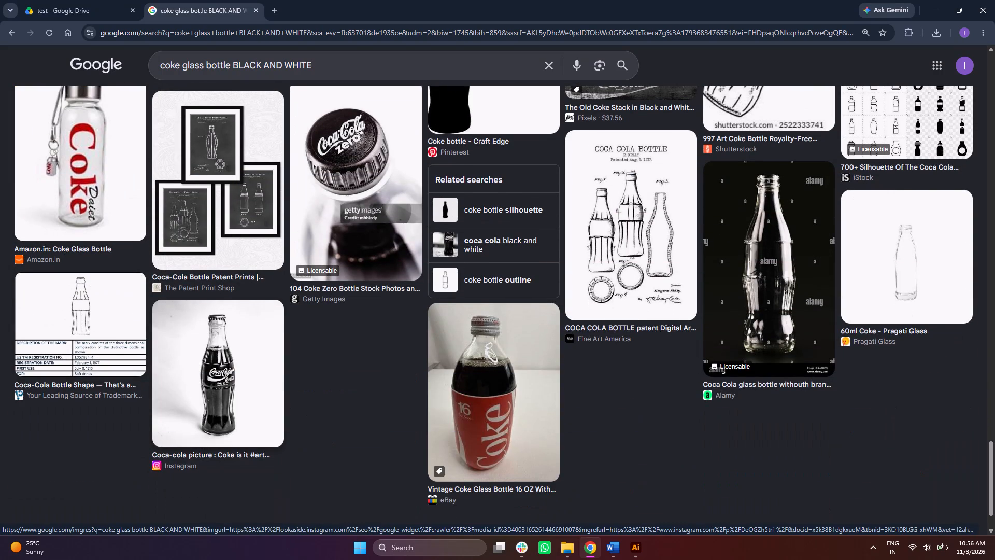
scroll(226, 357, down, 13)
scroll(462, 190, up, 4)
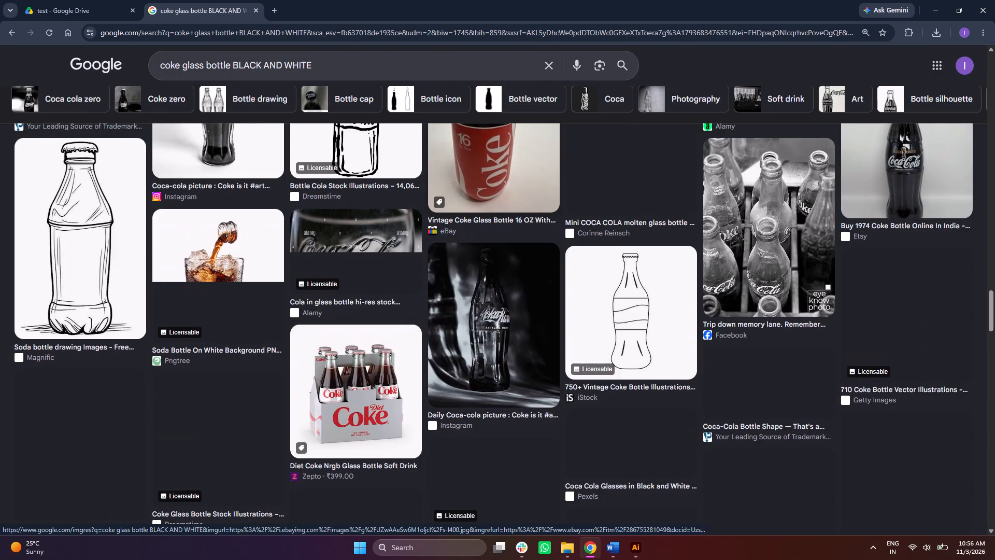
scroll(462, 190, down, 2)
scroll(507, 261, up, 6)
scroll(509, 261, down, 8)
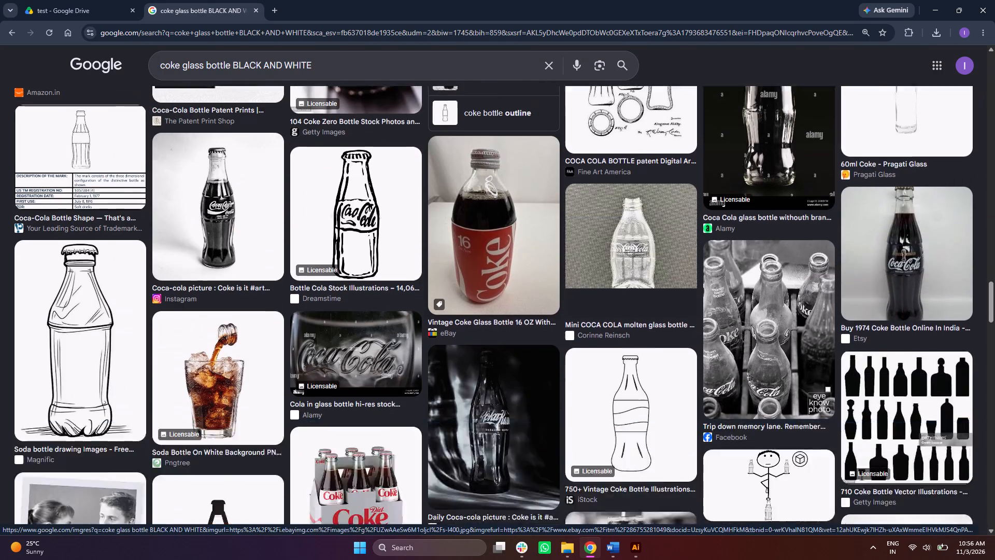
scroll(510, 263, down, 7)
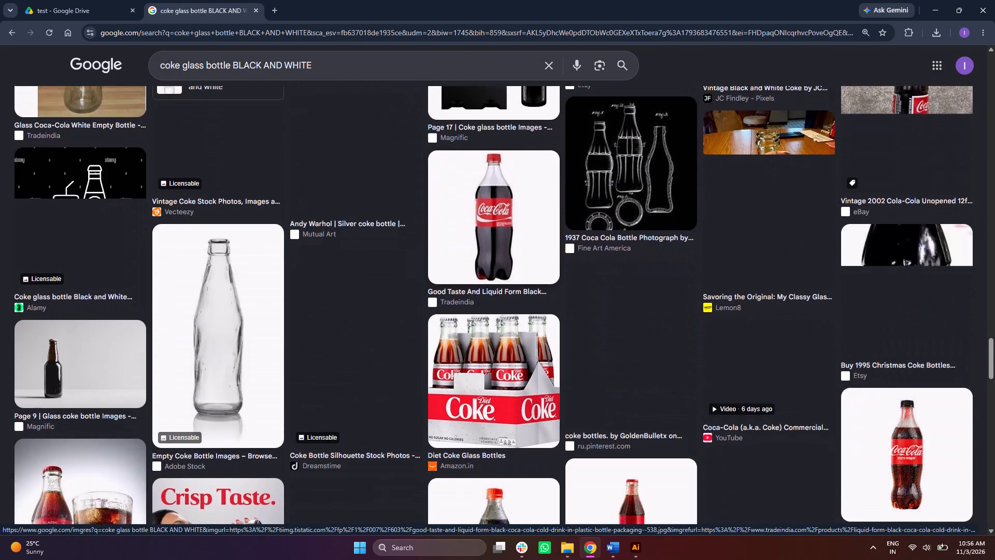
scroll(510, 264, down, 10)
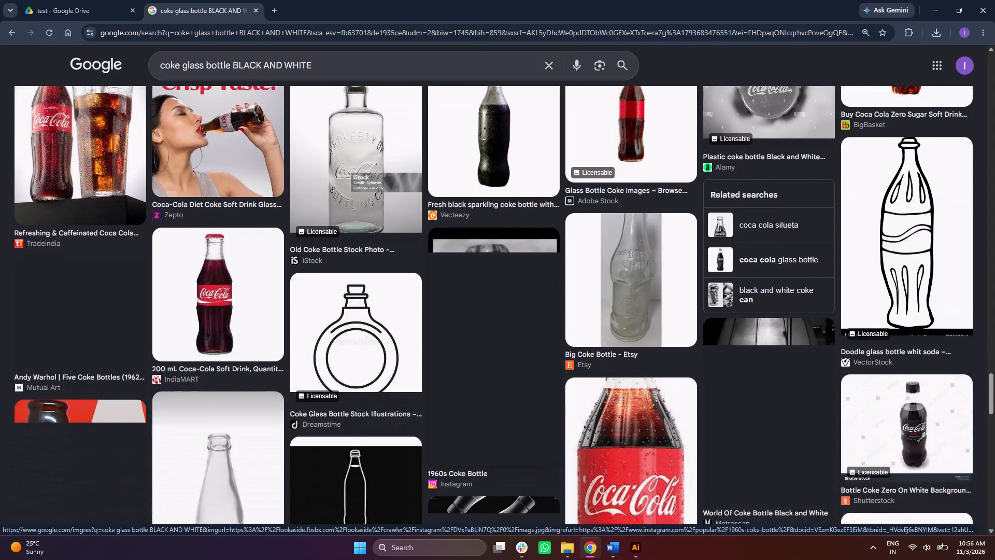
scroll(510, 264, down, 12)
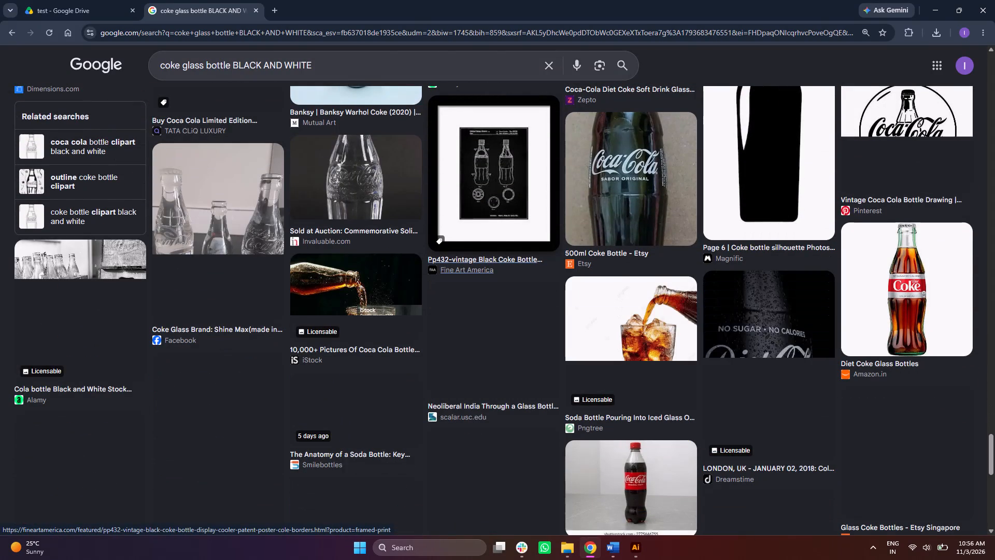
scroll(511, 264, down, 8)
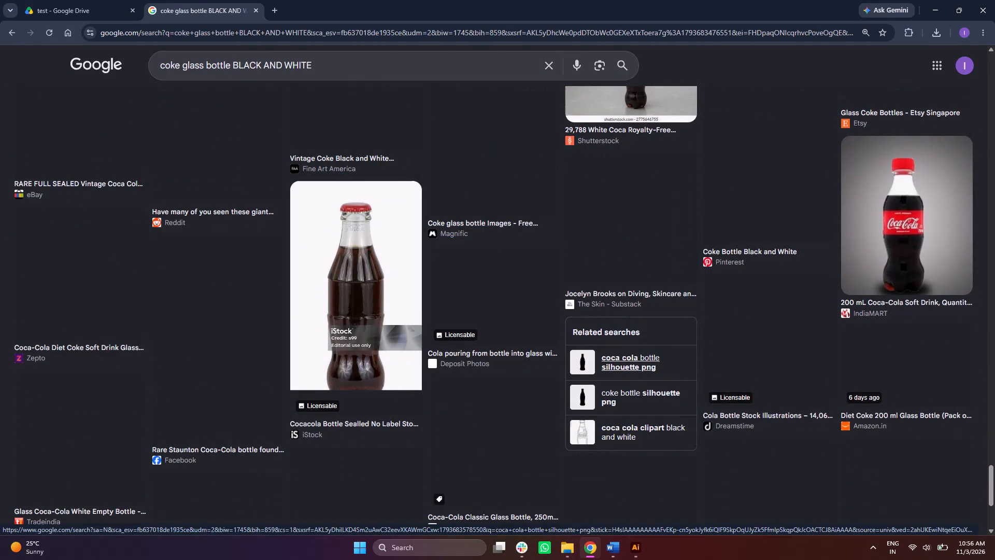
Change the image search to the related search "coca cola bottle silhouette png".
click(622, 368)
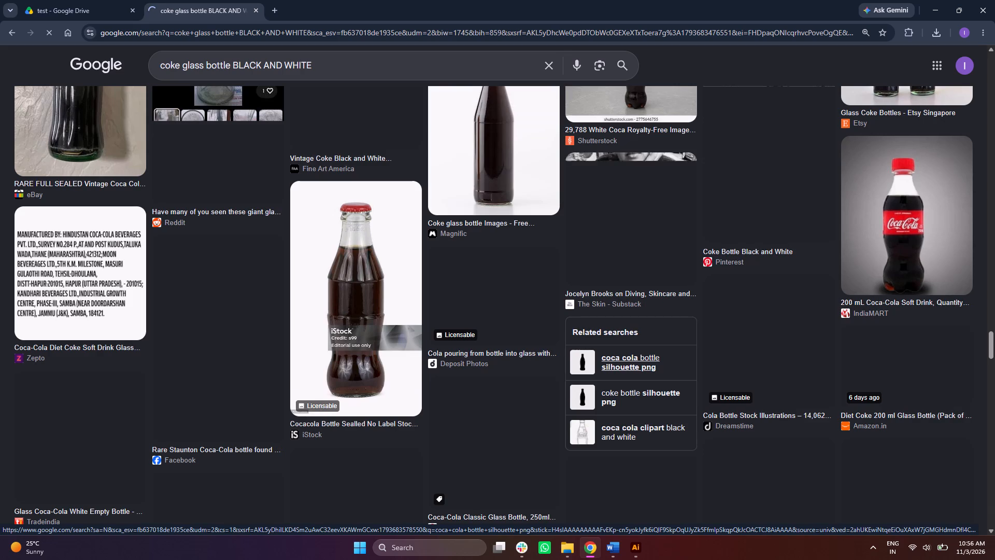
click(622, 367)
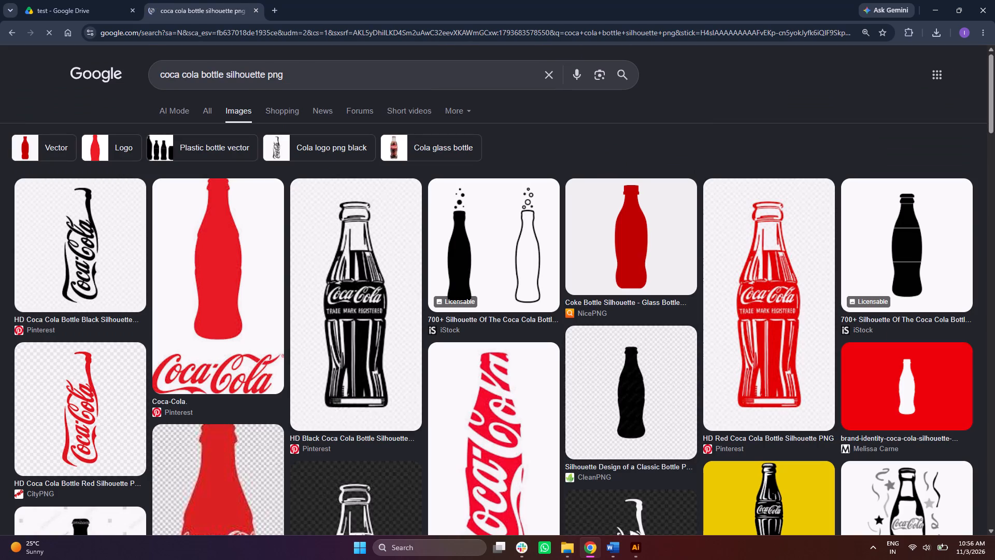
Browse the Coca-Cola bottle silhouette PNG results for a black-and-white glass bottle that suits the memo.
scroll(348, 307, down, 6)
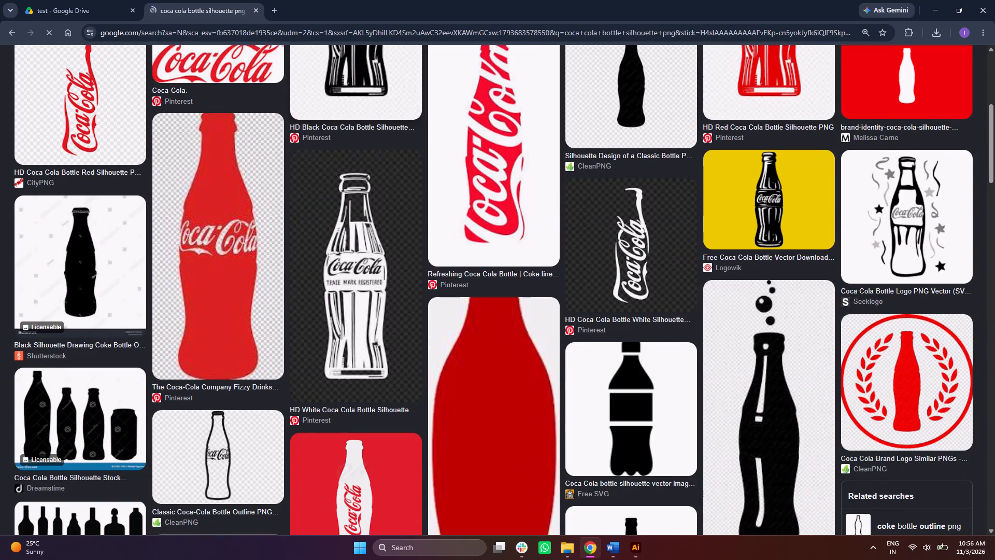
scroll(348, 307, down, 9)
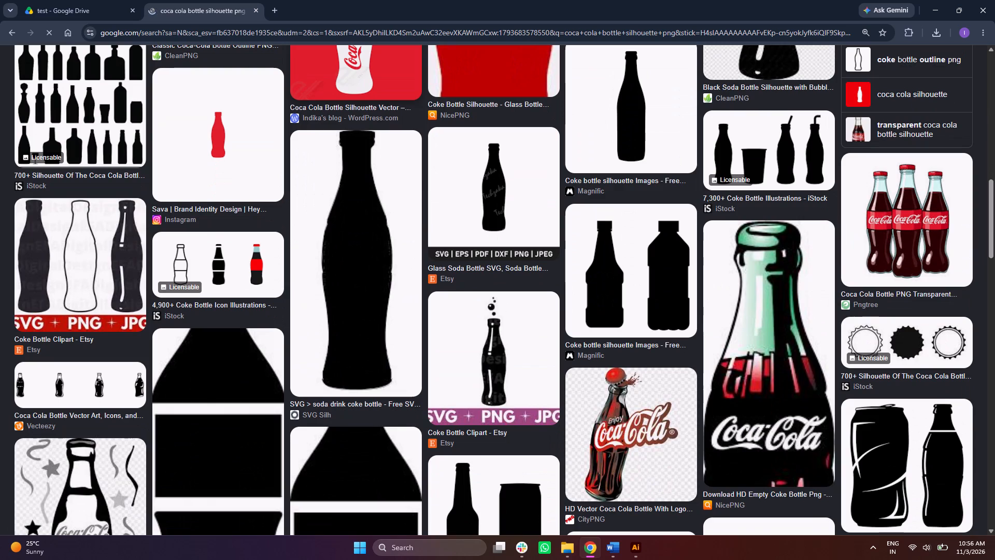
scroll(348, 307, down, 9)
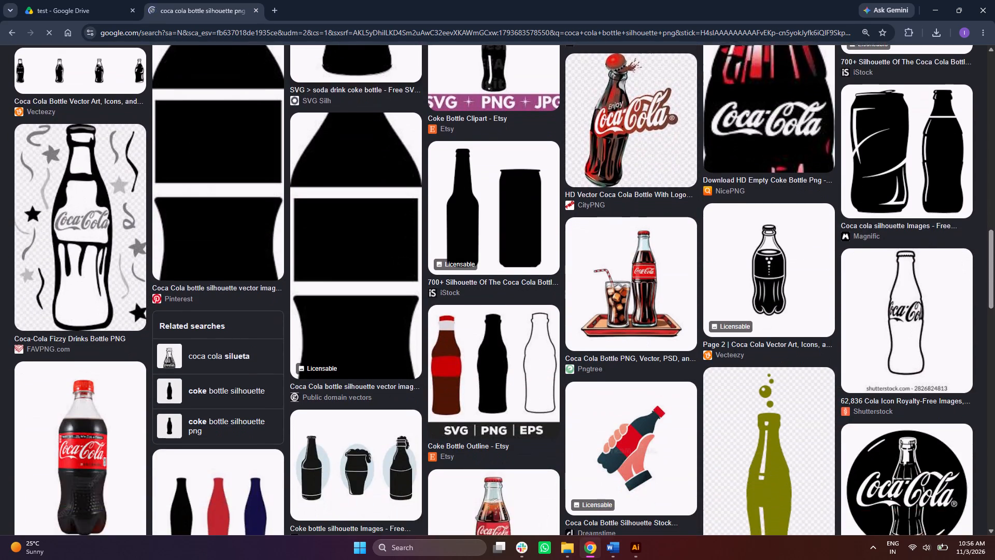
scroll(348, 307, down, 11)
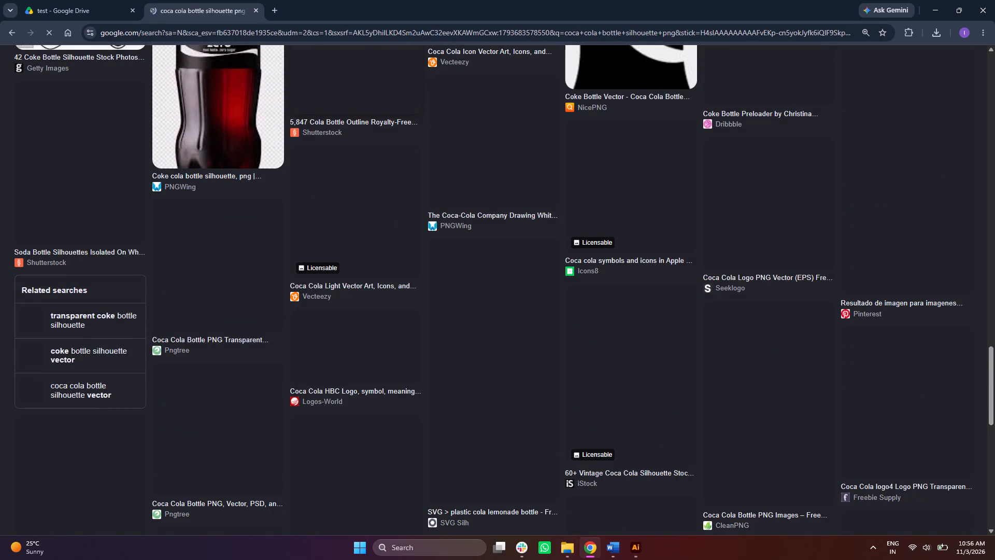
scroll(348, 308, up, 2)
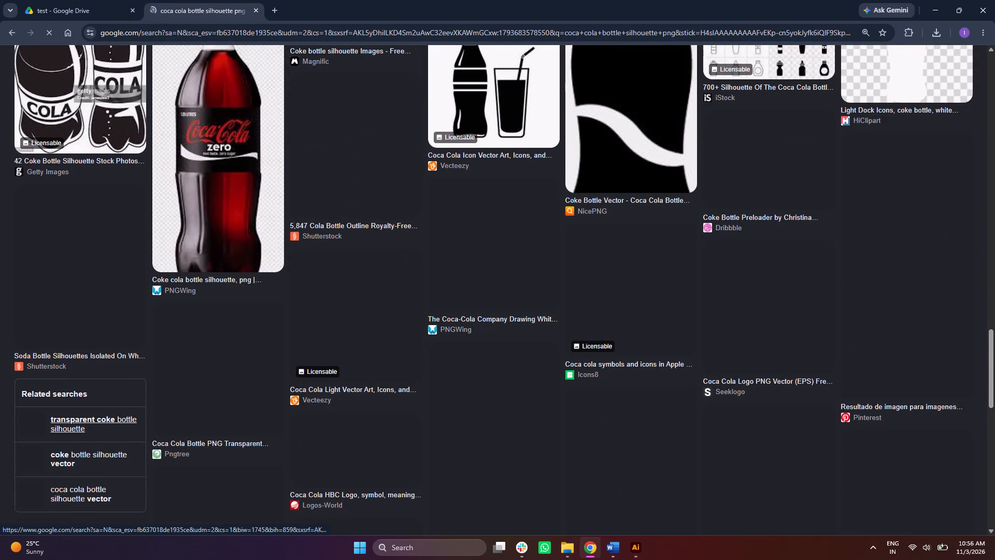
Continue browsing the Coca-Cola bottle silhouette PNG results for a black-and-white glass bottle suited to the memo.
scroll(443, 363, up, 6)
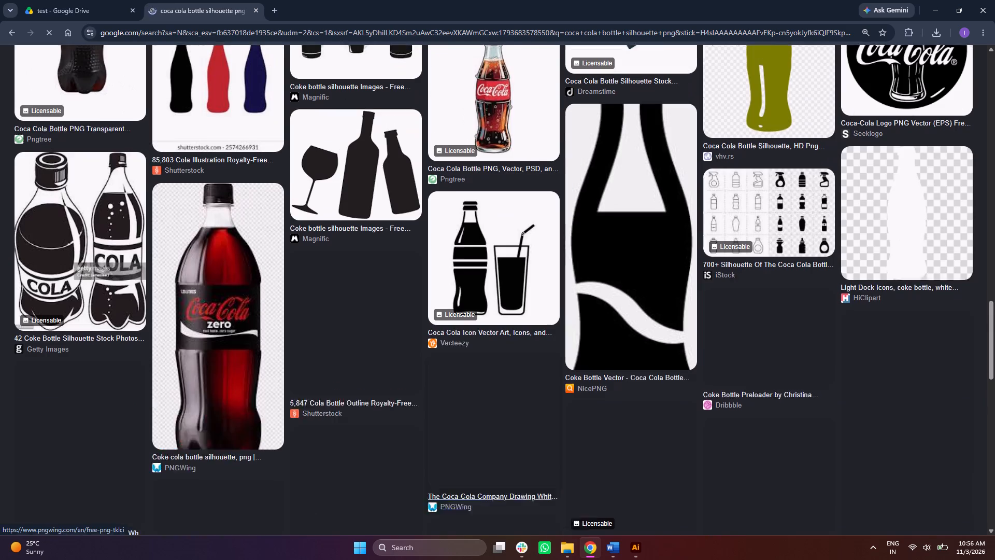
scroll(495, 378, up, 5)
scroll(495, 378, down, 6)
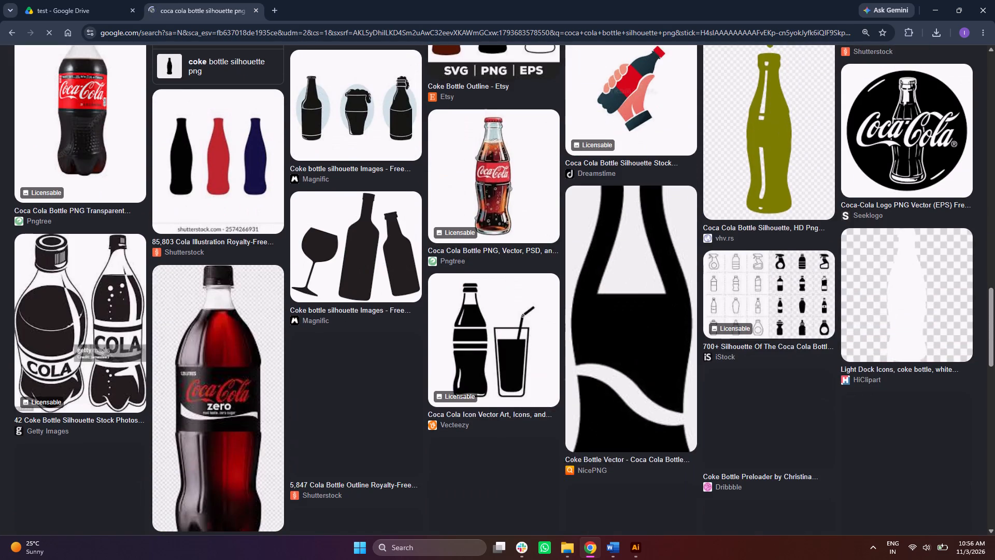
scroll(495, 378, up, 8)
scroll(495, 378, down, 13)
scroll(495, 378, down, 8)
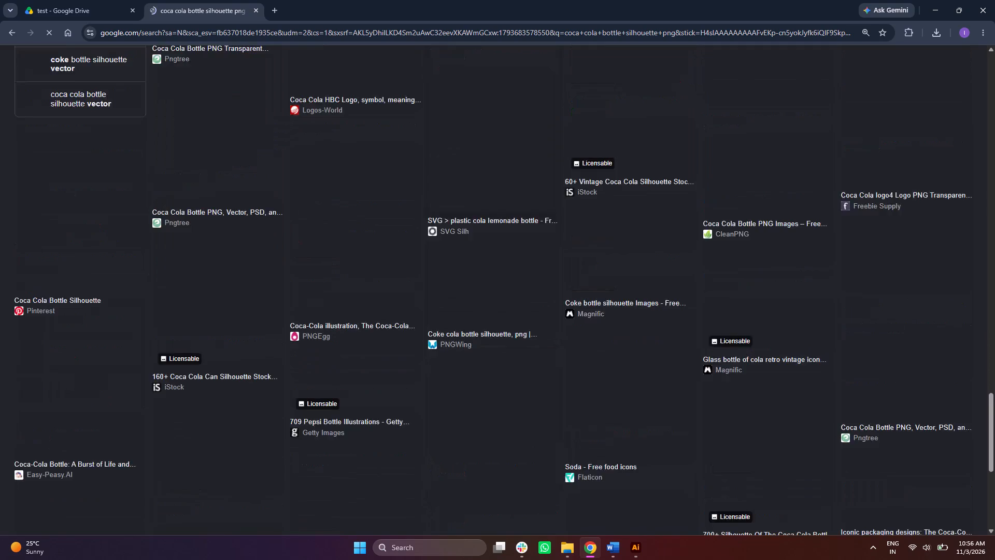
scroll(495, 378, down, 8)
scroll(495, 378, up, 13)
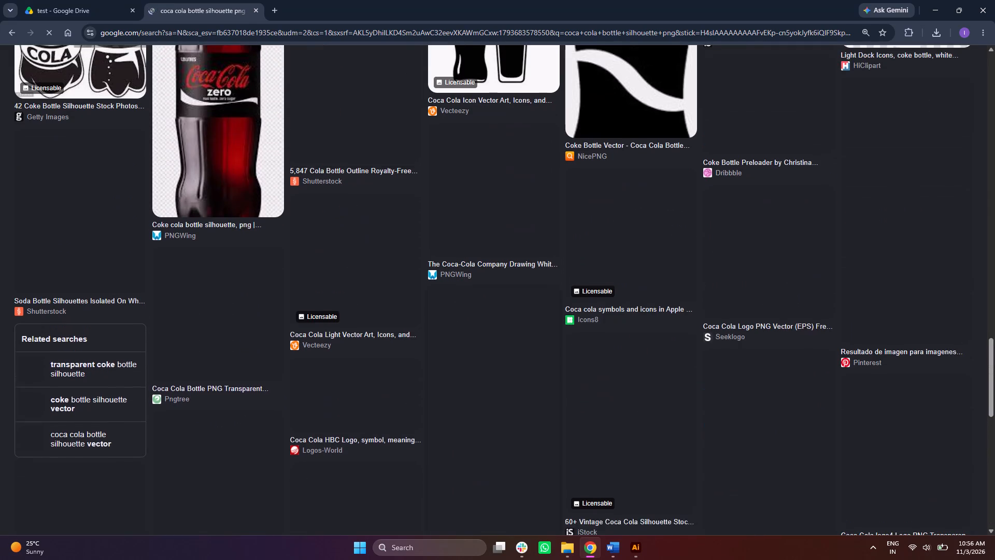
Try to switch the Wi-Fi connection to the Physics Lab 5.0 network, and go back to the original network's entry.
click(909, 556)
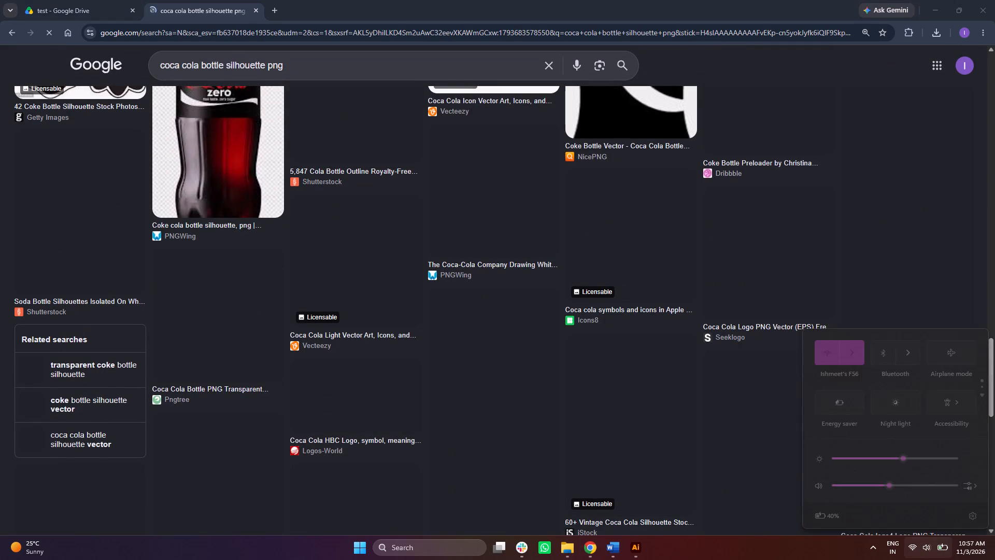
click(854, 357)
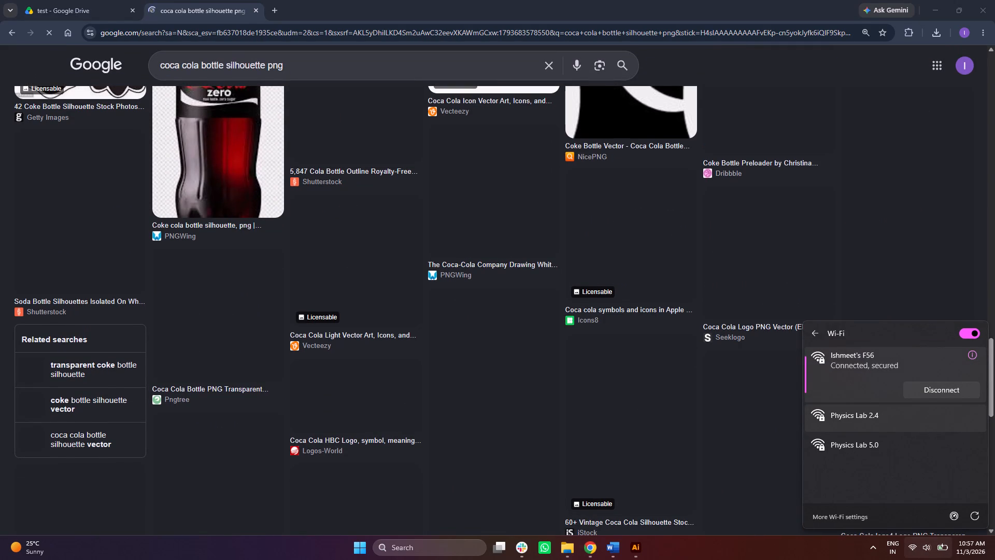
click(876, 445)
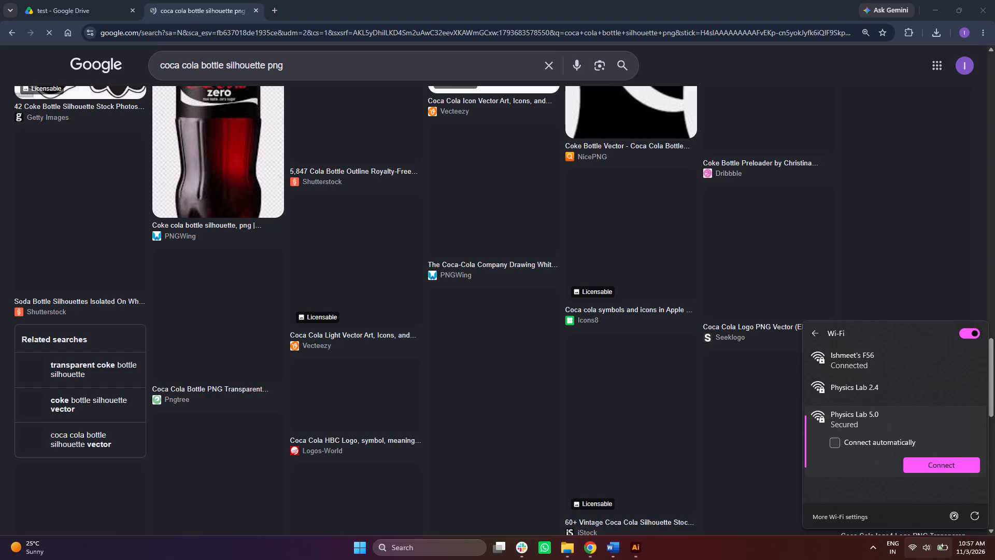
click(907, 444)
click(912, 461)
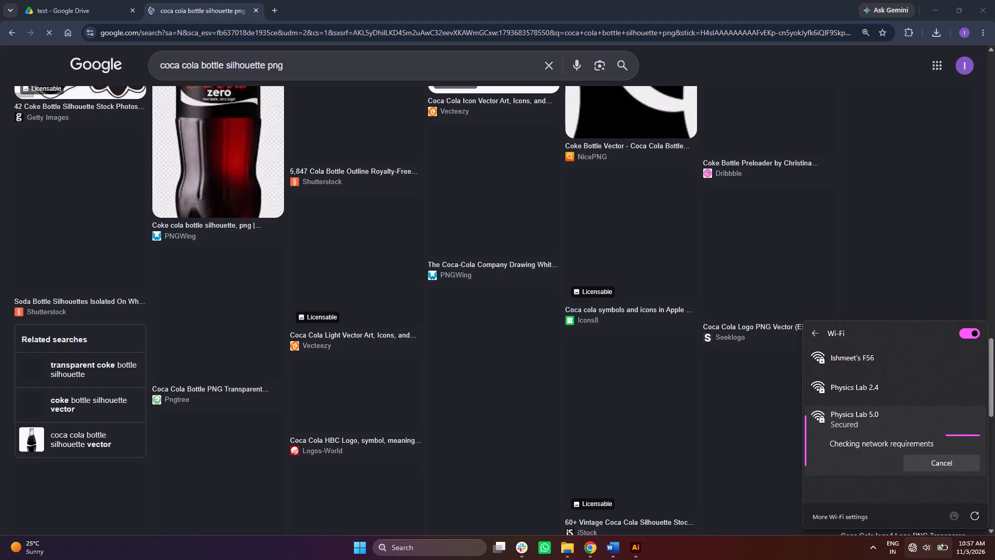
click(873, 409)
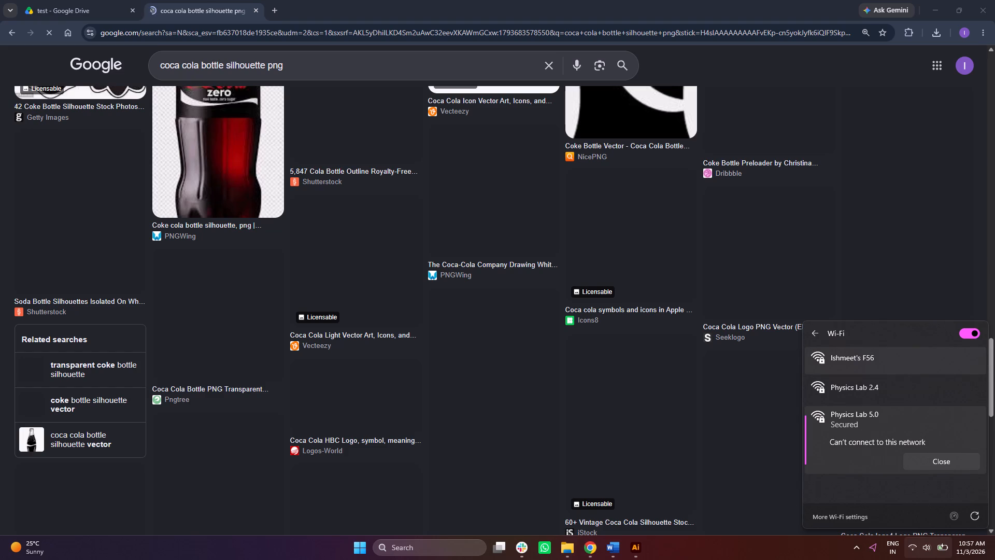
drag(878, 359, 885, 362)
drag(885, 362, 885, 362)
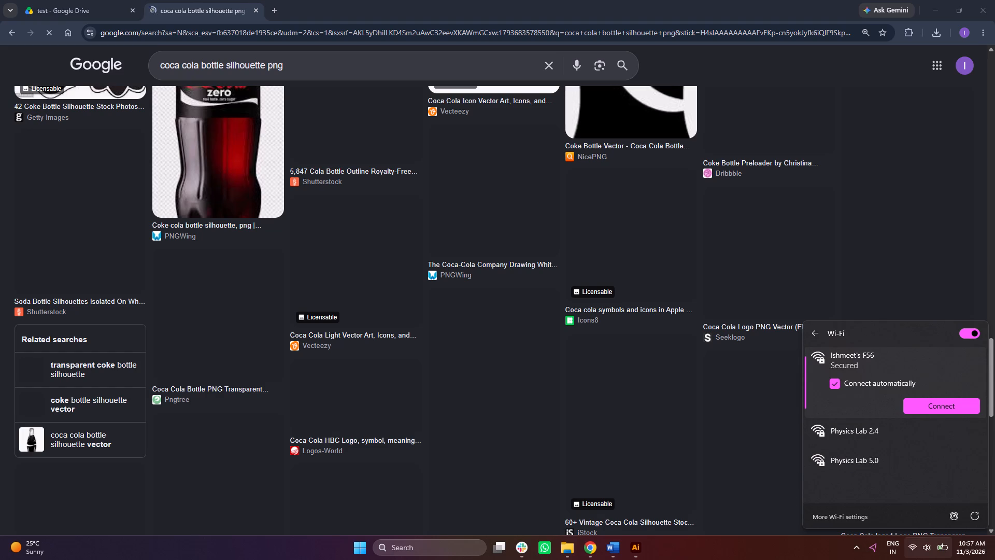
Find the black-and-white "Clemence" glass bottle drawing among the silhouette results and open its IMGBIN source page.
scroll(495, 416, down, 5)
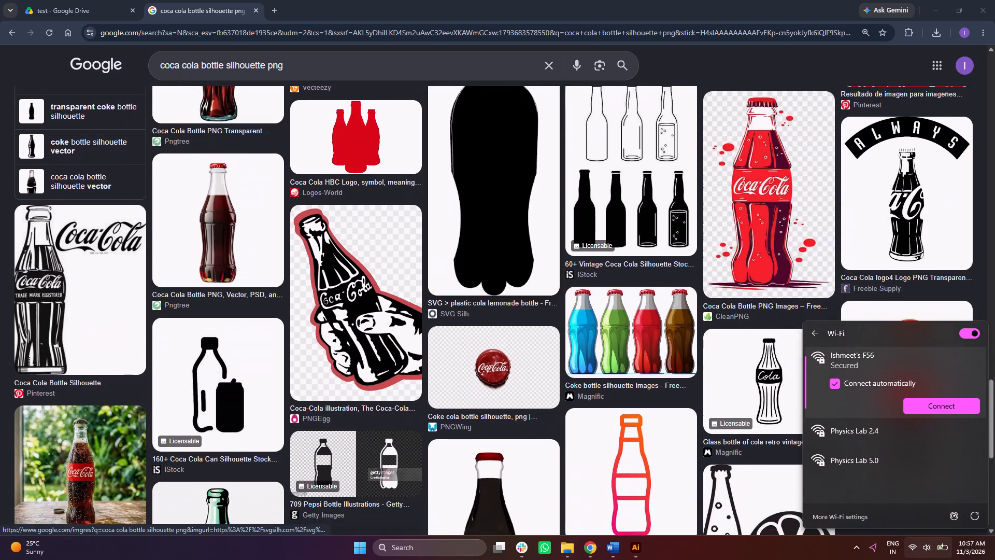
scroll(495, 416, down, 4)
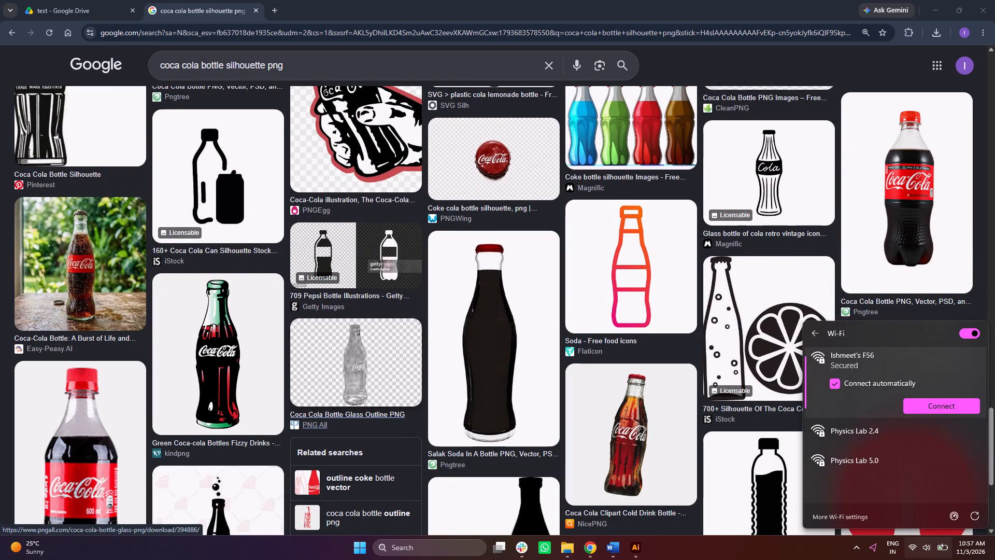
scroll(420, 423, down, 6)
click(562, 389)
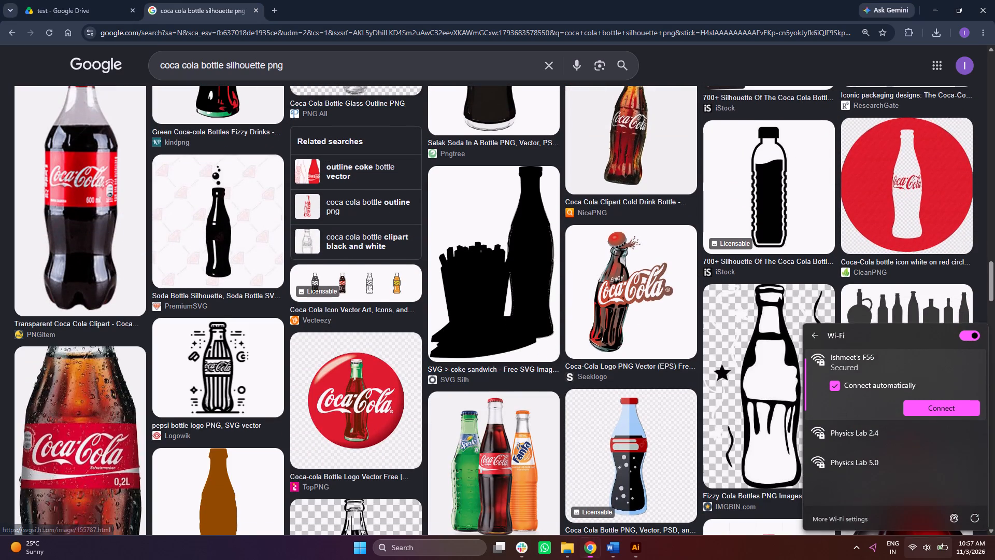
scroll(562, 389, down, 8)
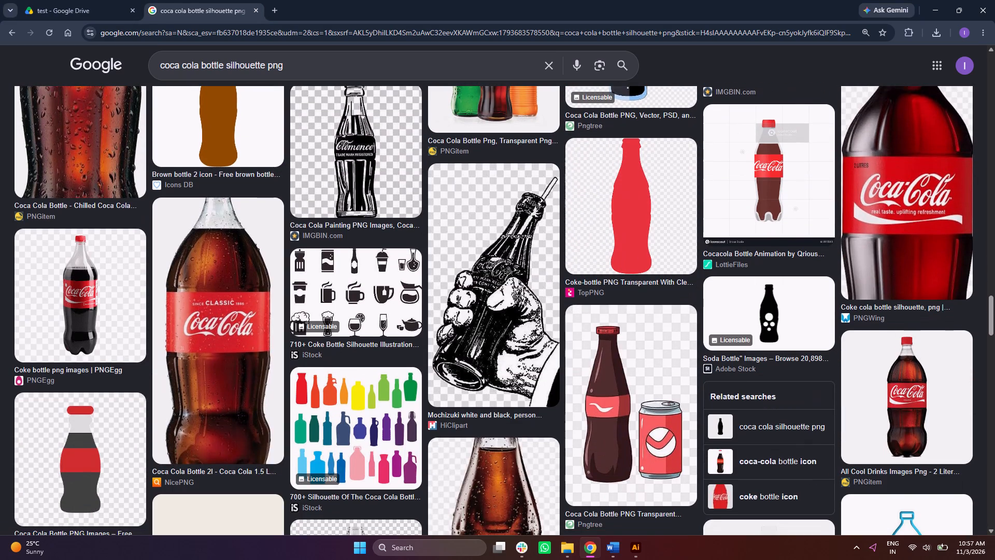
click(375, 172)
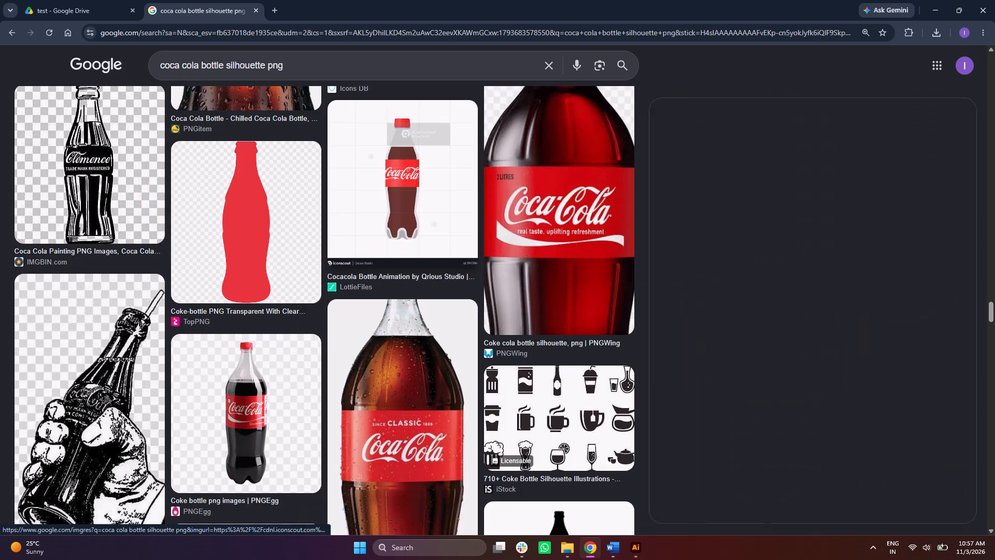
click(823, 226)
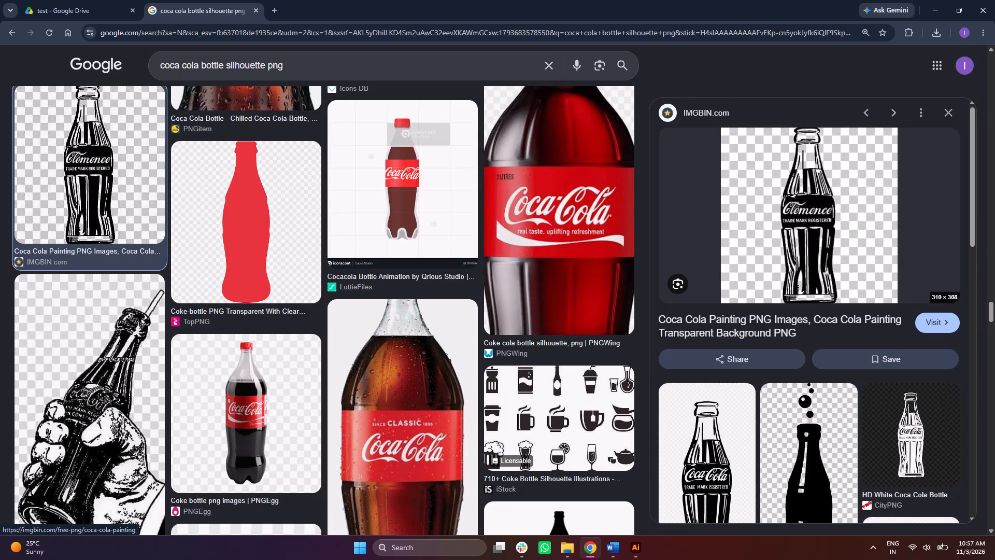
click(794, 322)
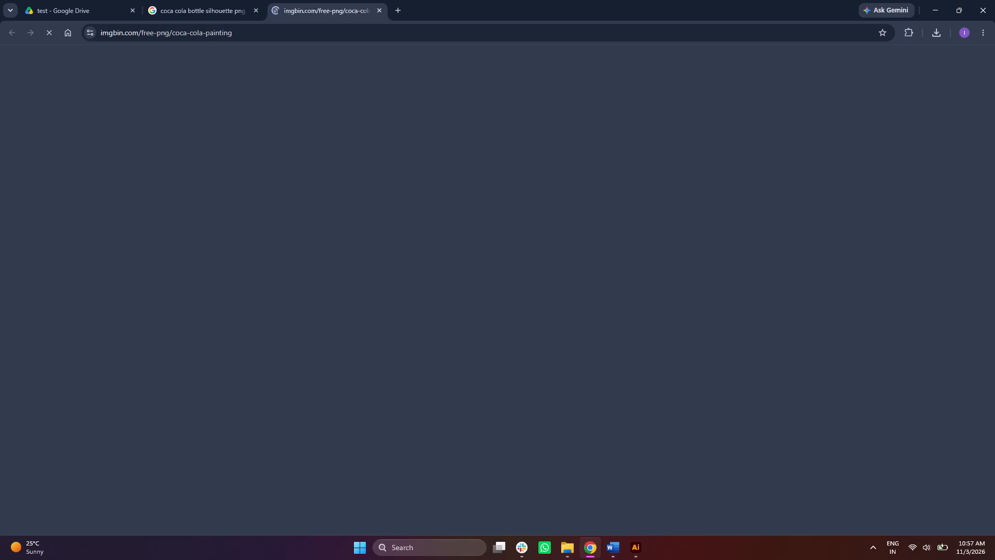
Locate the black-and-white "Clemence" glass bottle PNG among IMGBIN's Coca-Cola painting images.
scroll(603, 314, down, 4)
scroll(421, 335, down, 2)
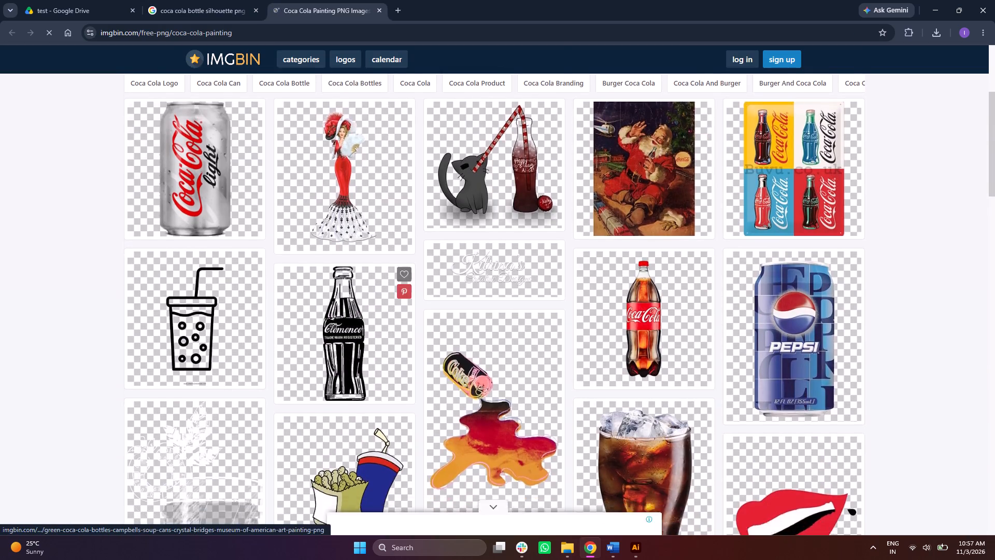
Look through IMGBIN's Coca Cola Painting PNG images and open the black-and-white "Clémence" glass bottle.
scroll(359, 283, down, 13)
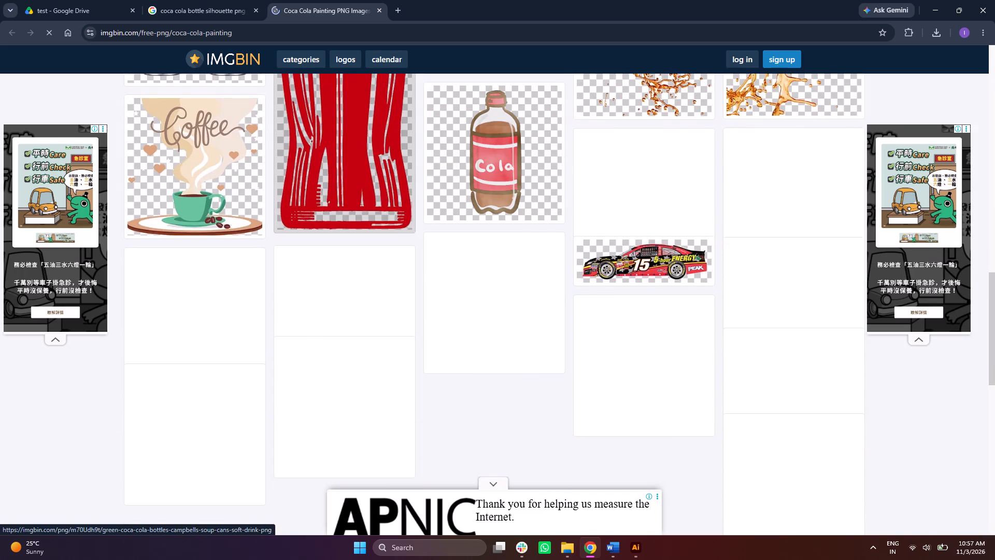
scroll(359, 283, down, 5)
scroll(359, 283, up, 6)
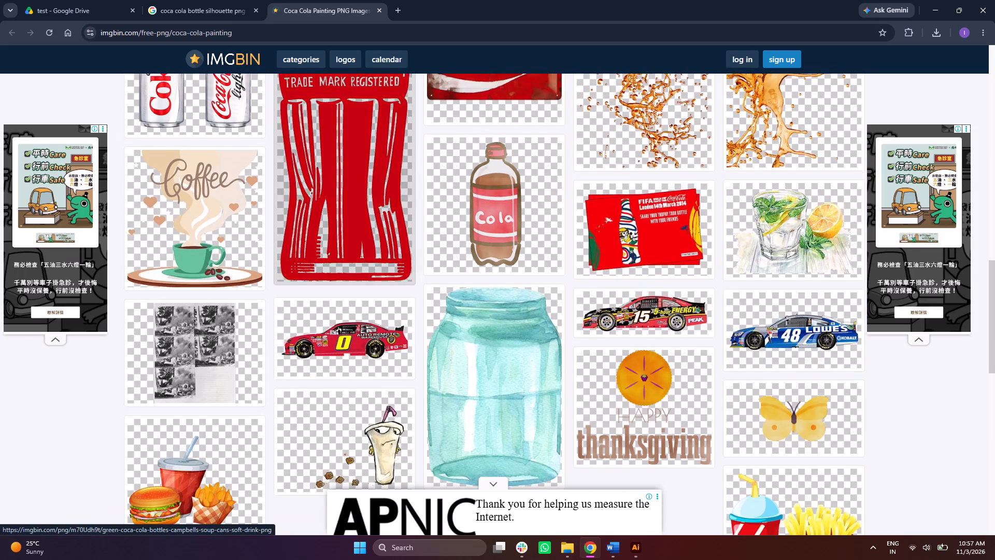
scroll(359, 283, up, 16)
click(337, 414)
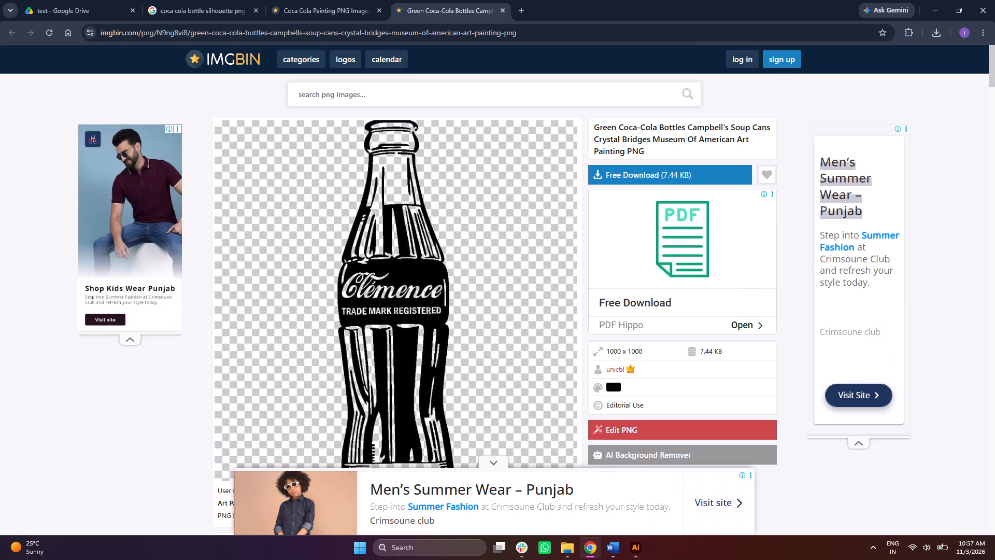
Examine the "Clémence" bottle's IMGBIN page and its related images for other suitable bottle pictures.
scroll(355, 394, down, 19)
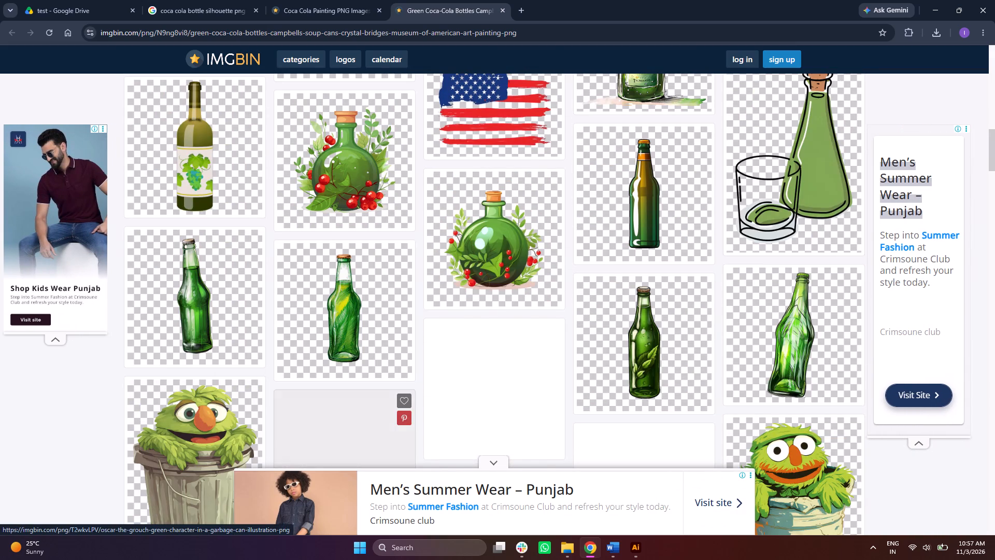
scroll(355, 394, down, 11)
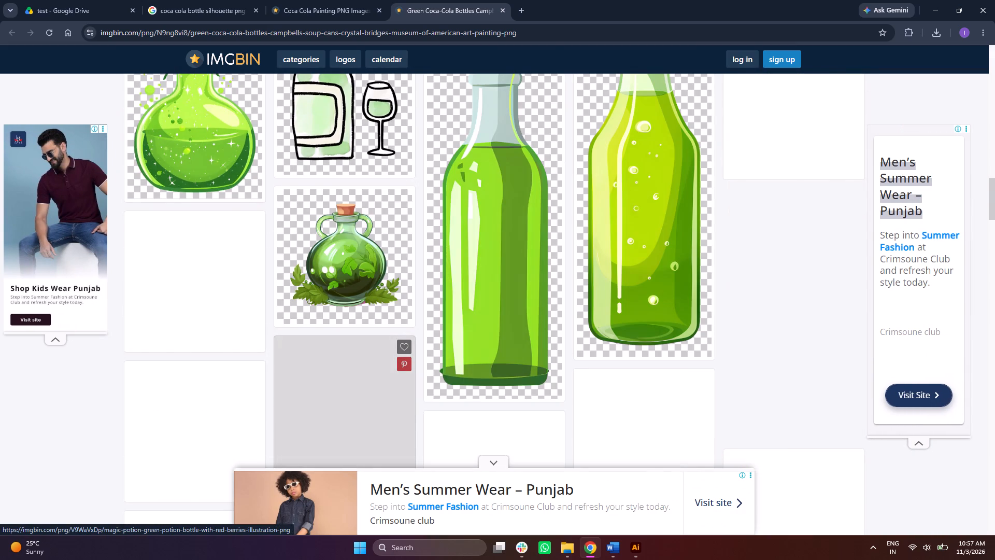
scroll(355, 394, down, 14)
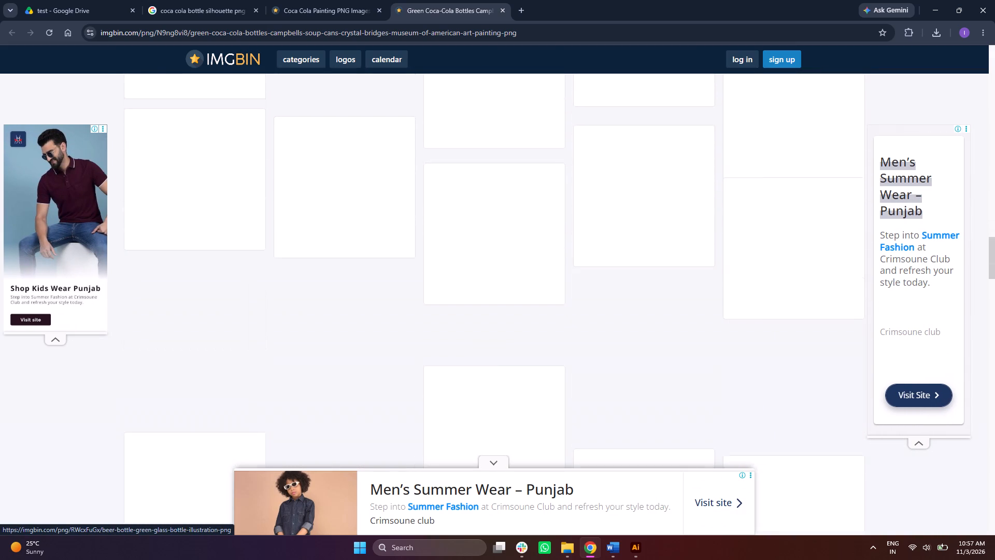
scroll(355, 394, up, 18)
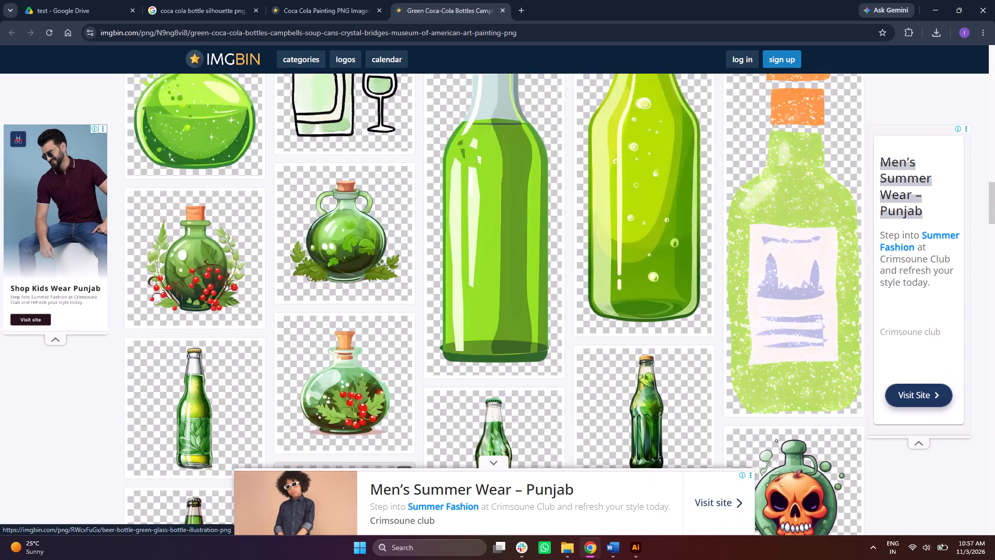
scroll(370, 381, up, 20)
scroll(370, 381, up, 9)
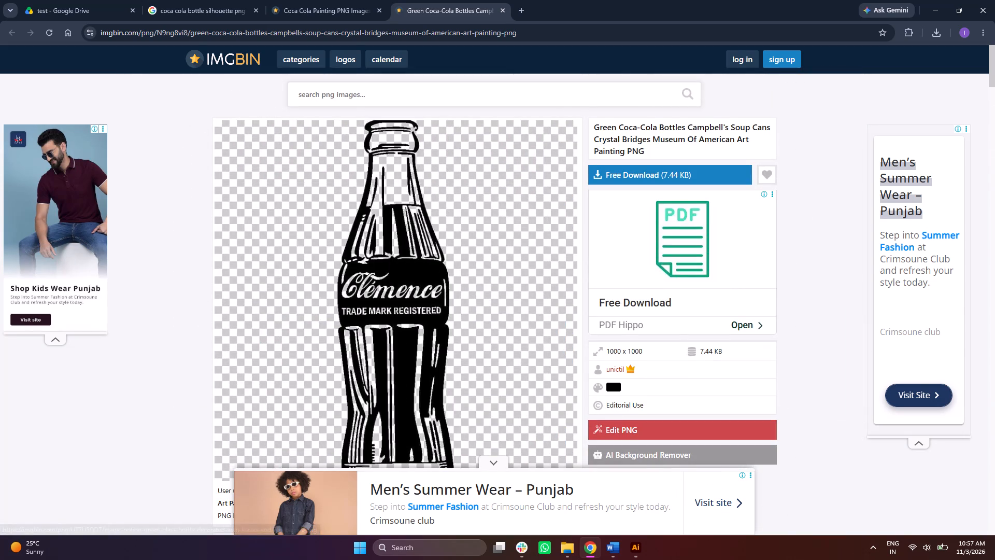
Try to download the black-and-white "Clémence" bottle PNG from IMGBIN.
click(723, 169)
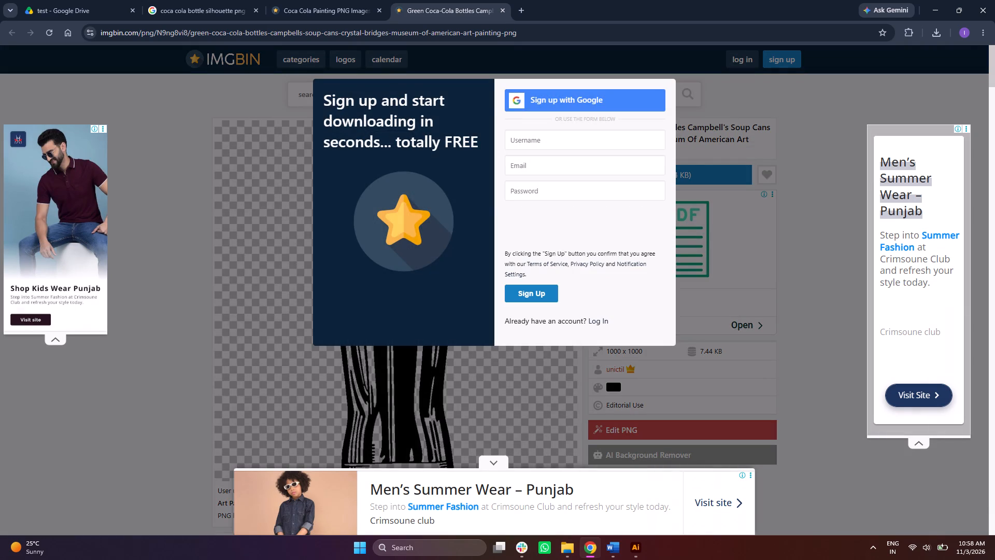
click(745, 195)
Return to the Google silhouette image results and examine the pictures similar to the previewed IMGBIN bottle.
click(314, 0)
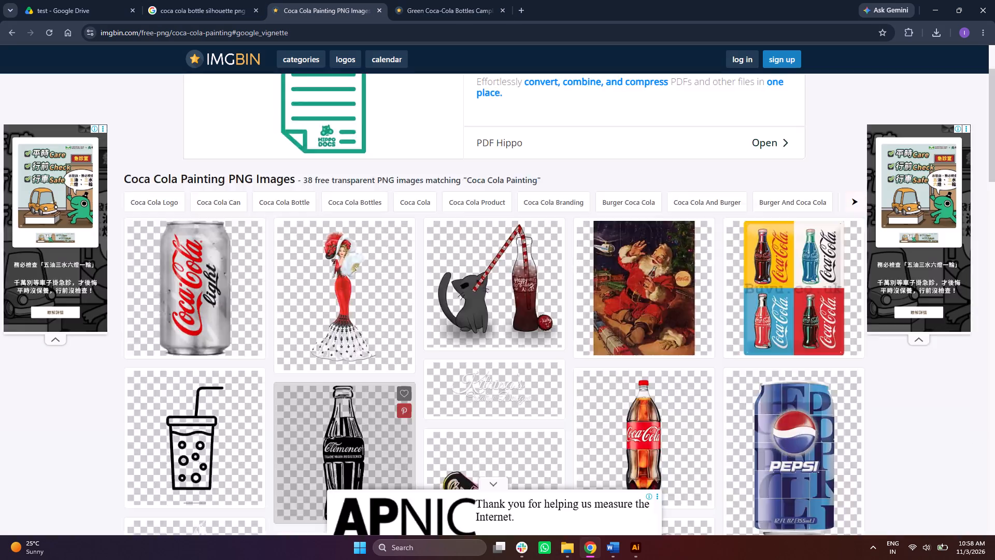
click(6, 40)
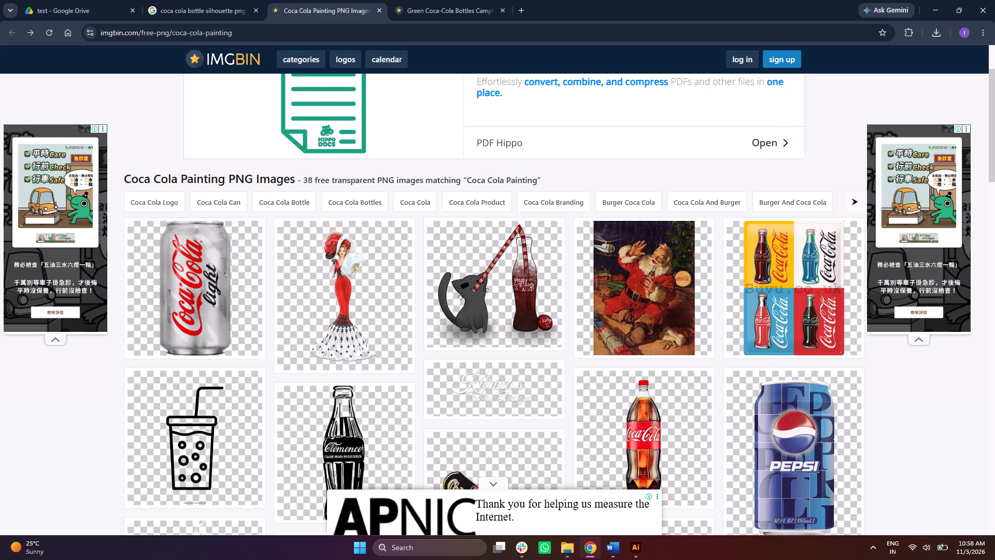
click(6, 40)
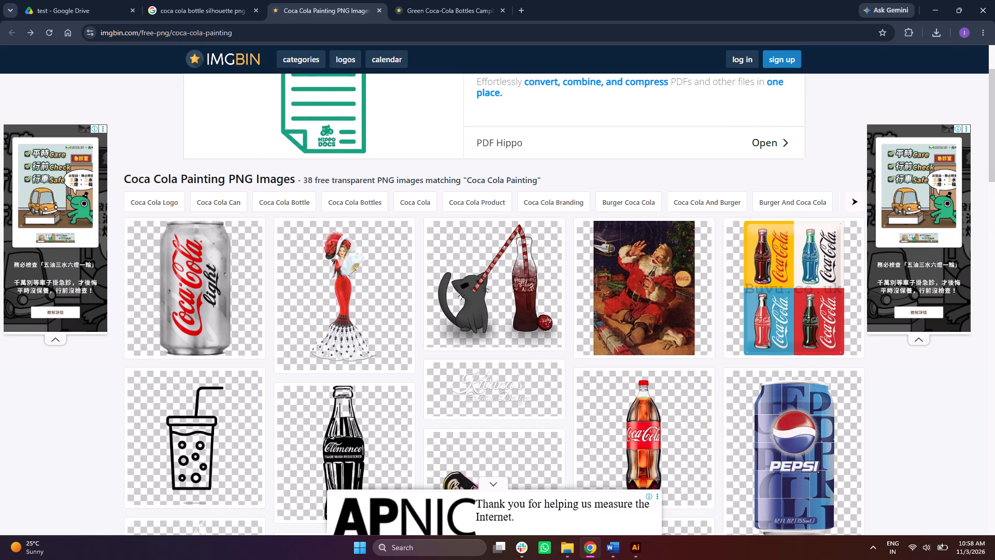
click(13, 33)
click(165, 12)
scroll(254, 218, down, 7)
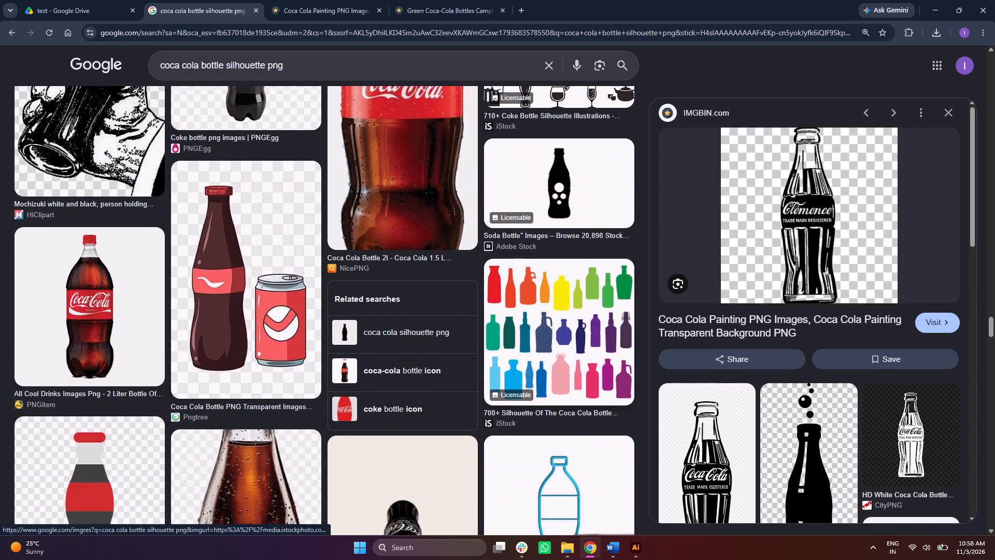
scroll(712, 419, down, 5)
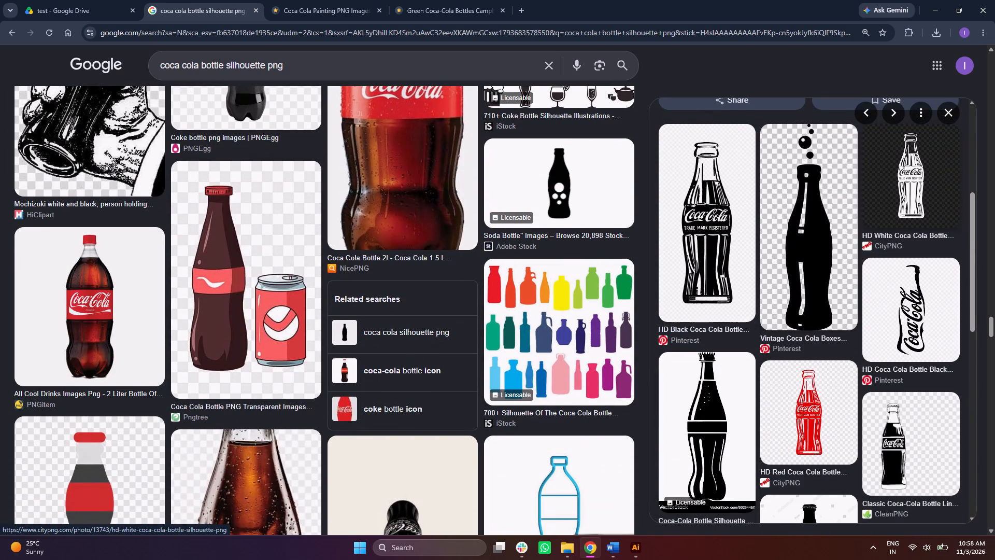
scroll(720, 415, down, 4)
scroll(795, 249, up, 4)
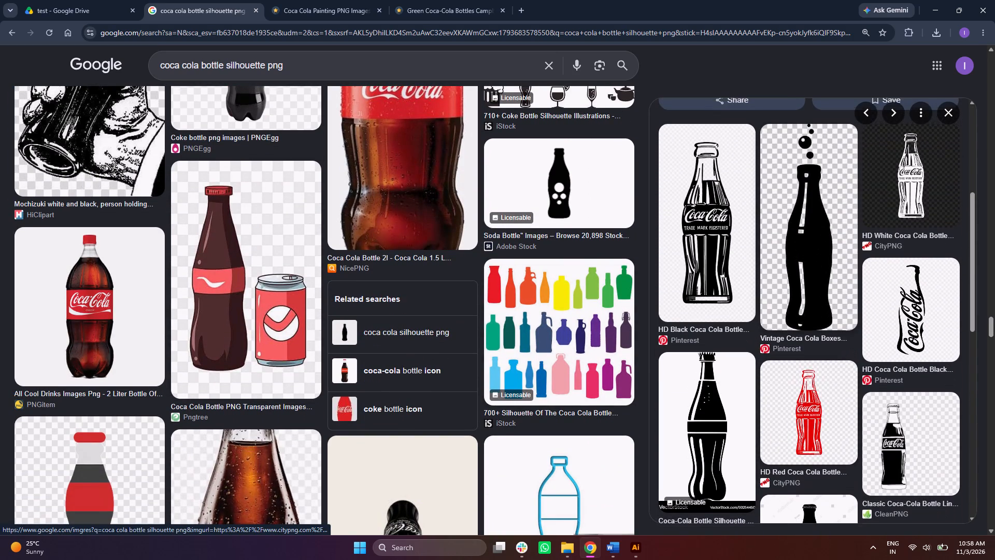
scroll(798, 254, down, 8)
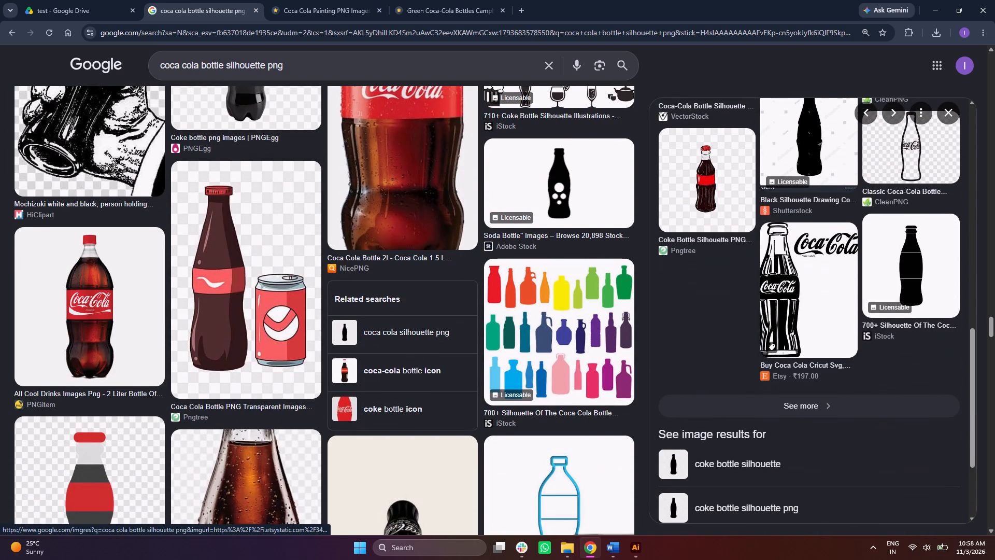
Examine the remaining "coca cola bottle silhouette png" image results for a suitable black-and-white glass bottle and dismiss the open image preview.
scroll(529, 356, down, 18)
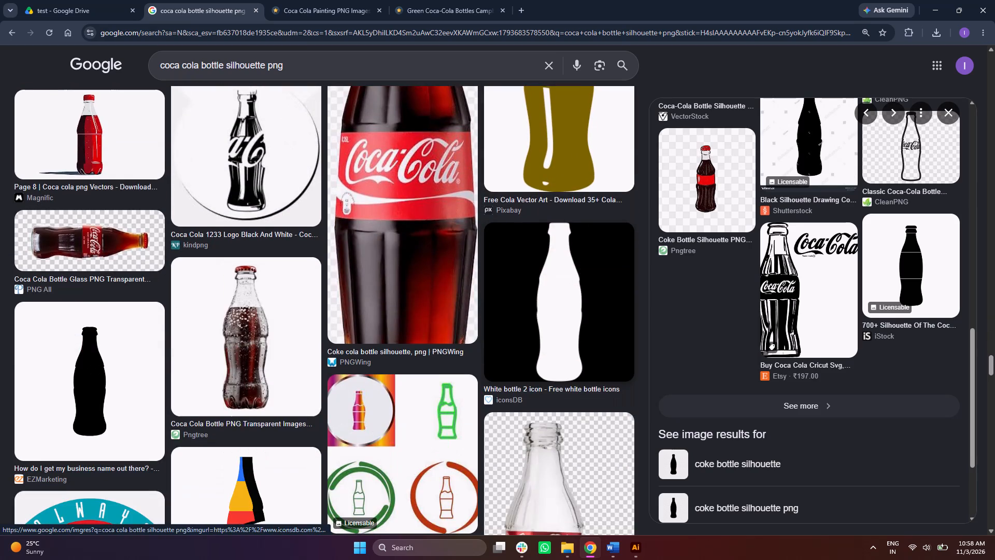
scroll(529, 356, down, 20)
scroll(529, 356, down, 4)
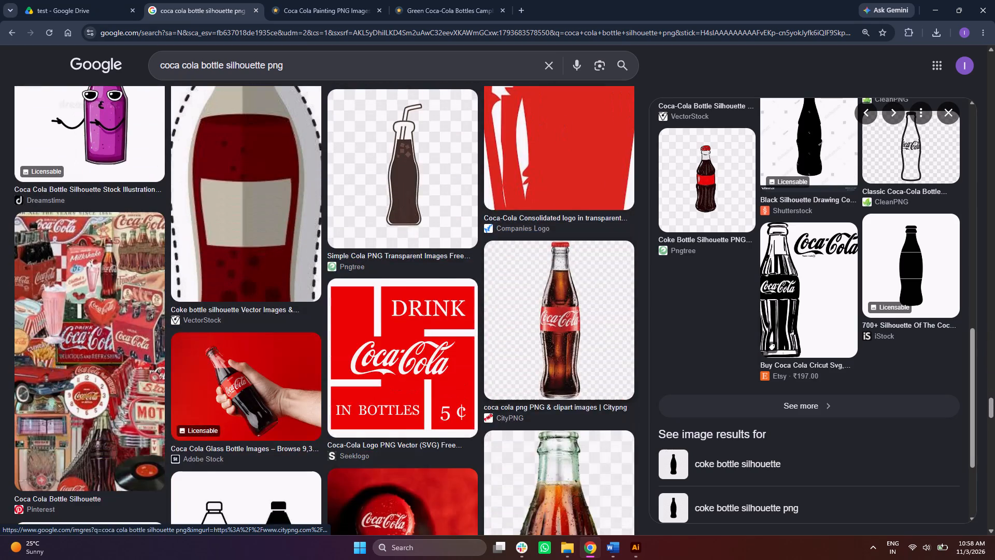
scroll(529, 356, down, 16)
scroll(529, 356, down, 16)
scroll(529, 356, down, 16)
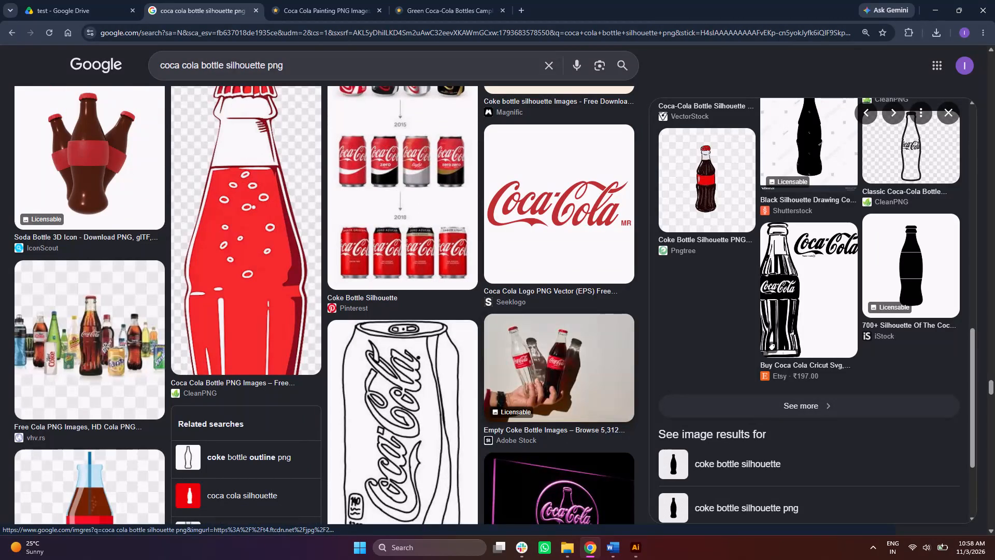
scroll(529, 356, down, 18)
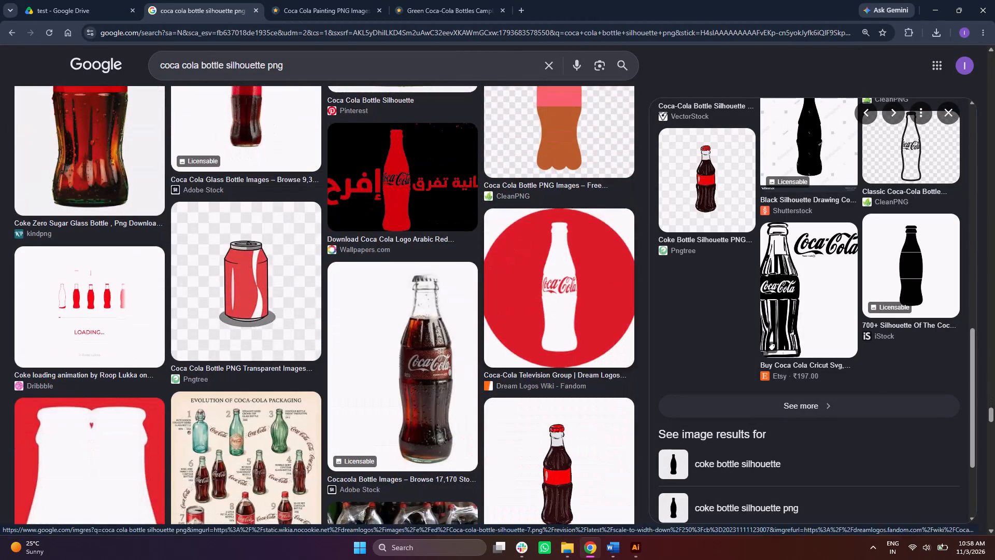
scroll(529, 356, down, 15)
scroll(529, 356, down, 13)
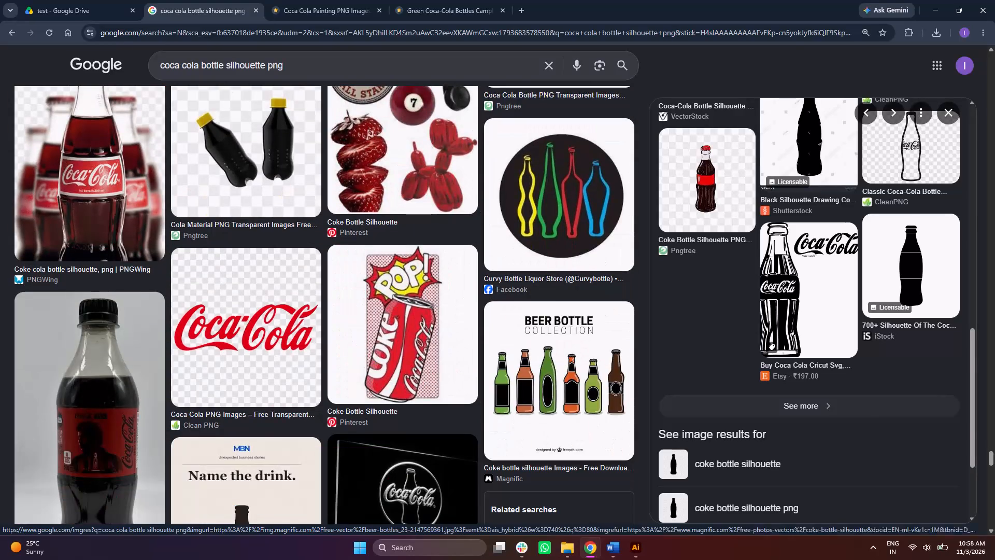
scroll(529, 356, down, 14)
scroll(529, 356, down, 13)
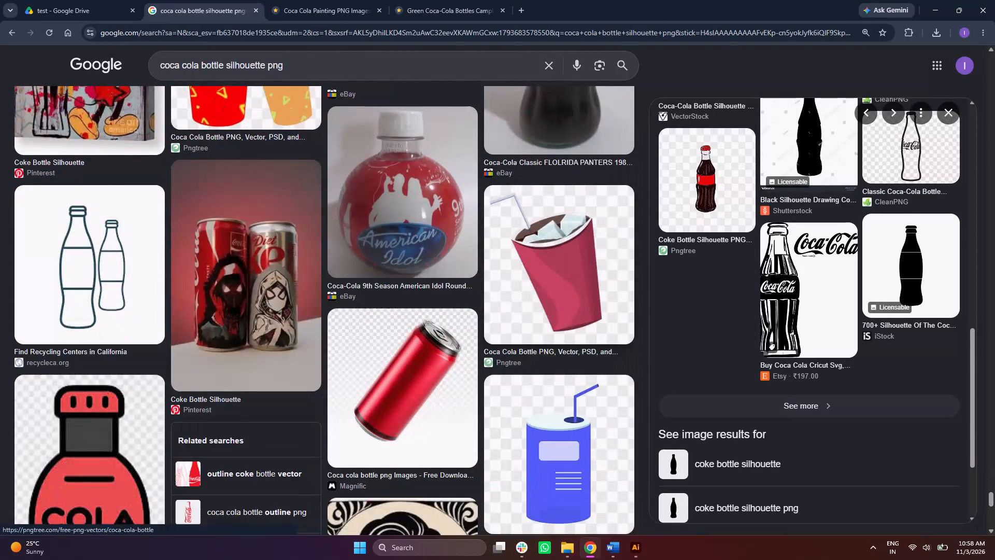
scroll(529, 356, down, 15)
scroll(529, 356, down, 7)
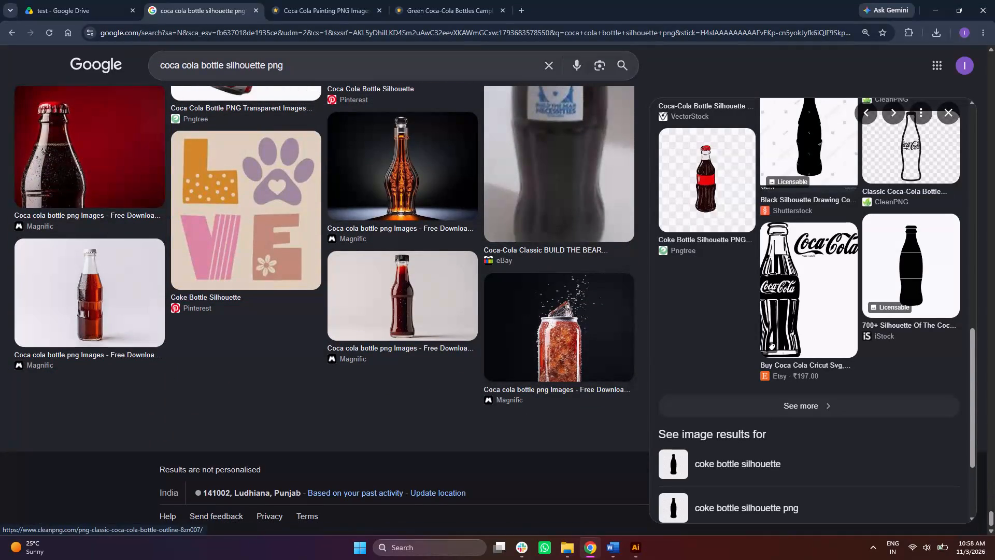
click(948, 115)
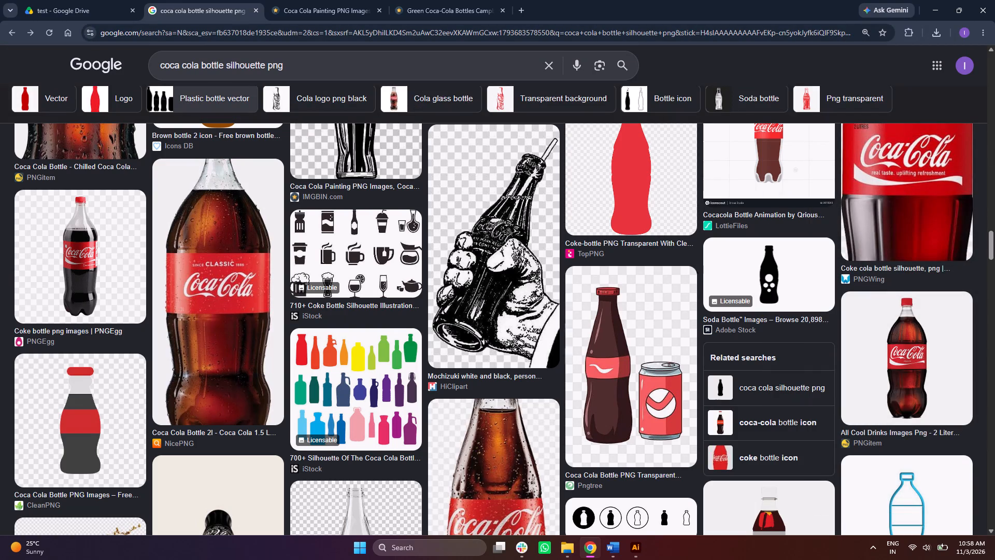
Change the image search to "SODA bottle silhouette png".
drag(198, 61, 151, 47)
text(SODA)
key(Return)
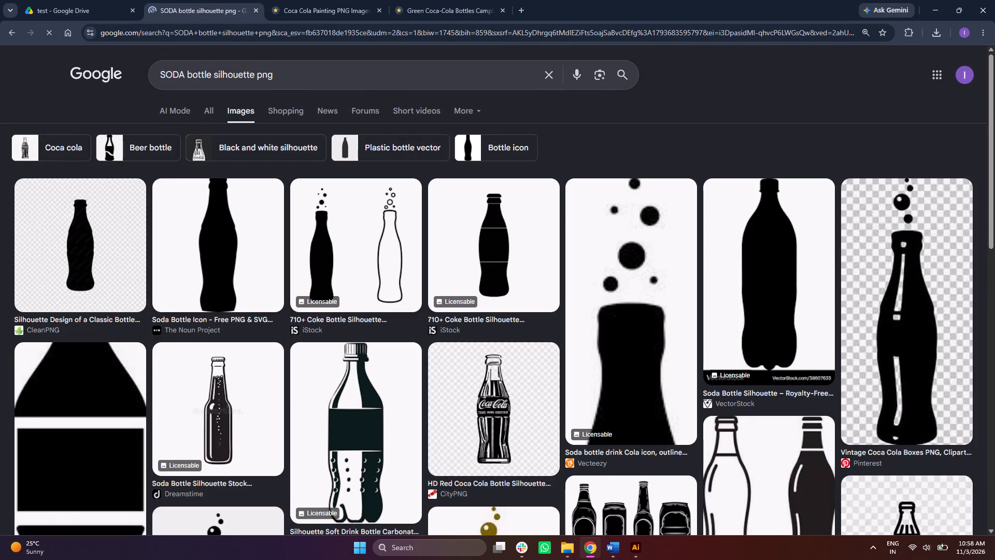
Examine the soda bottle silhouette image results for a detailed black-and-white glass bottle picture.
scroll(281, 270, down, 2)
scroll(320, 251, down, 5)
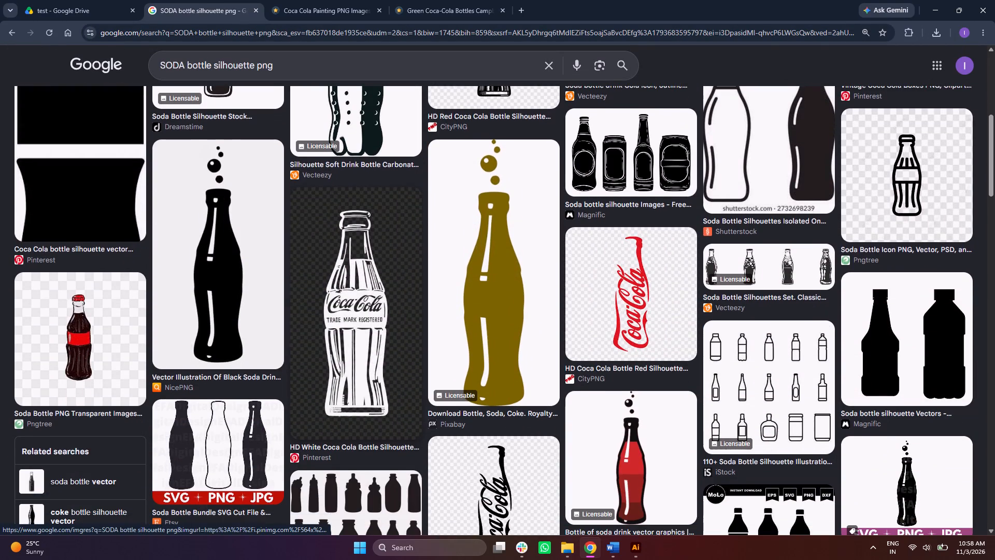
scroll(320, 251, down, 7)
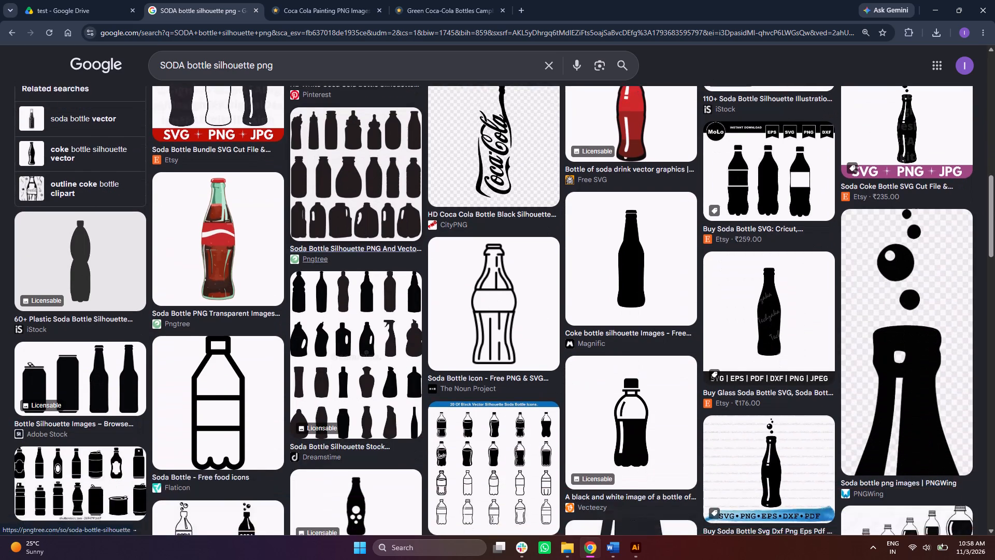
scroll(320, 251, down, 7)
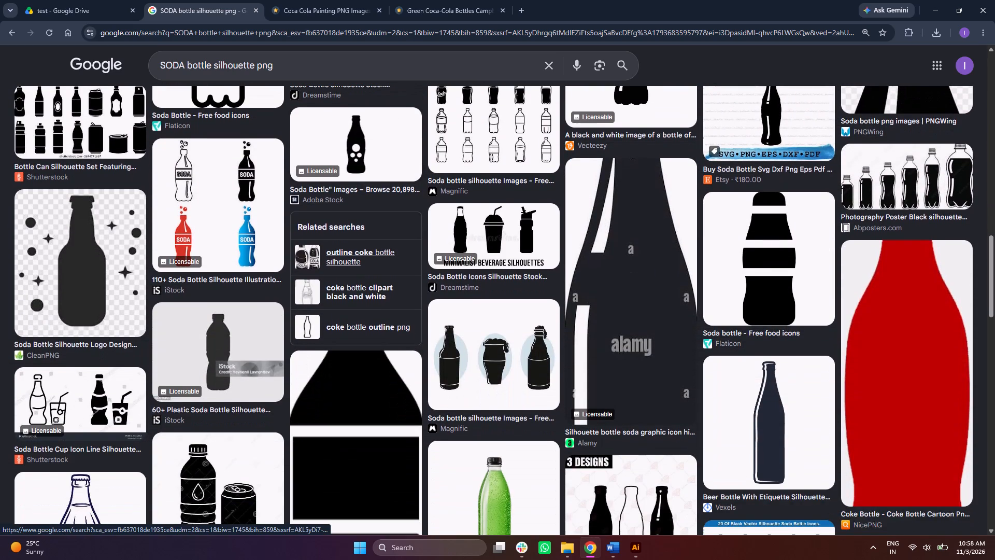
scroll(320, 251, down, 3)
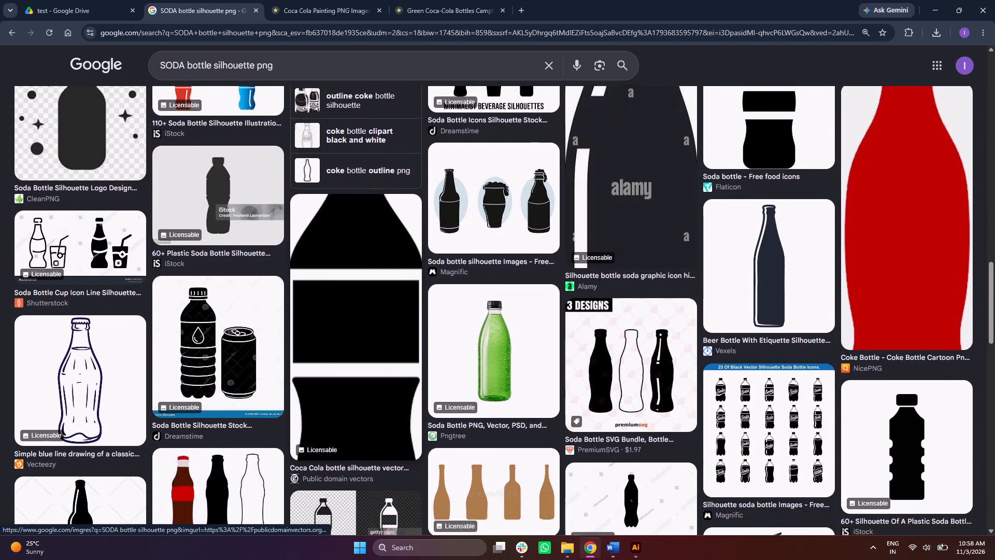
scroll(320, 251, down, 7)
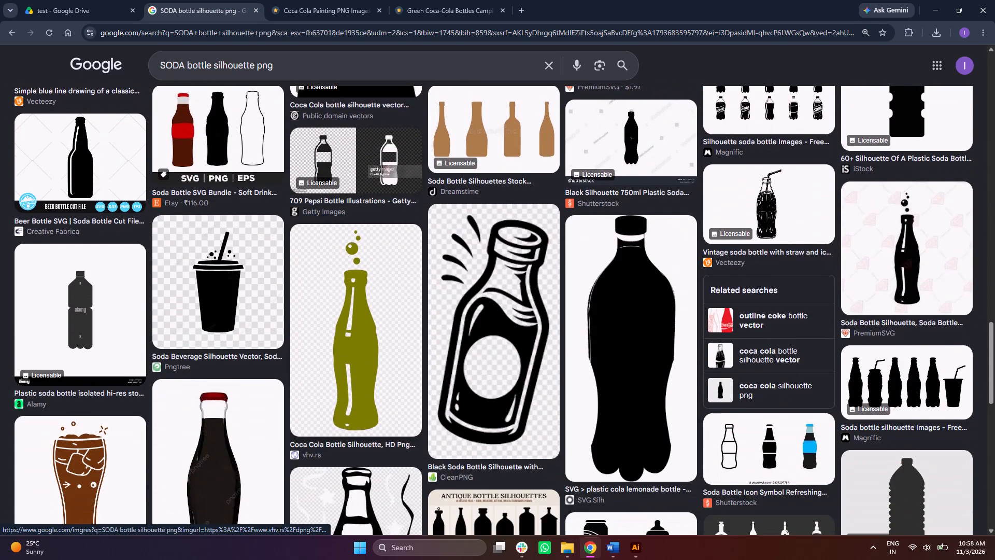
scroll(320, 251, down, 11)
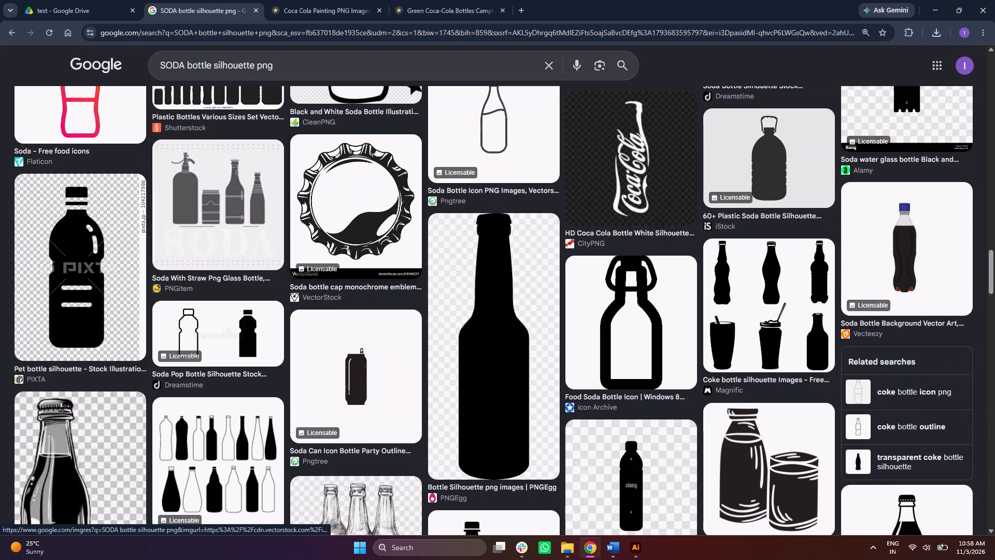
scroll(320, 251, down, 8)
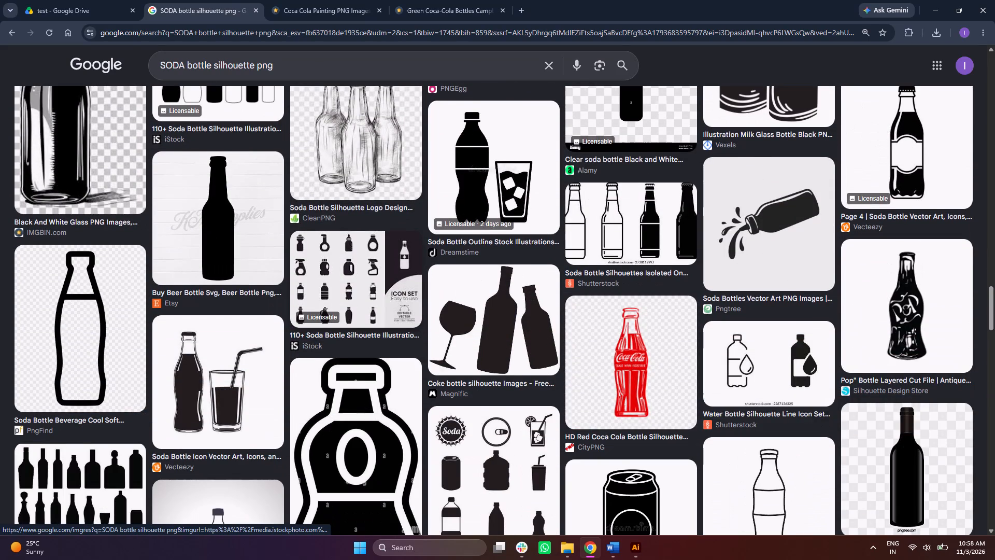
scroll(894, 198, down, 6)
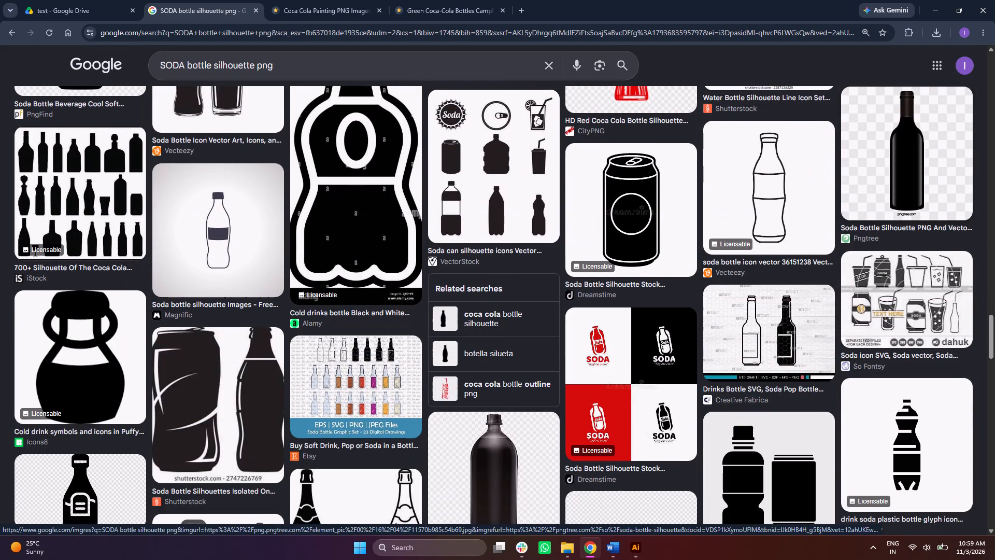
scroll(780, 250, down, 10)
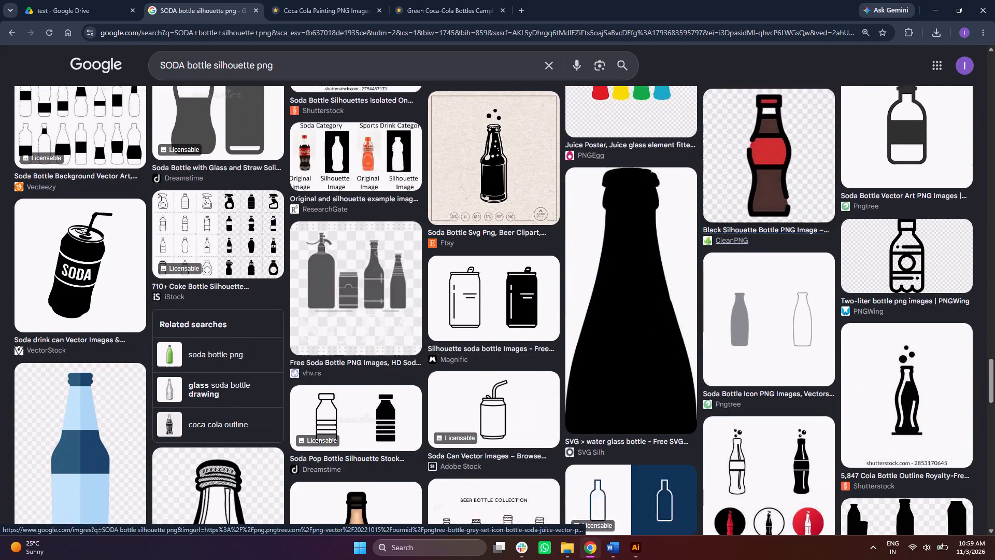
scroll(754, 261, down, 7)
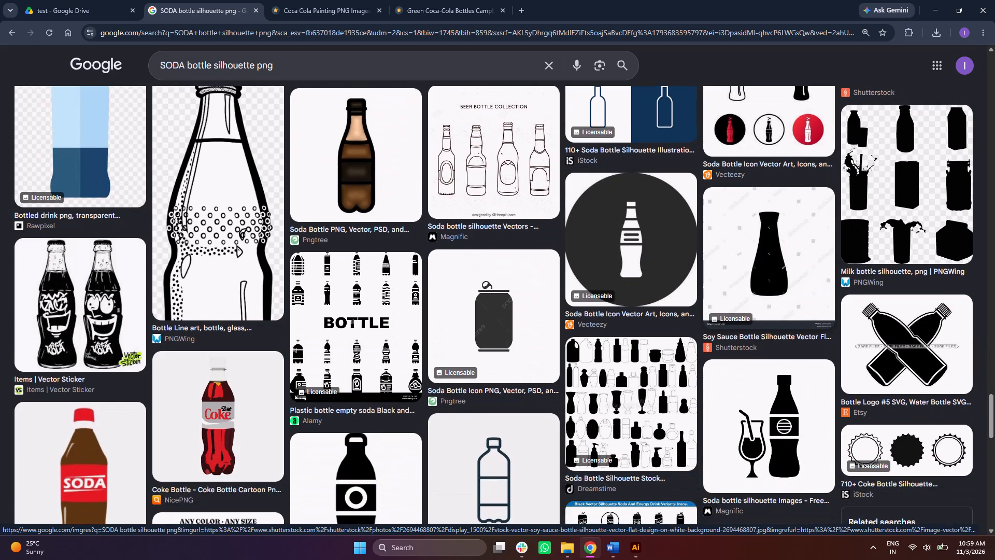
scroll(754, 261, down, 13)
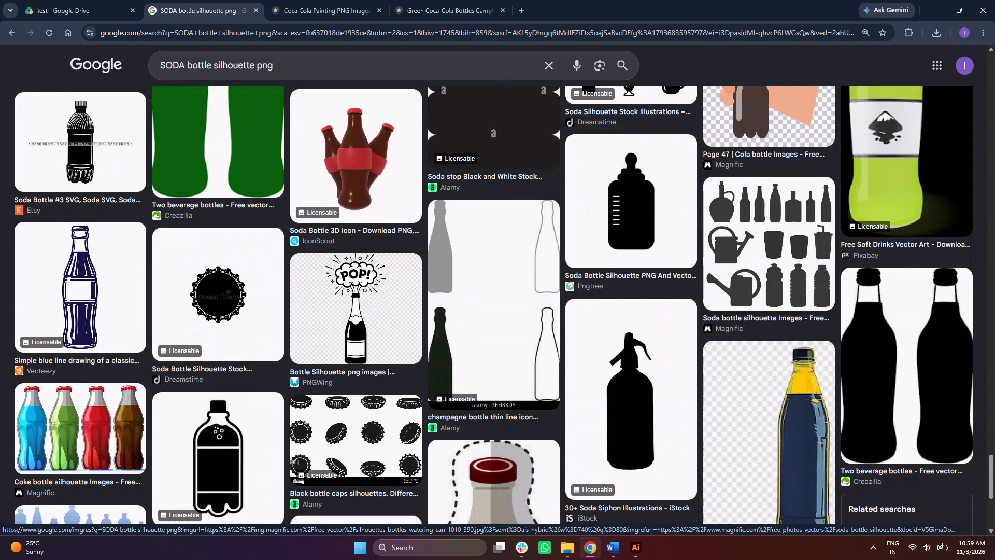
scroll(754, 261, down, 12)
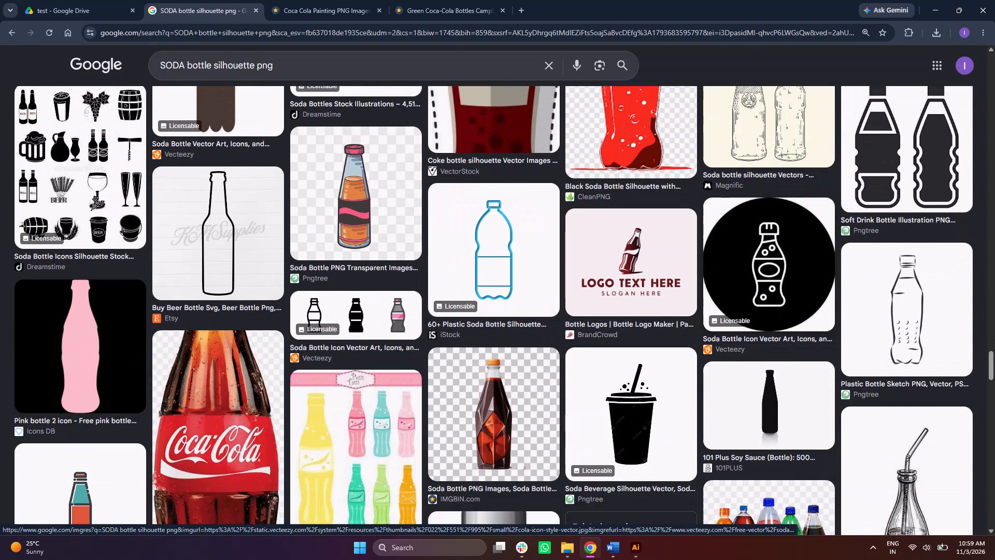
scroll(754, 261, down, 12)
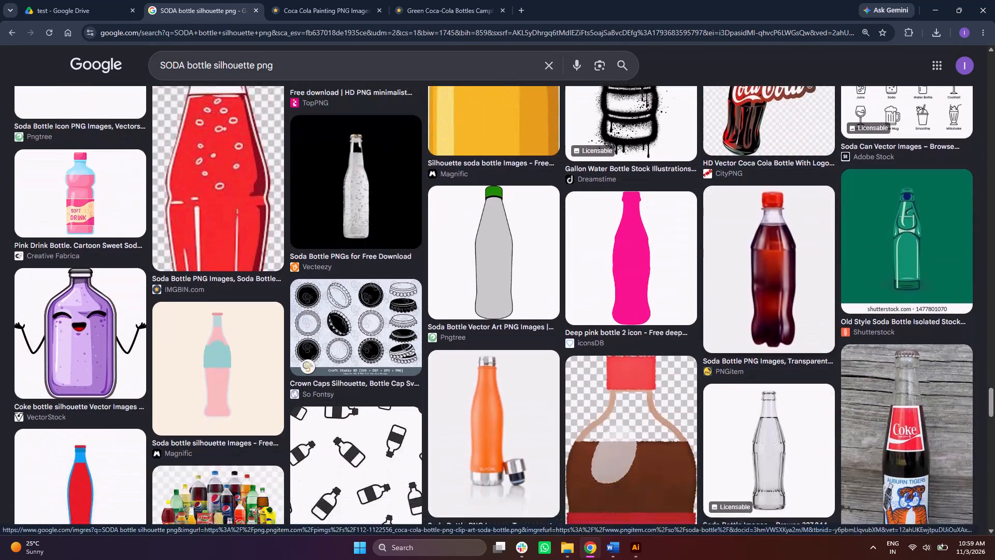
scroll(754, 261, down, 15)
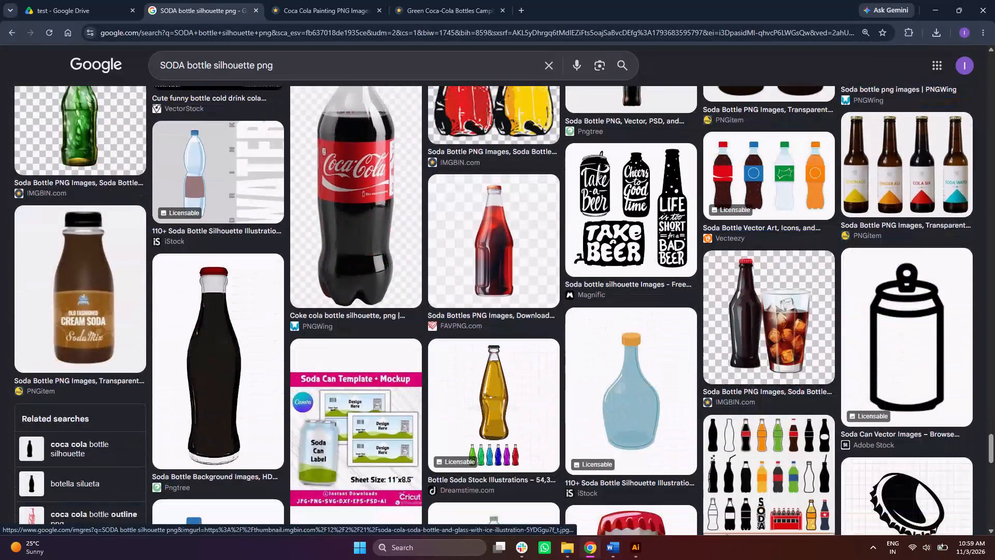
scroll(754, 261, down, 15)
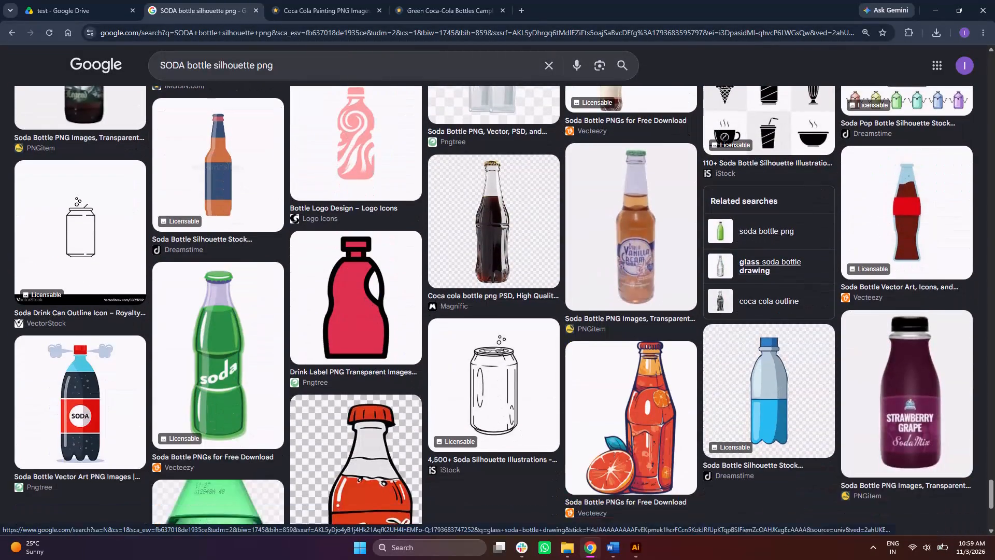
scroll(754, 261, down, 17)
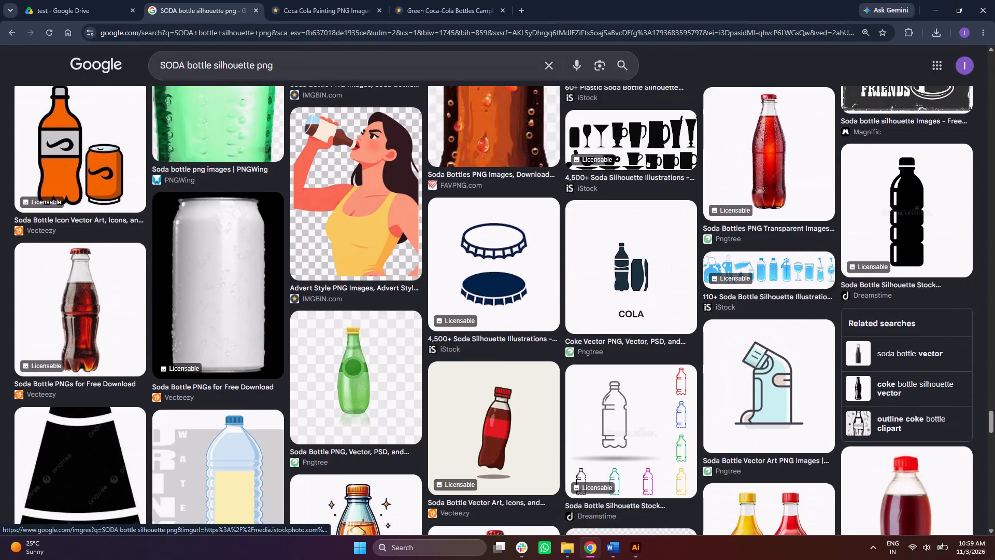
scroll(754, 261, down, 17)
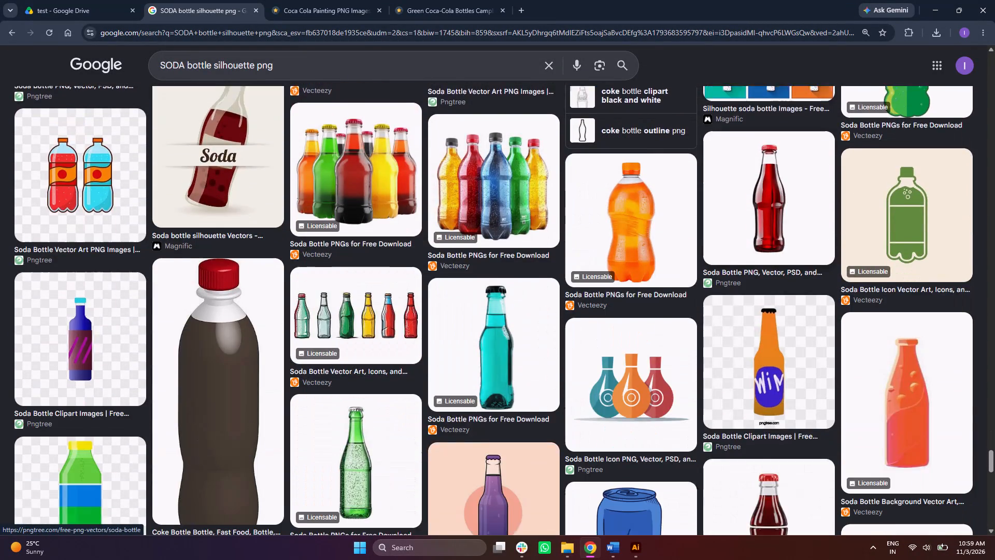
scroll(754, 261, down, 16)
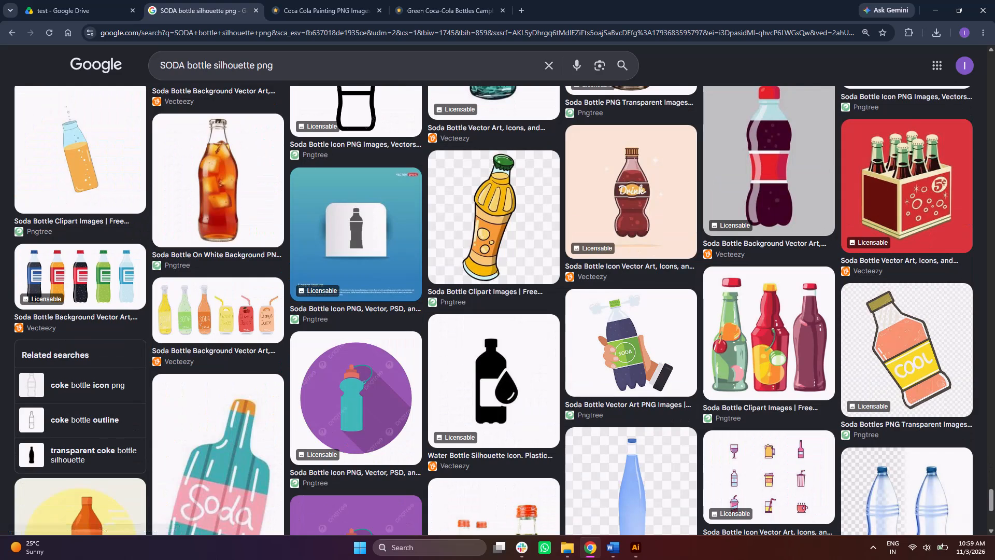
scroll(754, 261, up, 1)
scroll(754, 261, down, 14)
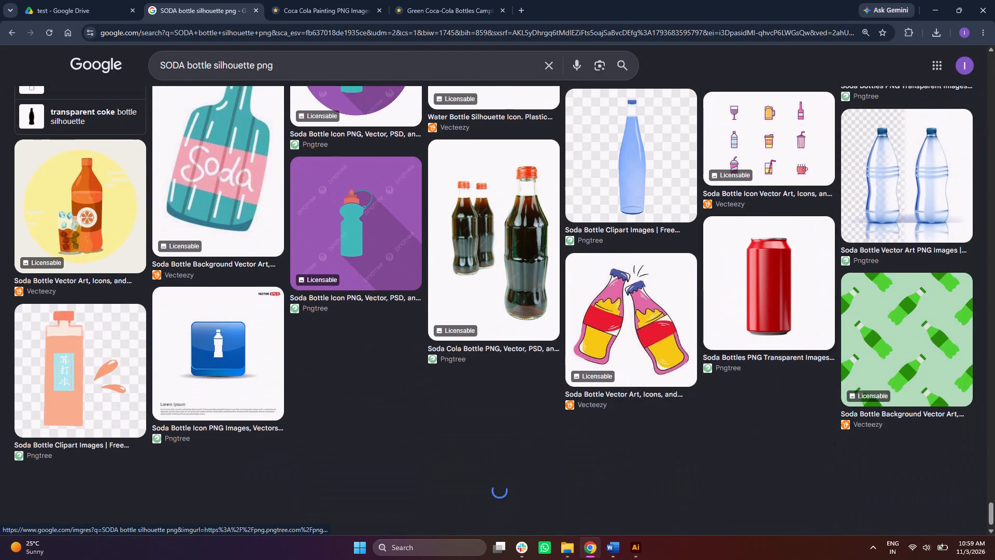
scroll(347, 226, down, 8)
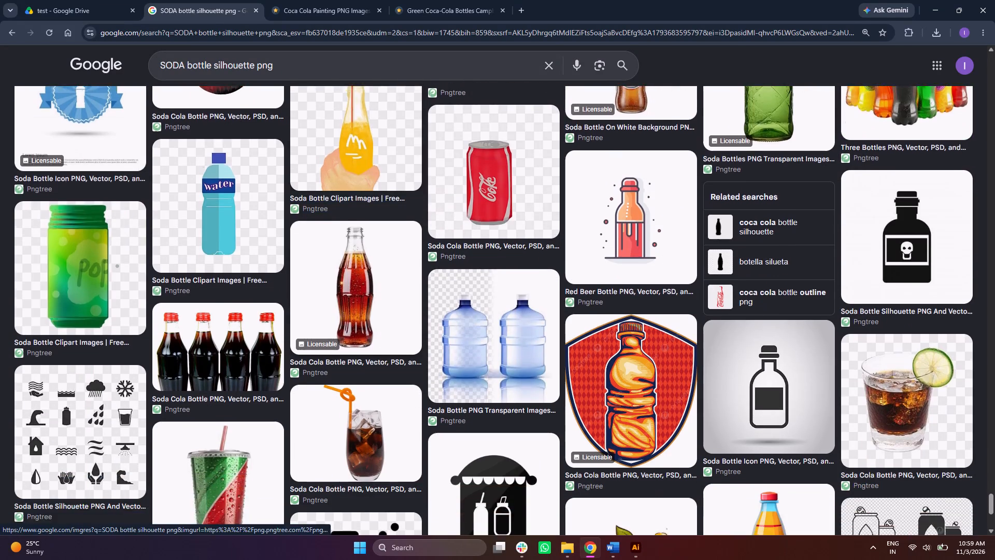
scroll(348, 226, down, 3)
scroll(482, 227, up, 2)
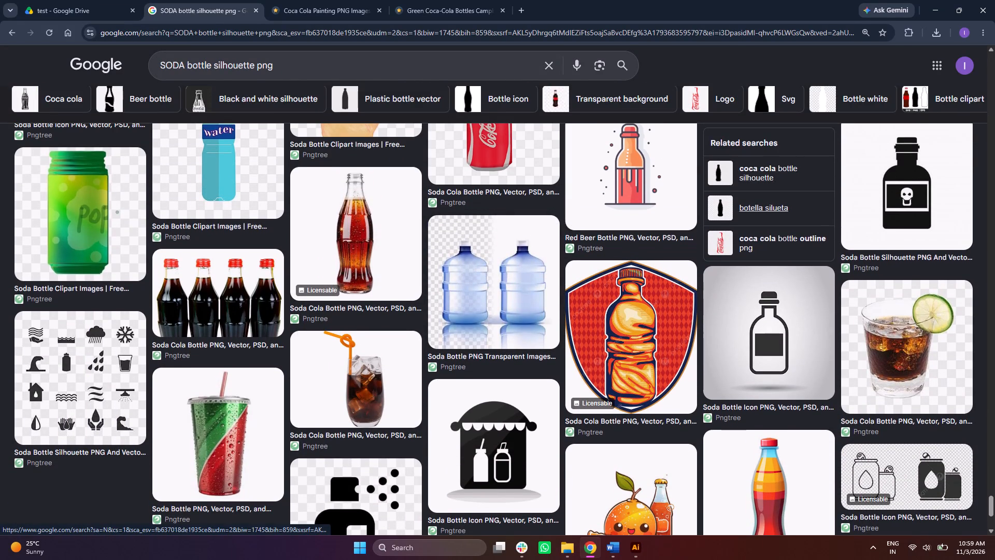
Switch to the related search "coca cola bottle silhouette" and open the source Pinterest page of the "HD Black Coca Cola Bottle Silhouette PNG".
click(757, 169)
scroll(679, 244, down, 1)
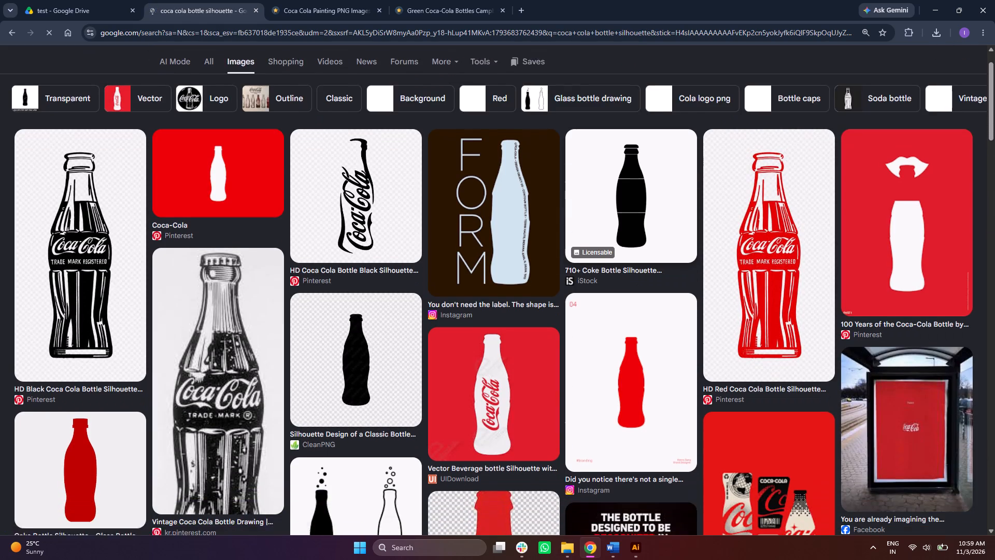
click(87, 279)
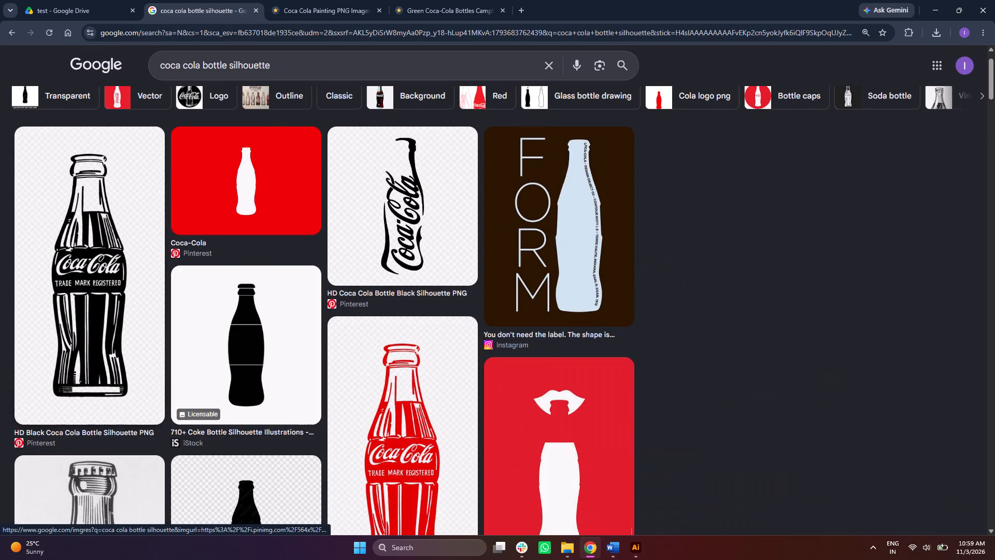
click(693, 134)
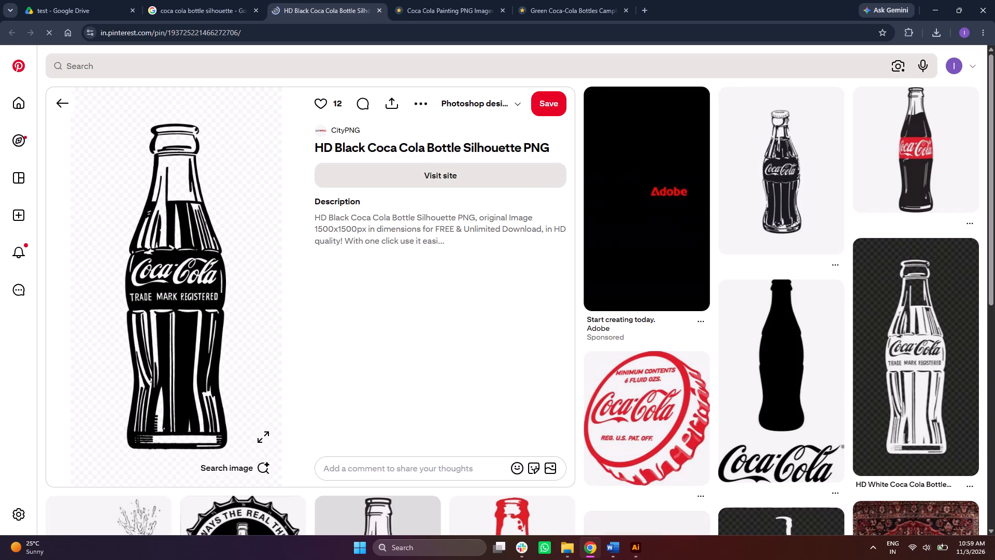
Examine the related pins under the black Coca-Cola bottle silhouette for a suitable black-and-white glass bottle image.
scroll(768, 206, down, 6)
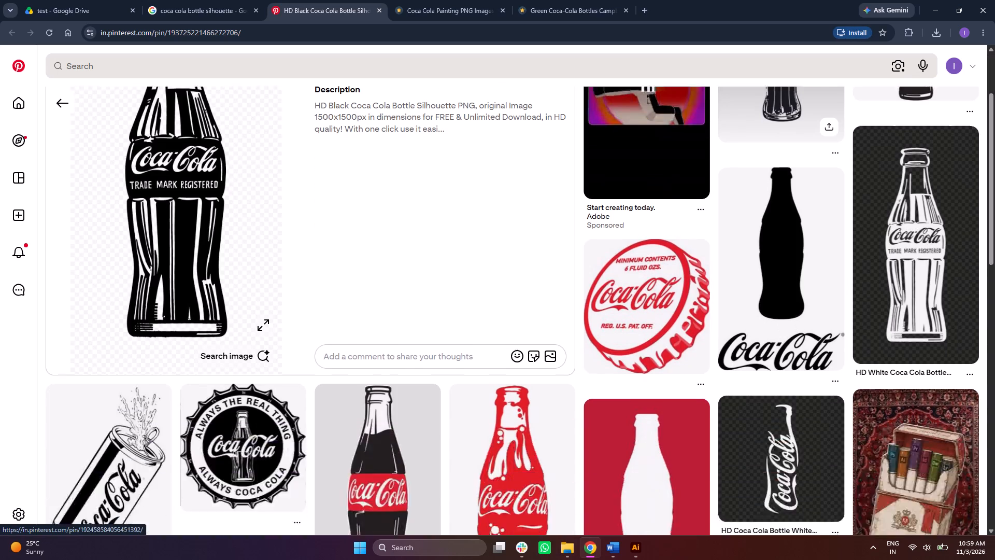
scroll(767, 205, down, 9)
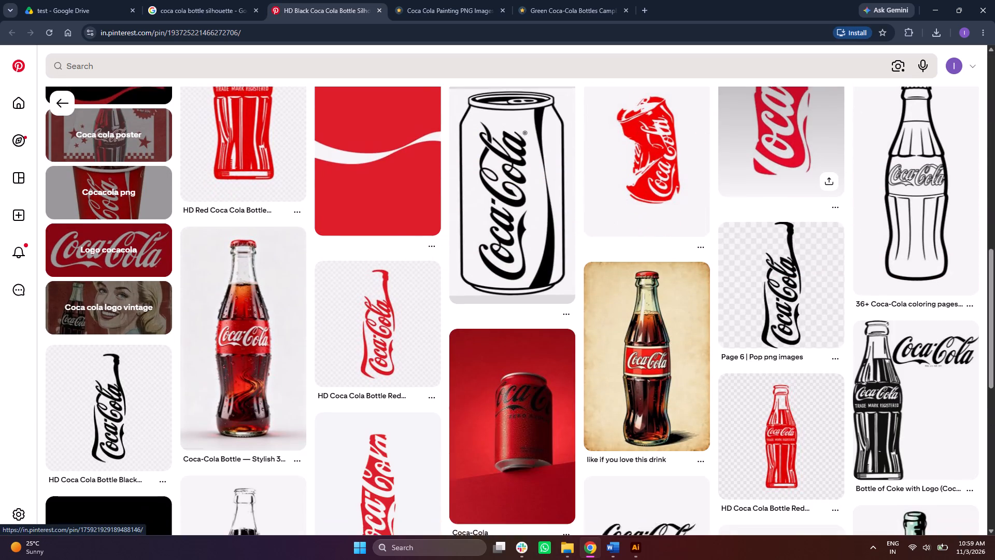
scroll(767, 205, down, 13)
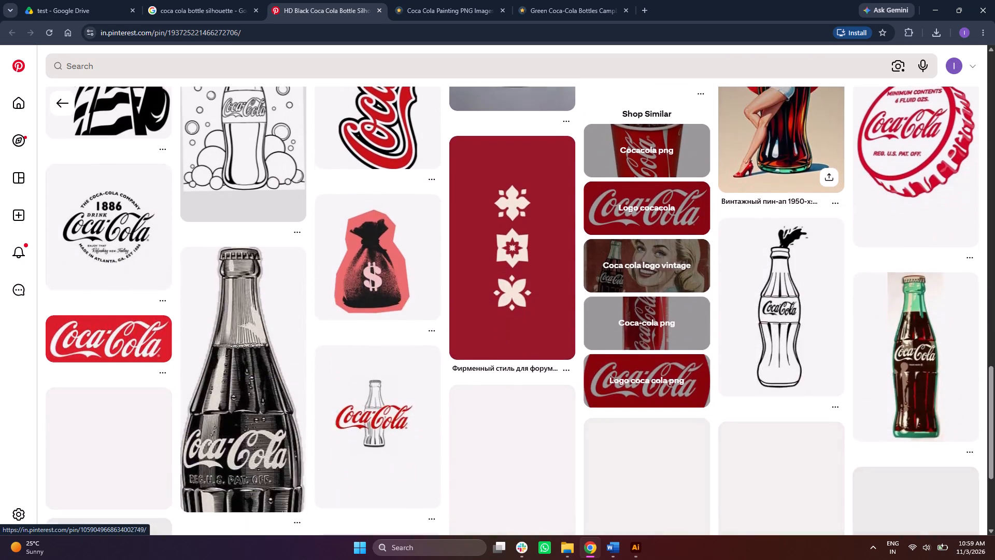
scroll(767, 205, down, 9)
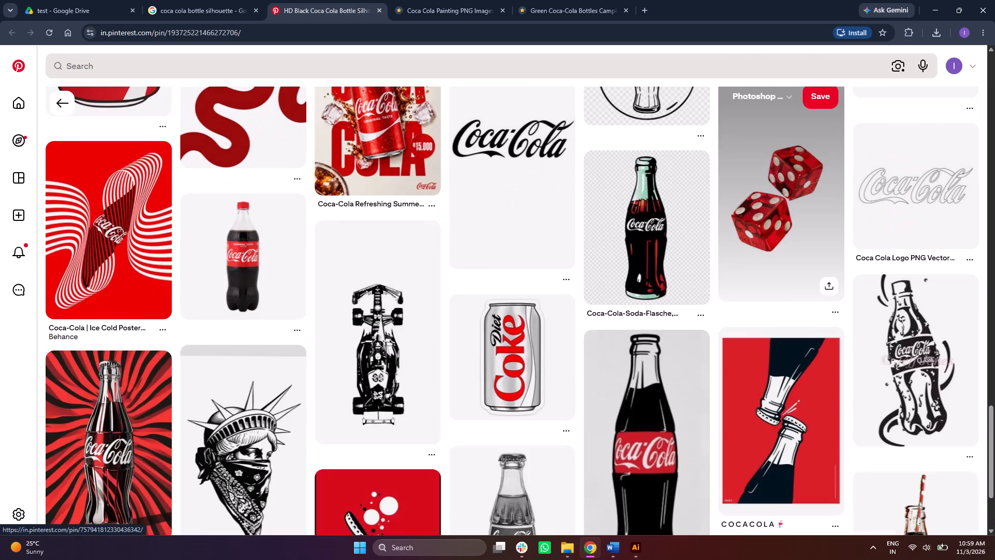
scroll(767, 205, down, 5)
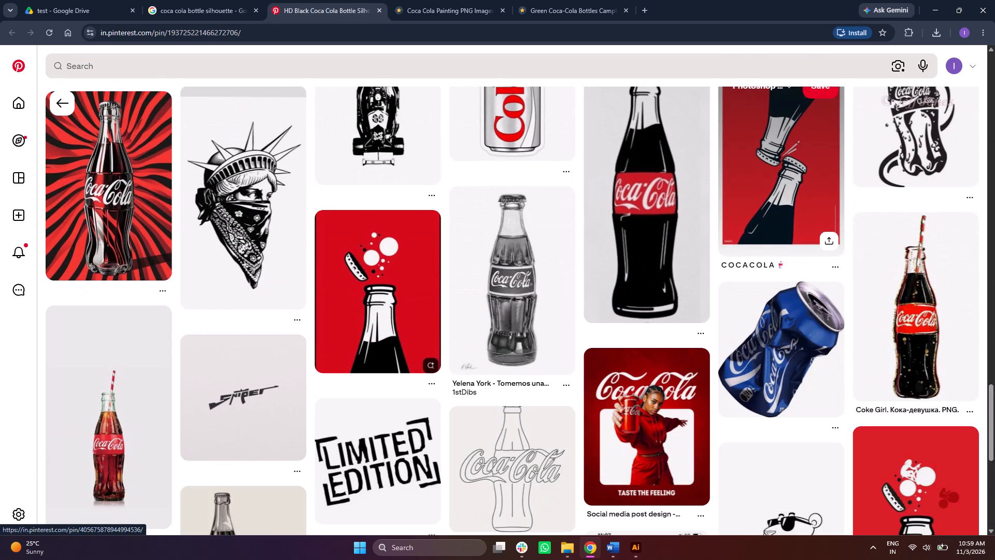
scroll(766, 205, down, 10)
scroll(766, 205, up, 7)
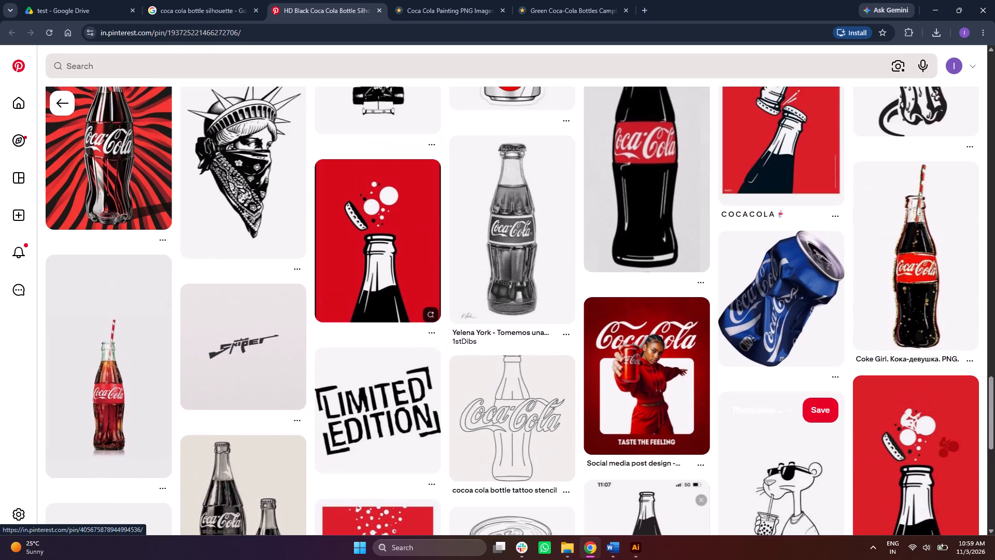
scroll(766, 205, down, 14)
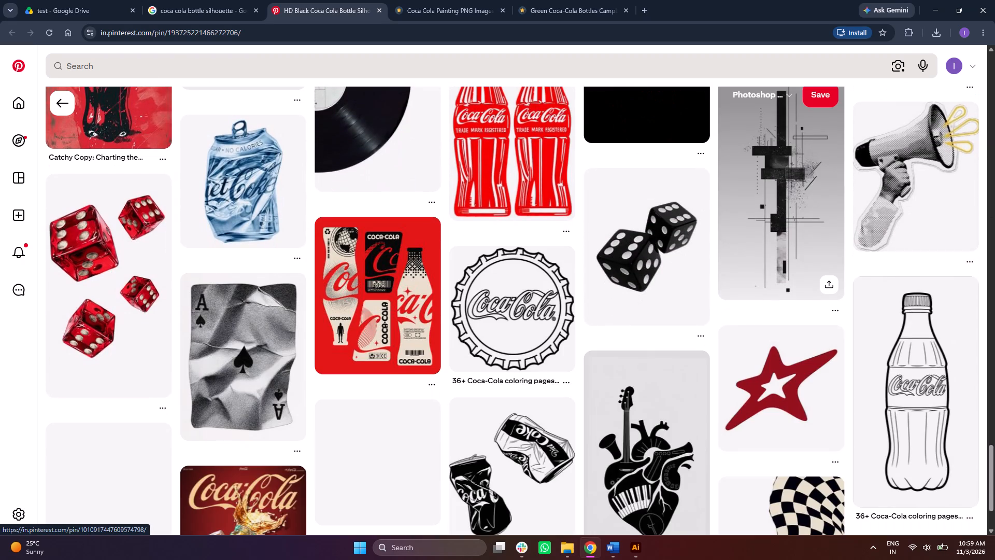
scroll(766, 205, up, 1)
scroll(767, 205, down, 14)
scroll(769, 210, up, 4)
scroll(769, 210, down, 6)
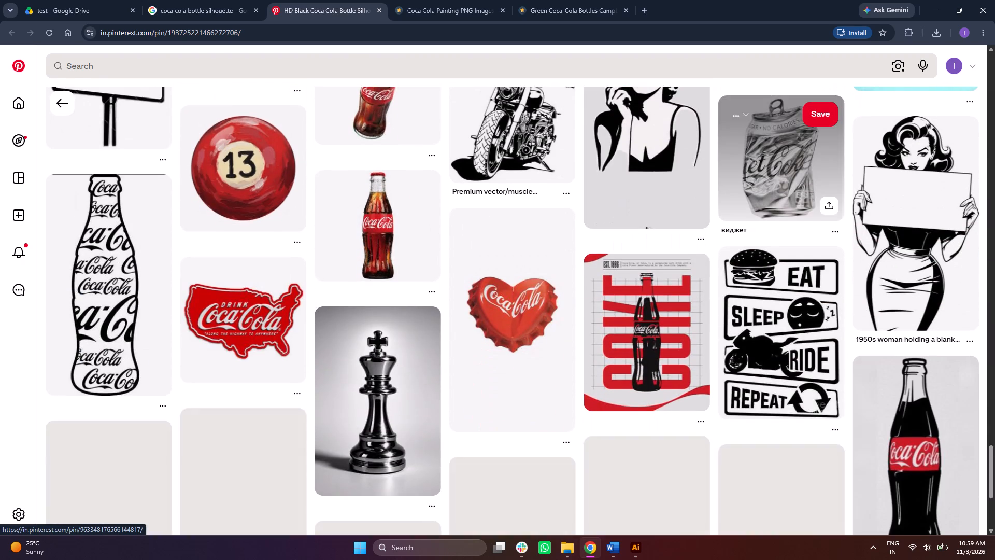
scroll(769, 210, down, 7)
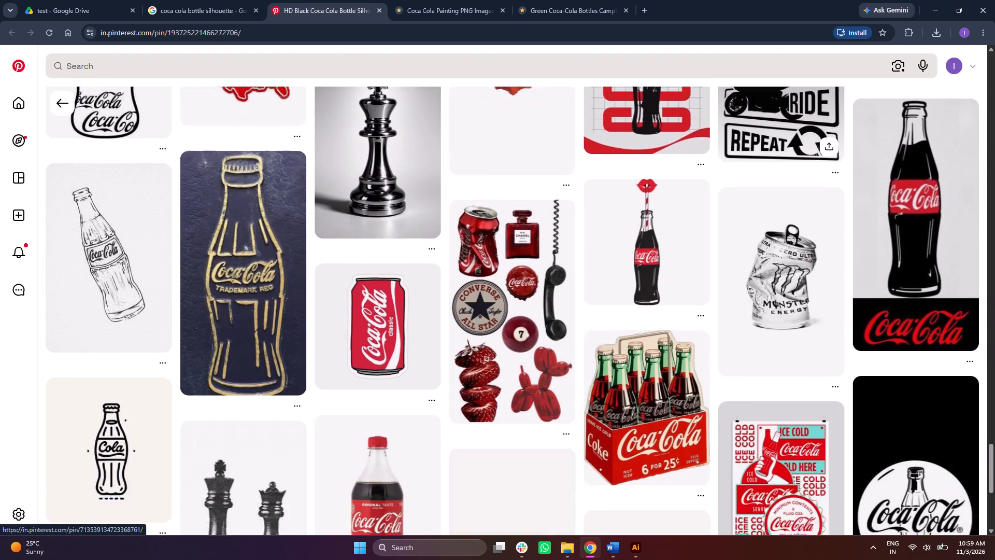
scroll(769, 210, down, 5)
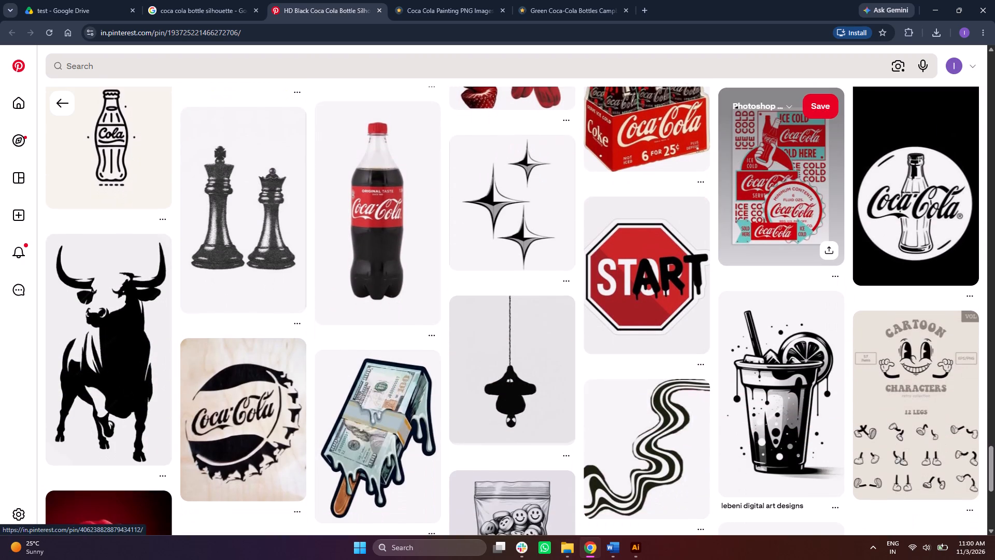
scroll(769, 210, up, 20)
scroll(769, 210, up, 12)
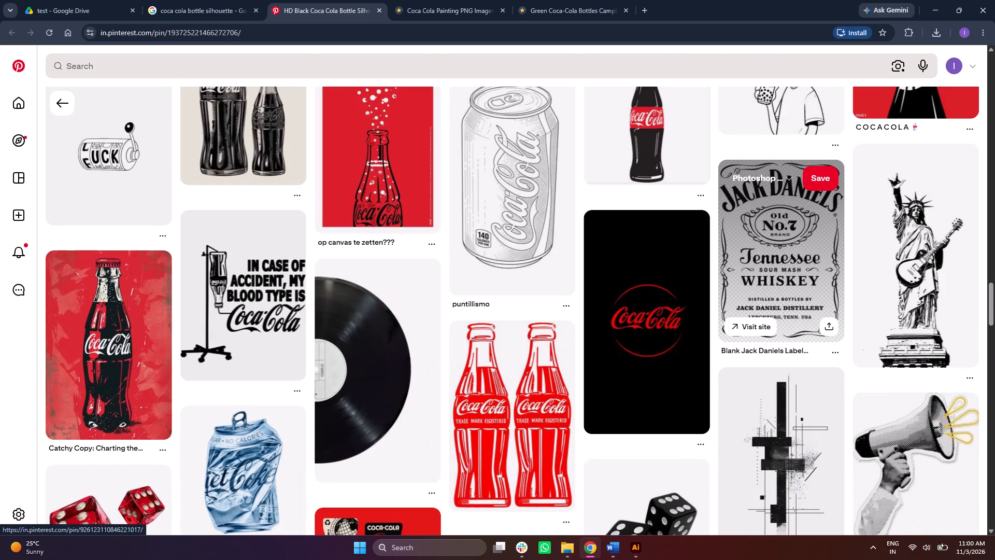
scroll(769, 210, up, 19)
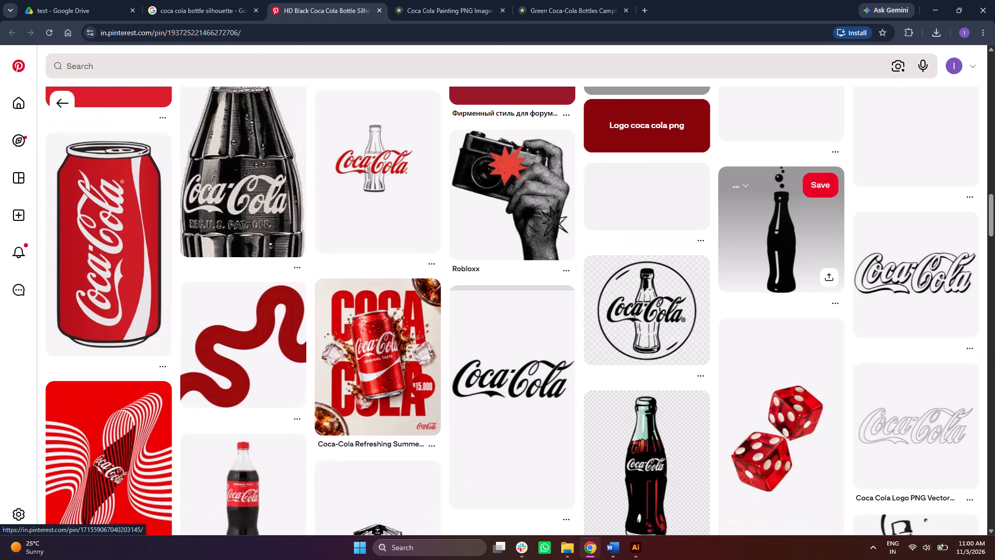
scroll(769, 210, up, 6)
scroll(775, 305, down, 7)
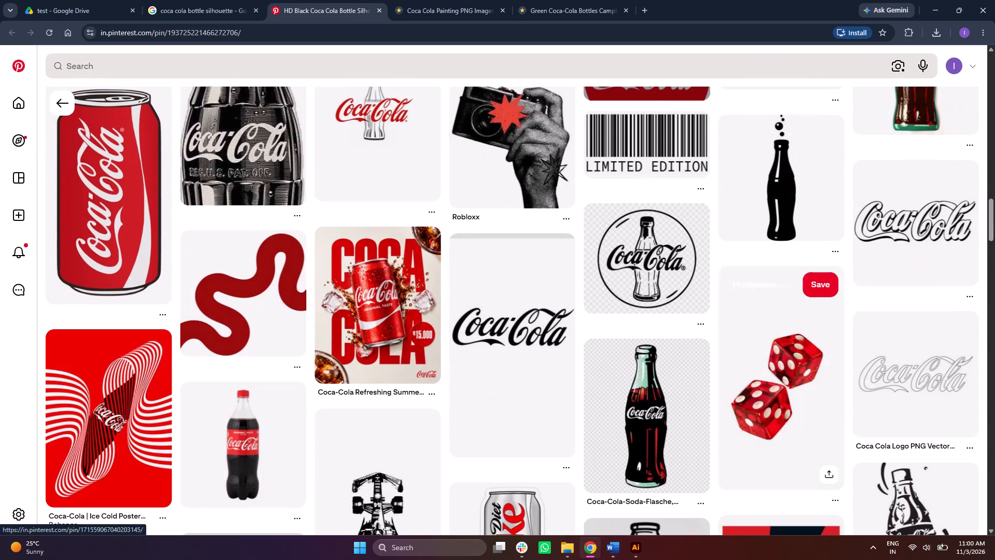
Open the related pin showing a solid black glass bottle with white highlights and bubbles above its neck.
click(780, 205)
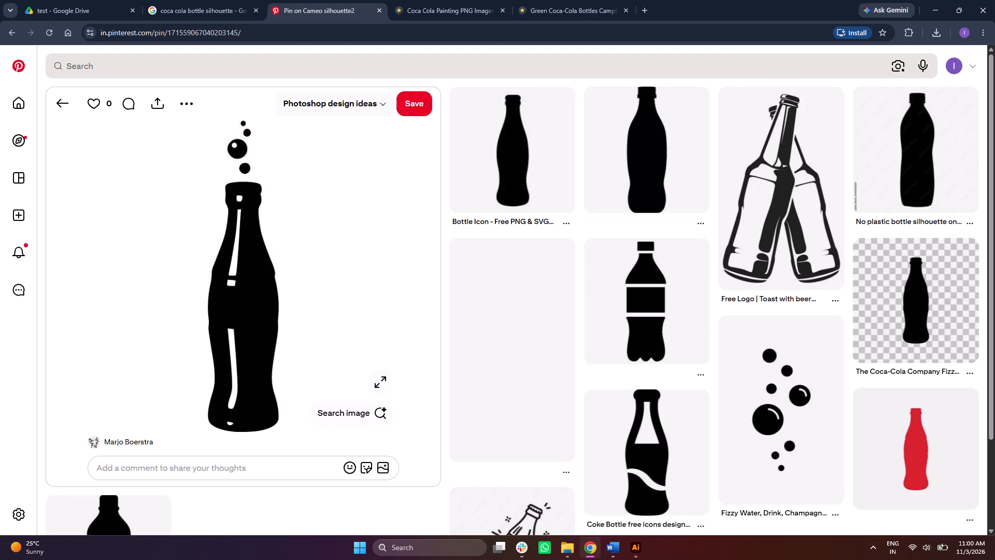
Examine the pins related to the black bubble bottle for a better match, ending back at the opened pin.
scroll(576, 234, down, 6)
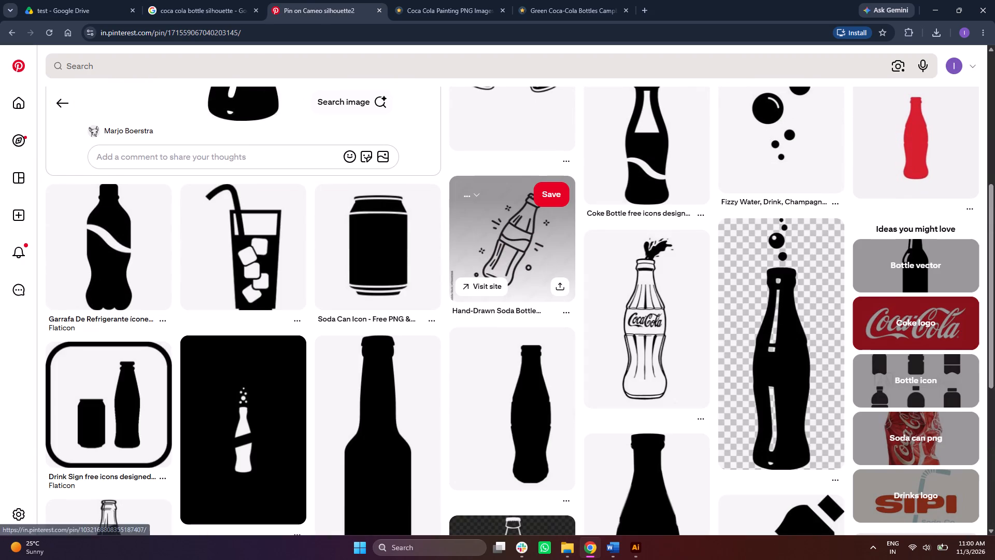
scroll(549, 242, down, 7)
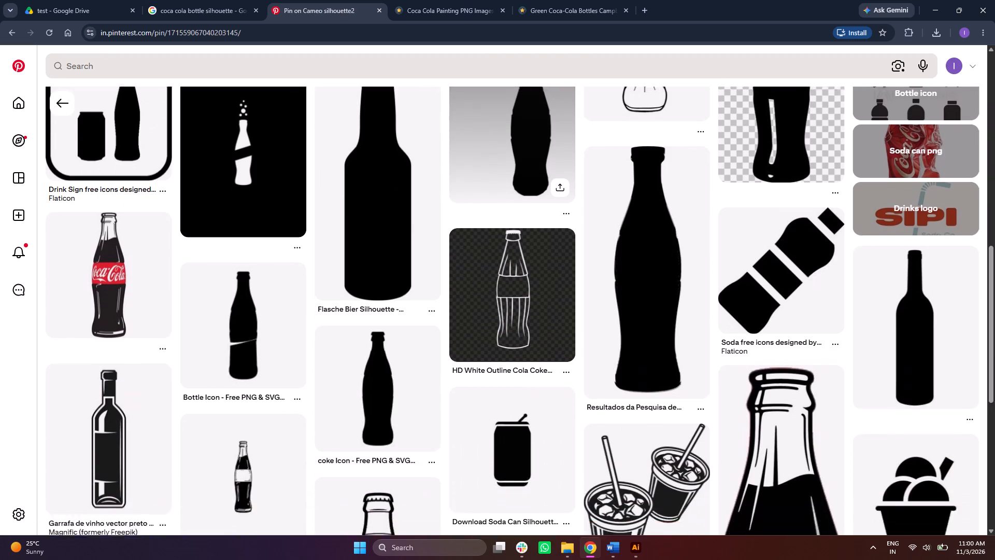
scroll(549, 242, down, 2)
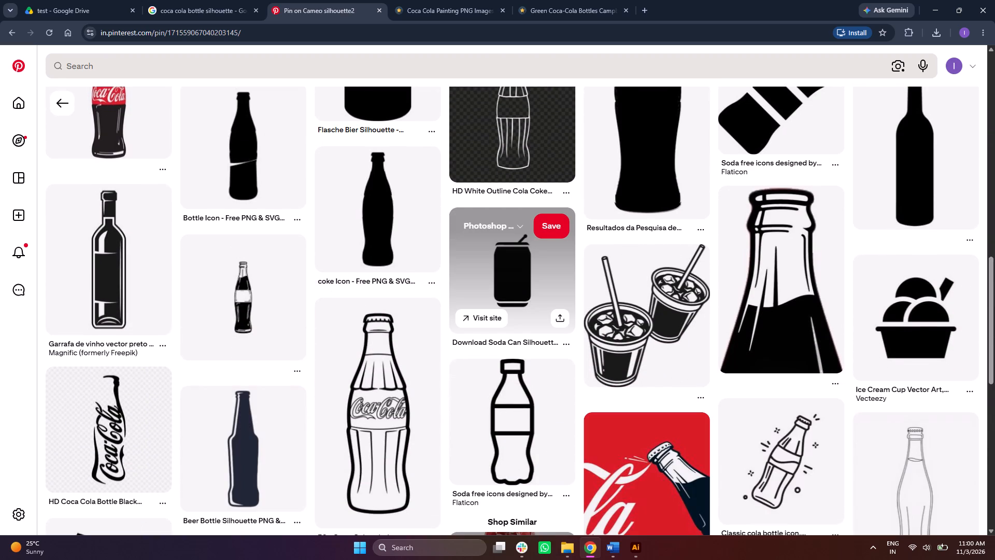
scroll(549, 242, down, 9)
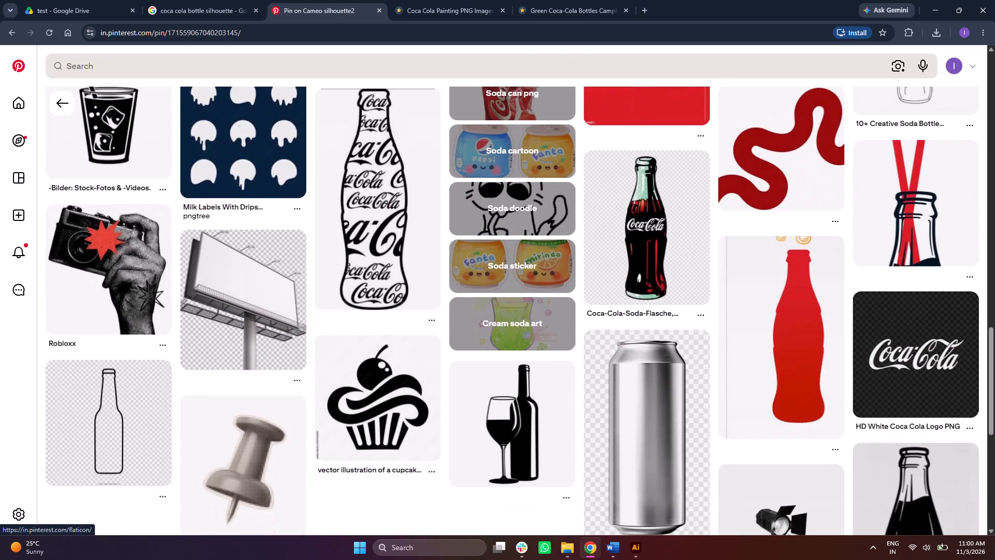
scroll(483, 367, down, 4)
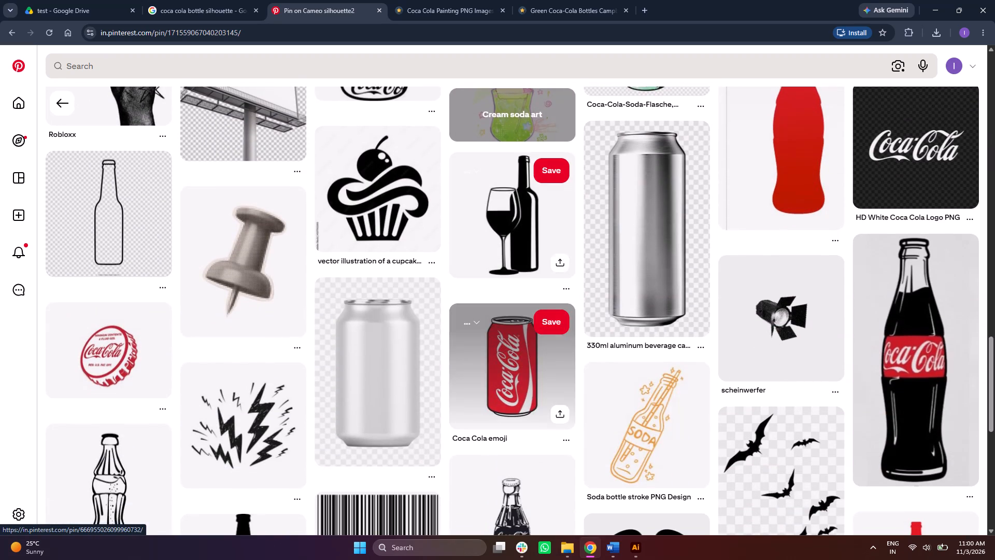
scroll(669, 366, down, 5)
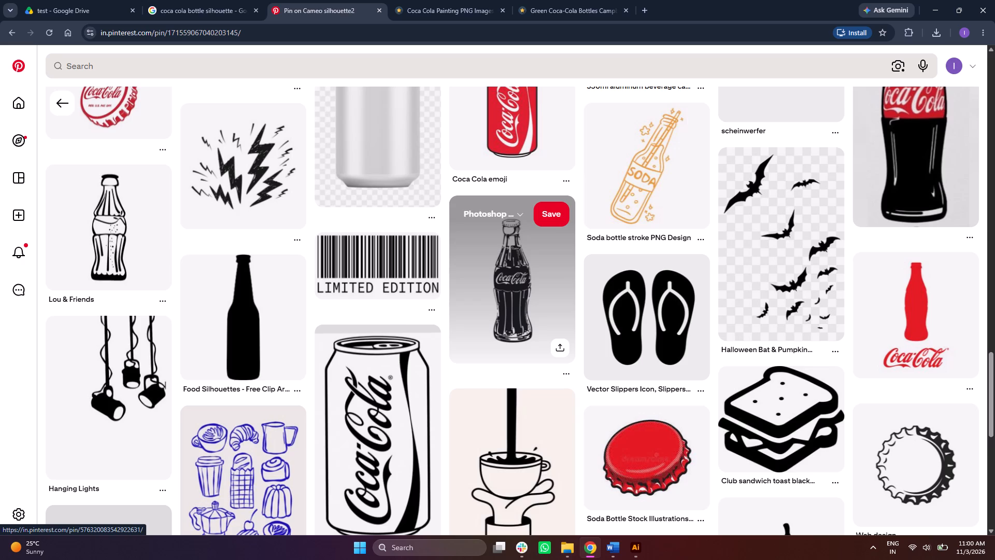
scroll(469, 301, down, 7)
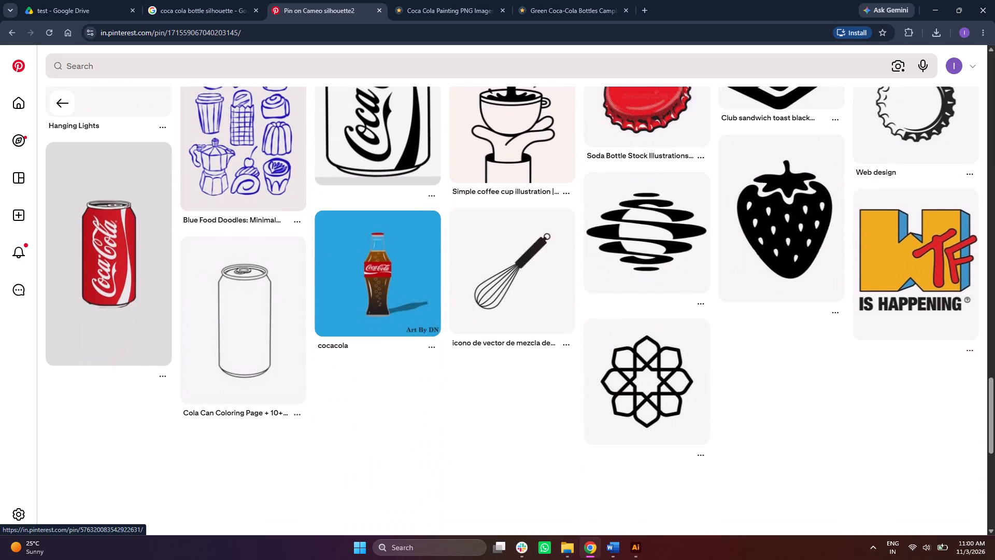
scroll(487, 315, down, 14)
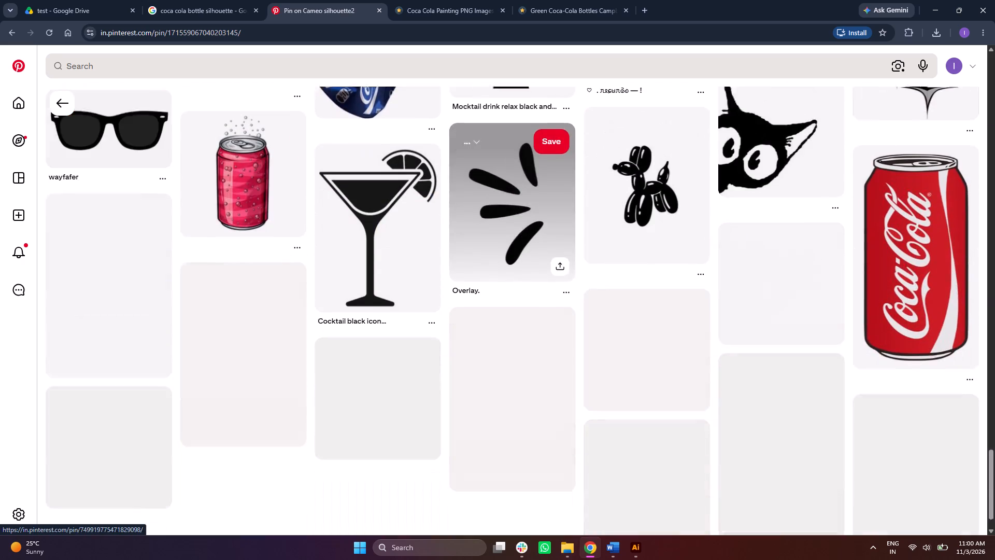
scroll(487, 315, up, 8)
scroll(487, 315, up, 16)
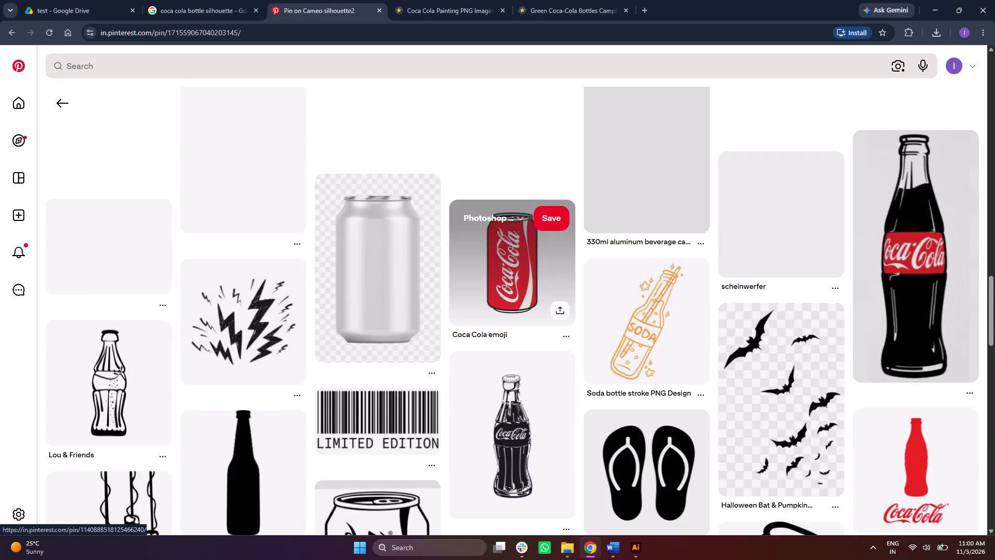
scroll(487, 315, up, 16)
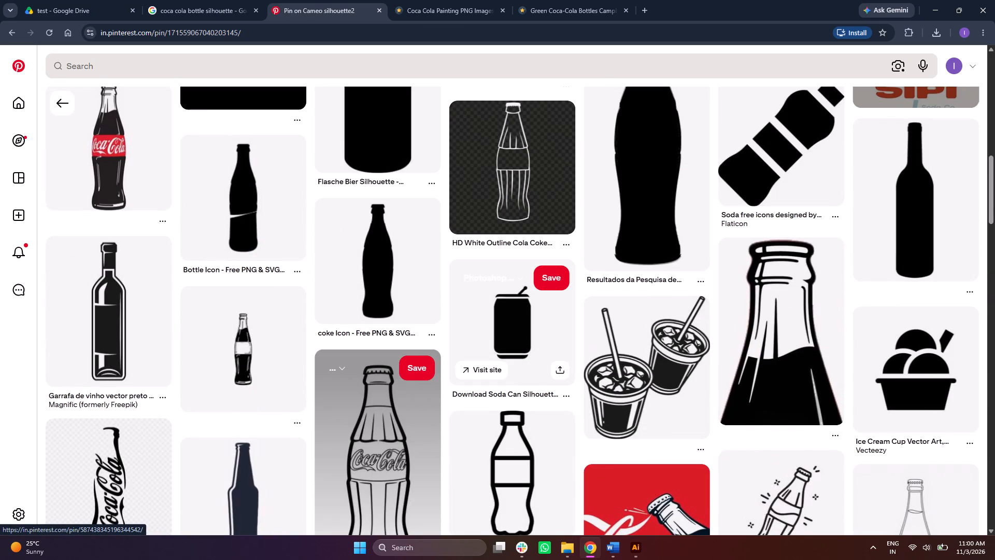
scroll(377, 415, up, 4)
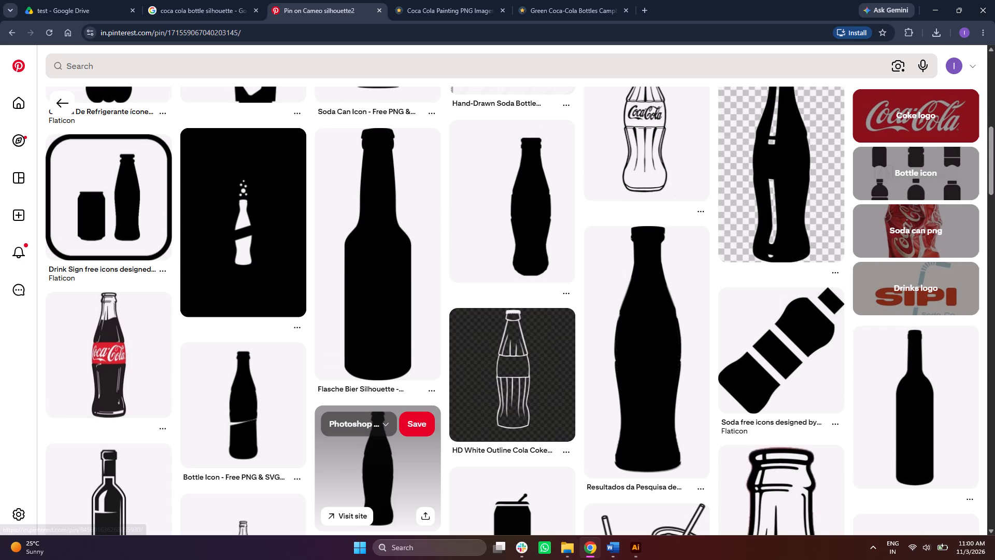
scroll(377, 415, up, 3)
scroll(497, 400, up, 2)
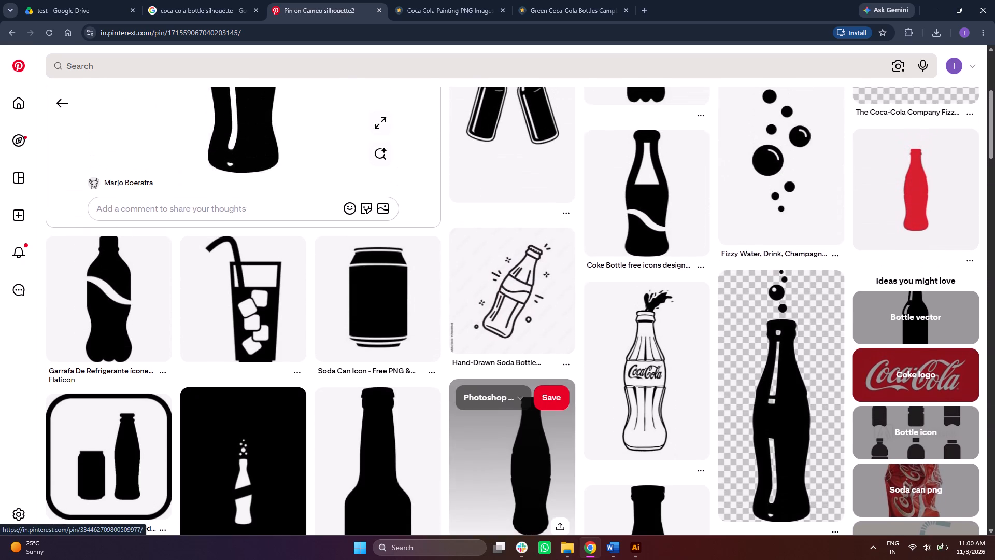
scroll(497, 400, up, 6)
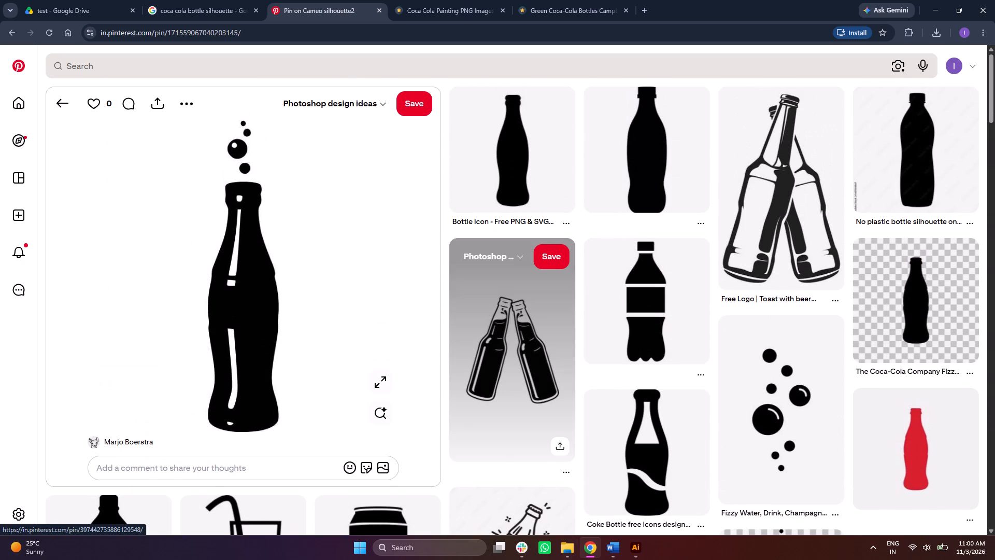
scroll(634, 284, up, 5)
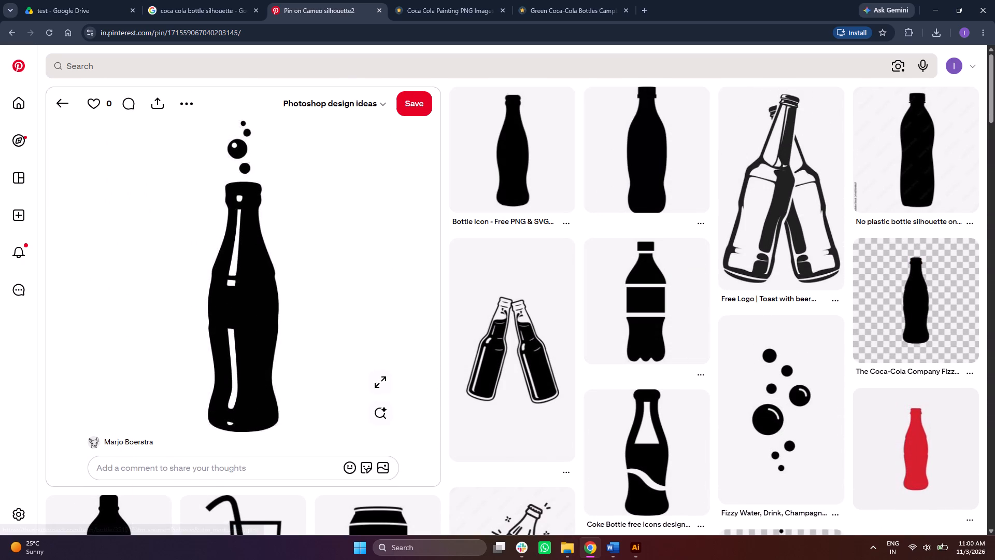
Download the image of the black glass bottle with bubbles from its pin.
click(192, 101)
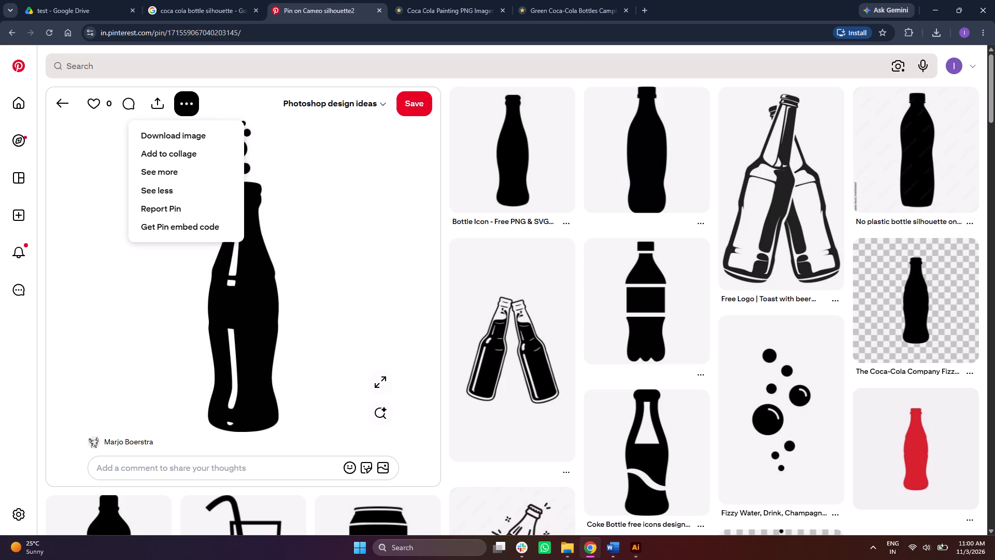
click(191, 135)
Bring the downloaded bottle image into the cash memo document in Illustrator, placing it over the artboard's upper right area.
scroll(501, 304, down, 7)
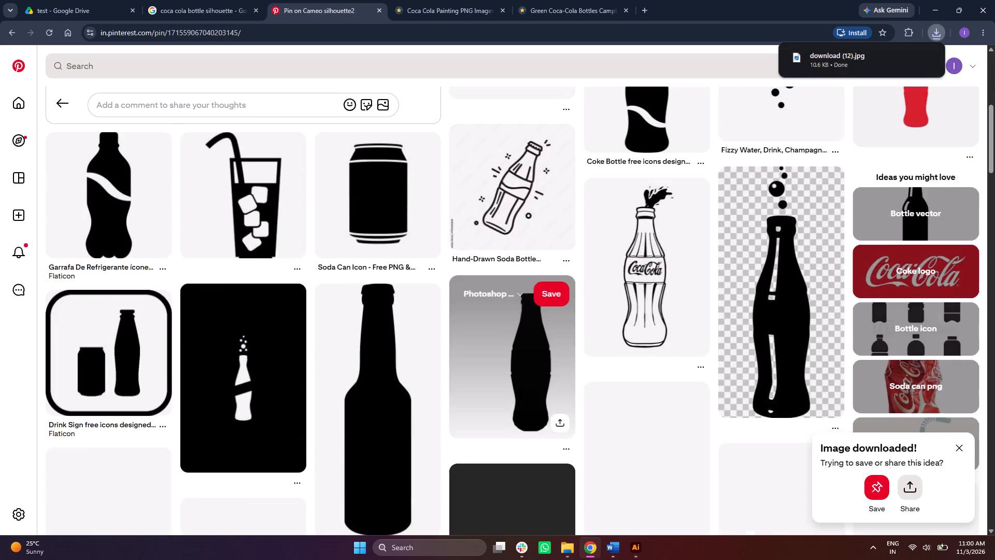
scroll(517, 314, down, 4)
drag(890, 59, 867, 130)
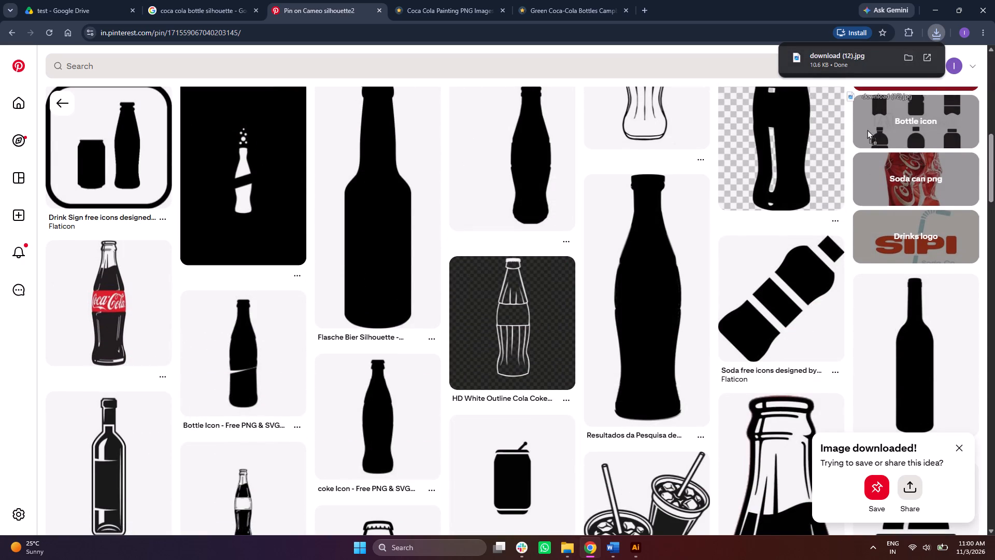
drag(867, 130, 641, 472)
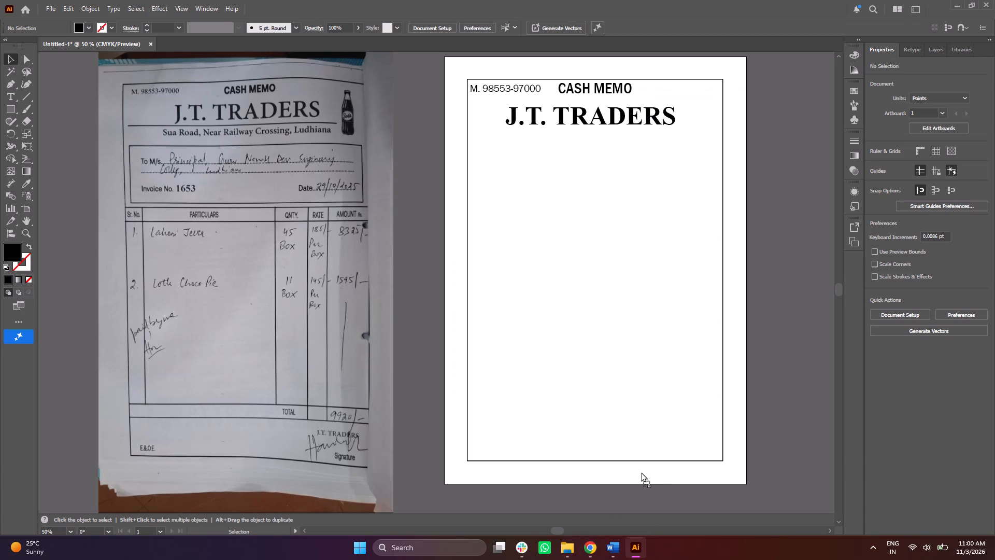
drag(641, 472, 697, 143)
Crop the placed bottle image's empty sides, keeping a full-height strip about 200 pt wide around the bottle and bubbles.
scroll(701, 182, up, 7)
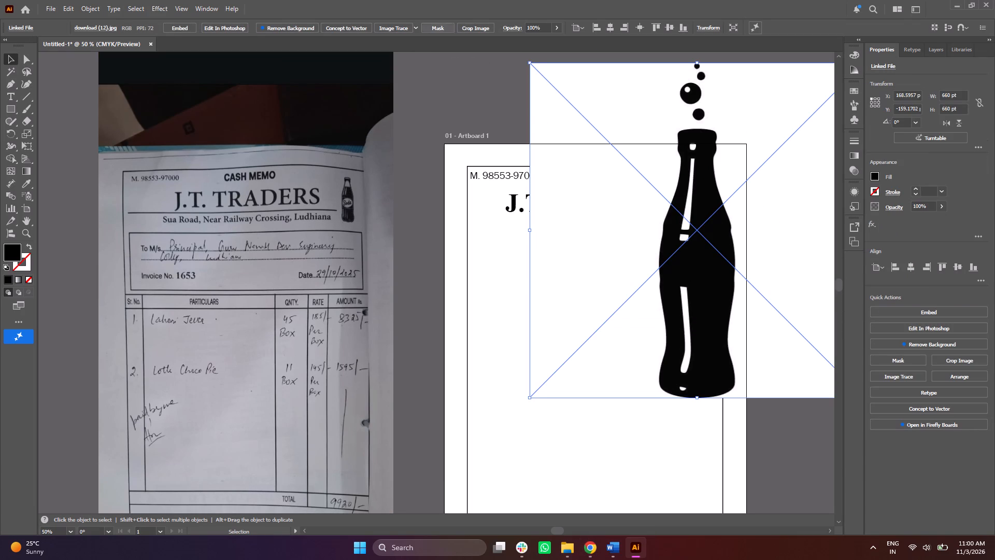
click(479, 24)
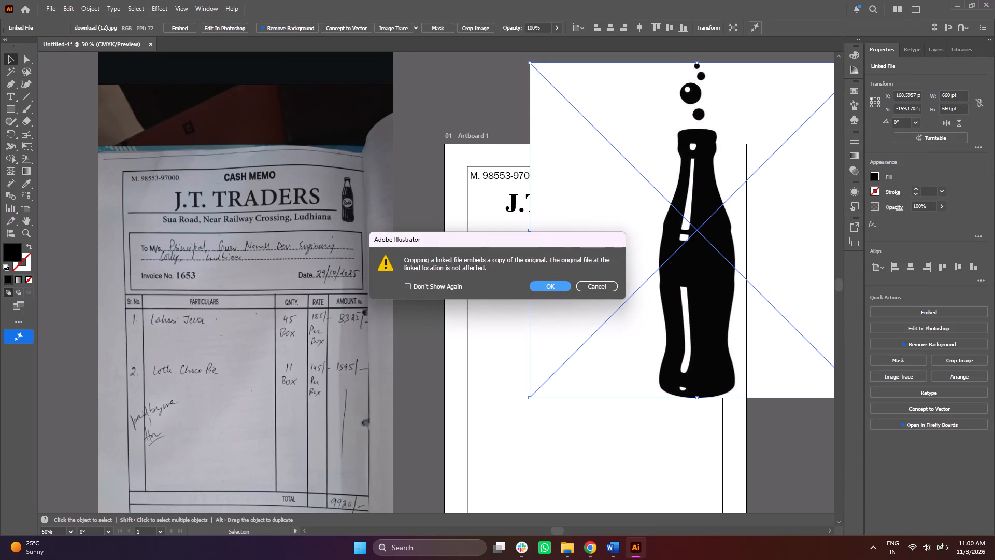
click(561, 285)
drag(554, 230, 577, 235)
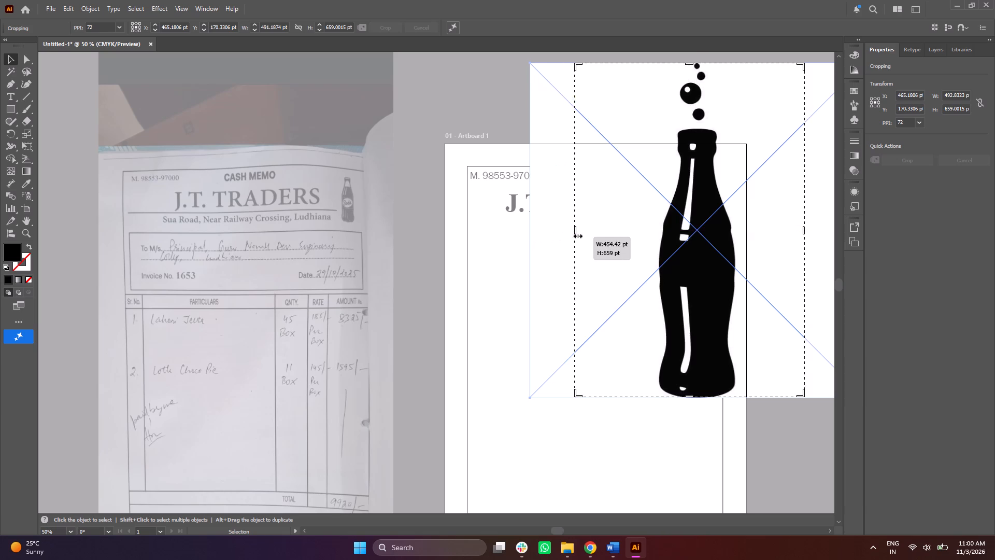
drag(577, 235, 613, 242)
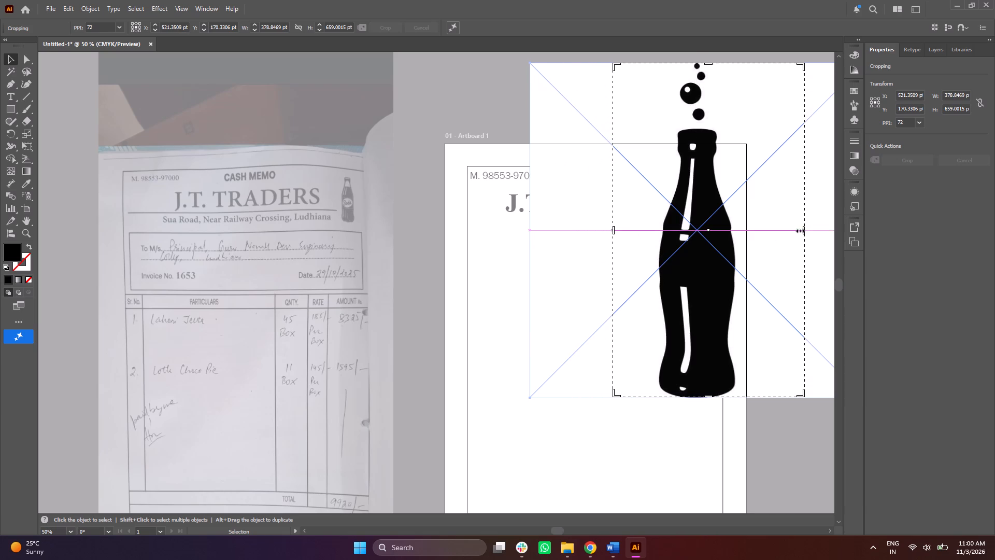
scroll(793, 236, up, 3)
drag(804, 265, 791, 265)
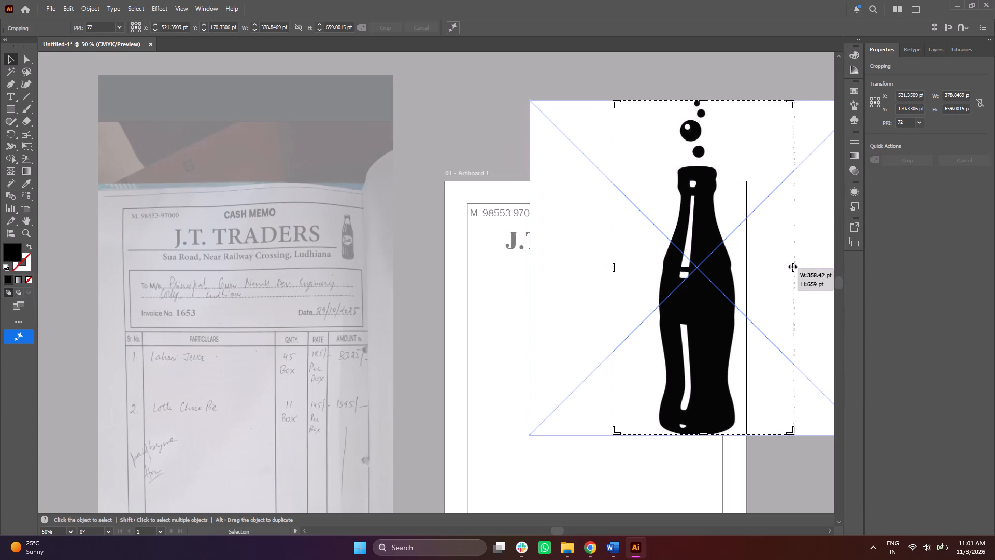
drag(791, 265, 746, 267)
drag(614, 266, 630, 269)
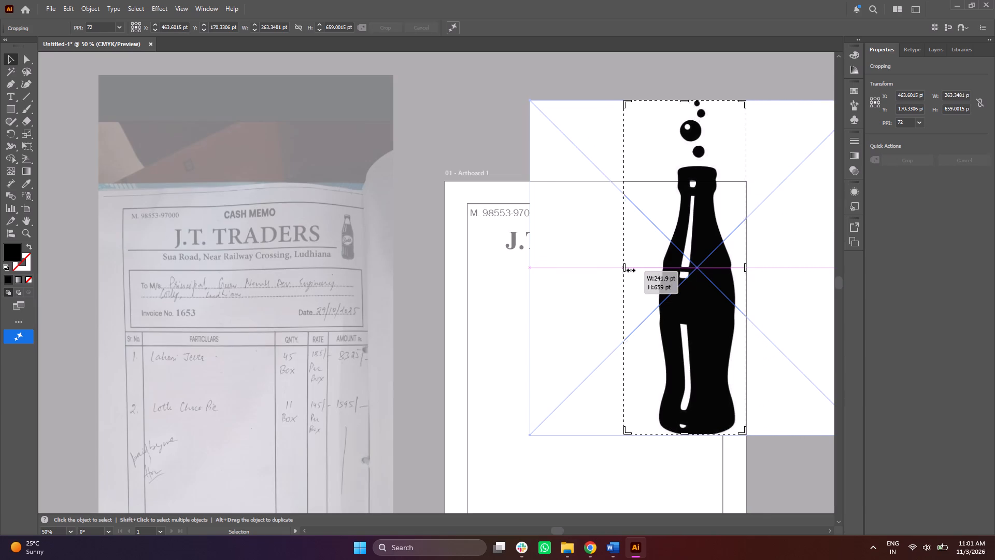
drag(630, 269, 646, 270)
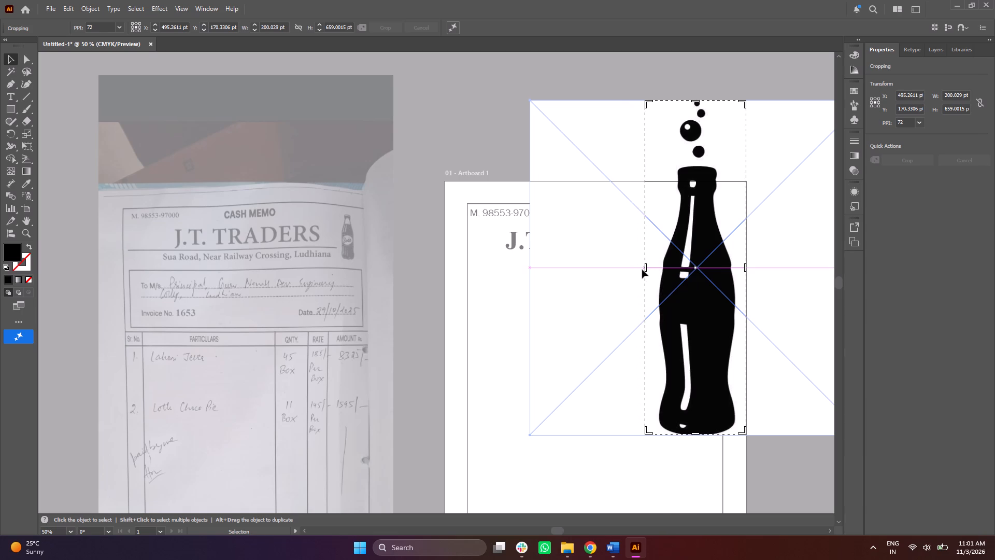
click(392, 29)
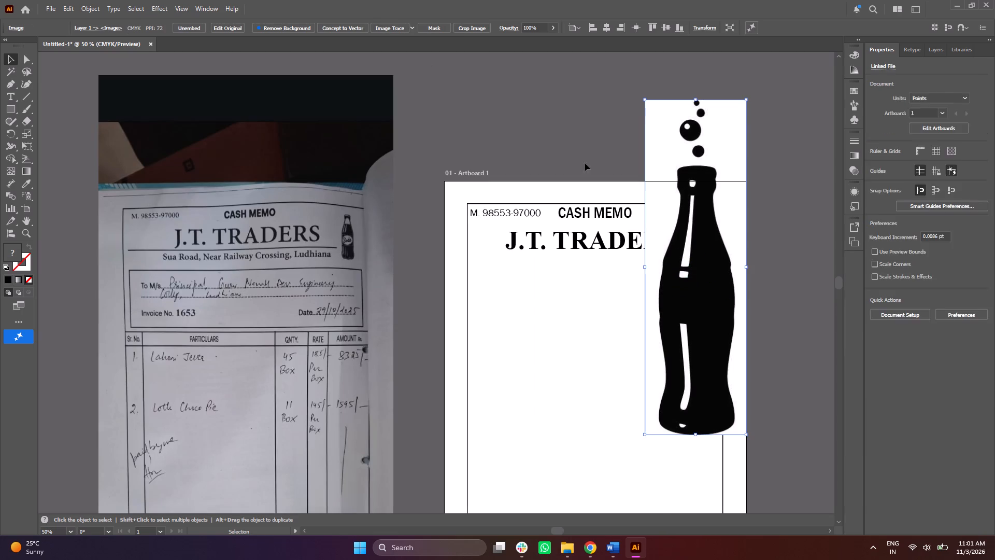
Scale the cropped bottle image down proportionally to about 46 by 150 pt and place it beside the J.T. TRADERS heading.
shift+drag(695, 434, 693, 408)
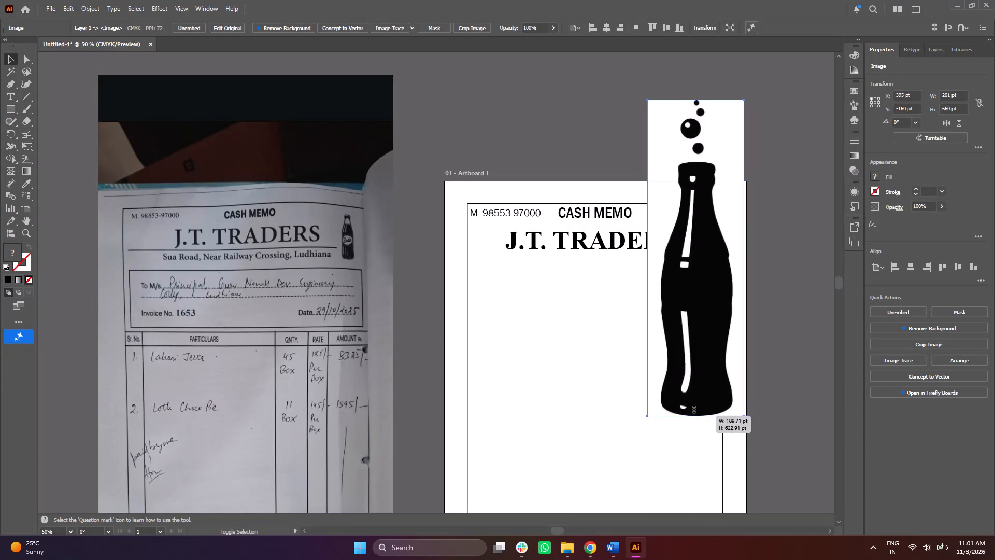
shift+drag(693, 408, 724, 176)
drag(699, 145, 702, 258)
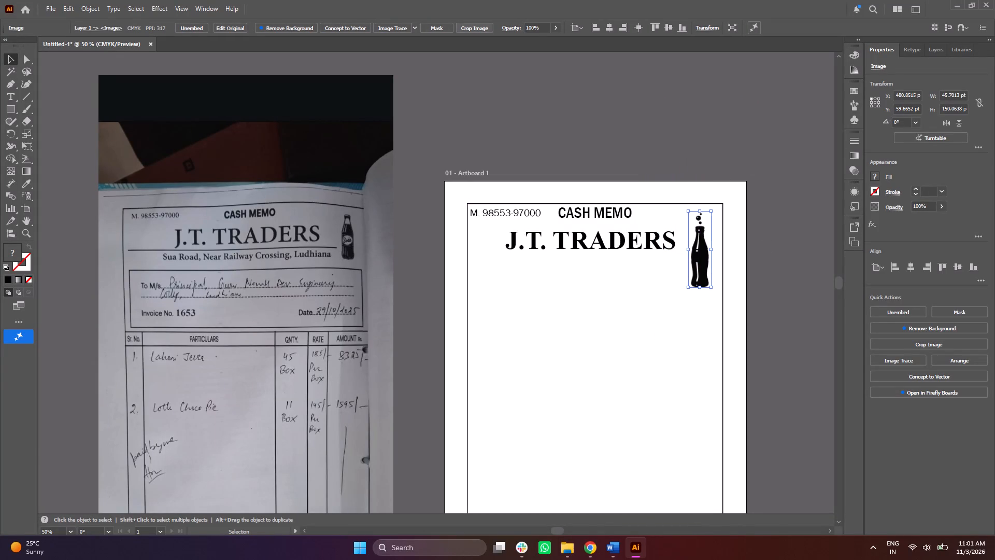
Crop the bubbles off above the bottle's neck, leaving the image about 45 by 123 pt.
click(468, 29)
alt+scroll(709, 240, up, 6)
scroll(626, 167, up, 5)
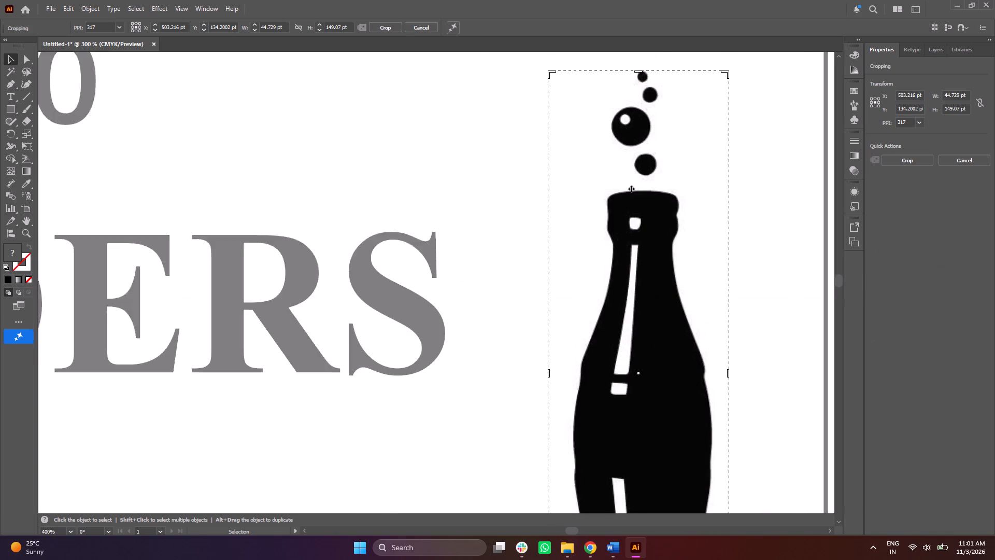
scroll(631, 189, up, 2)
drag(641, 100, 651, 190)
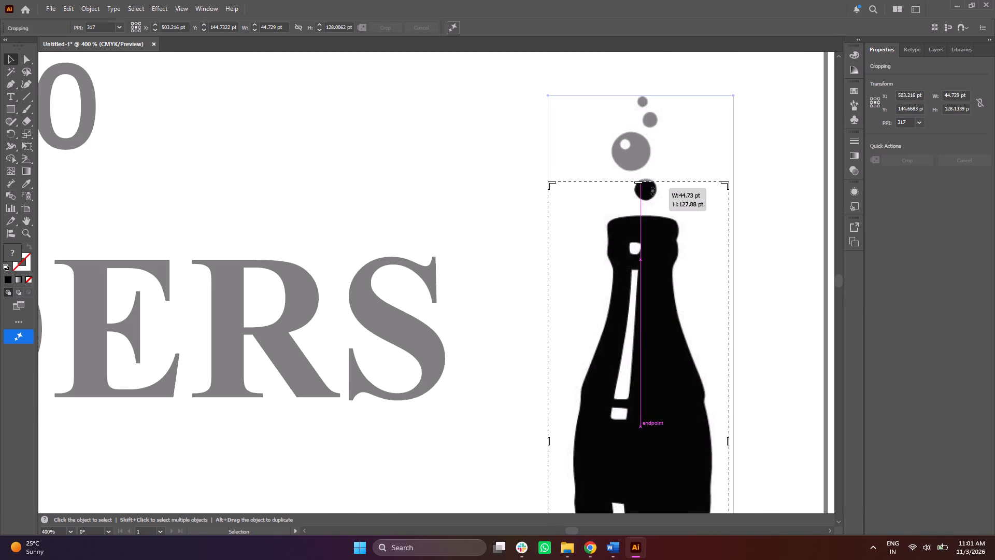
drag(651, 190, 663, 204)
scroll(666, 206, down, 7)
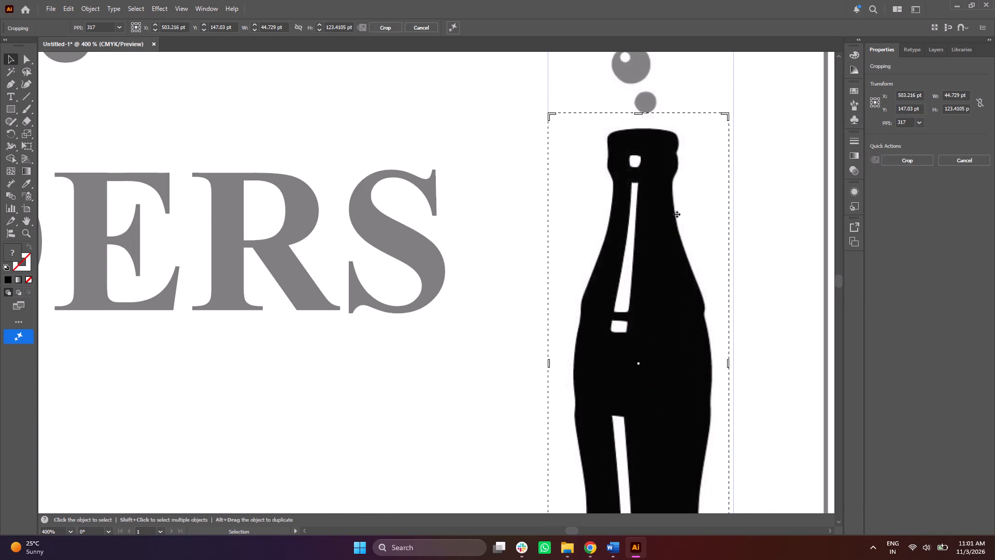
click(380, 31)
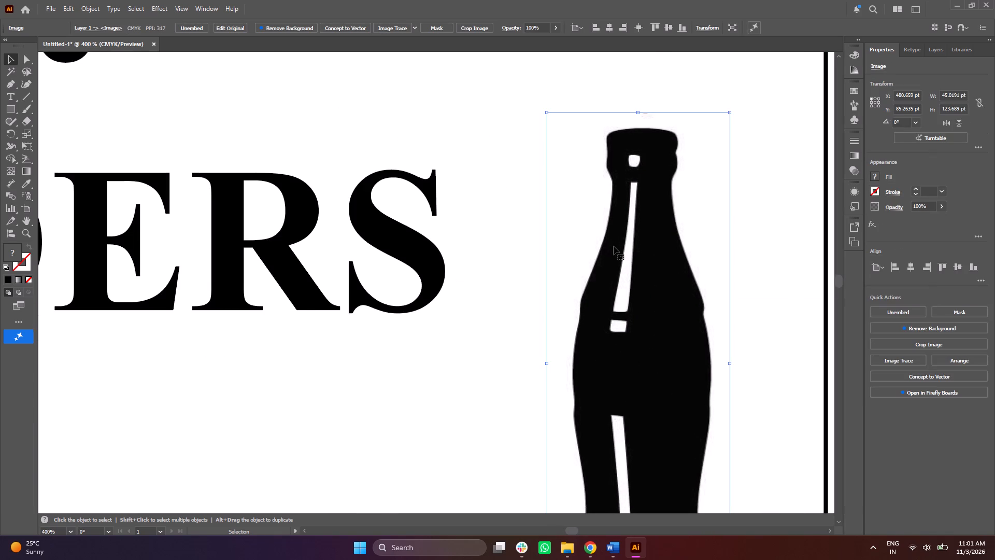
Move the bottle image up into the border's upper right corner, at about X 481 pt, Y 52 pt.
alt+scroll(614, 247, down, 3)
drag(634, 299, 632, 240)
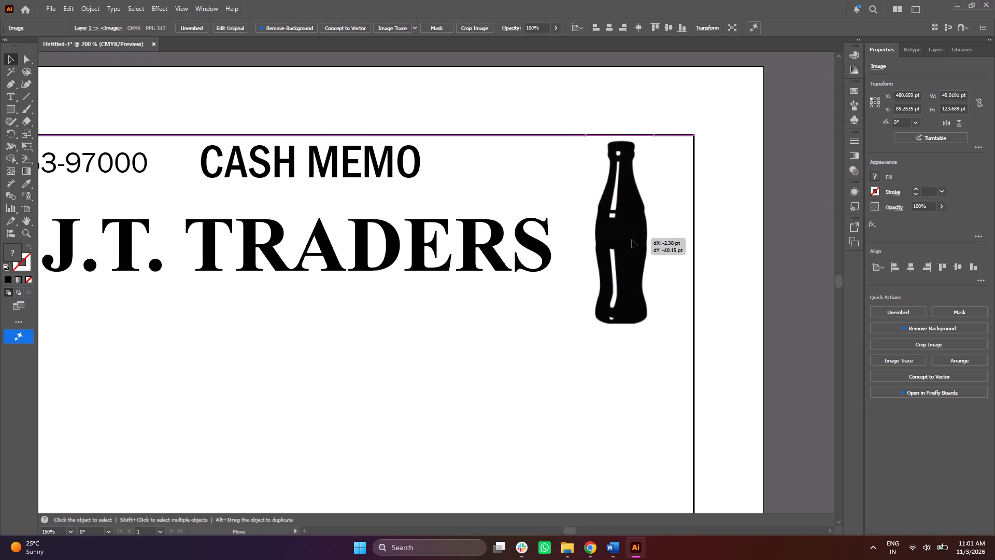
drag(632, 240, 636, 248)
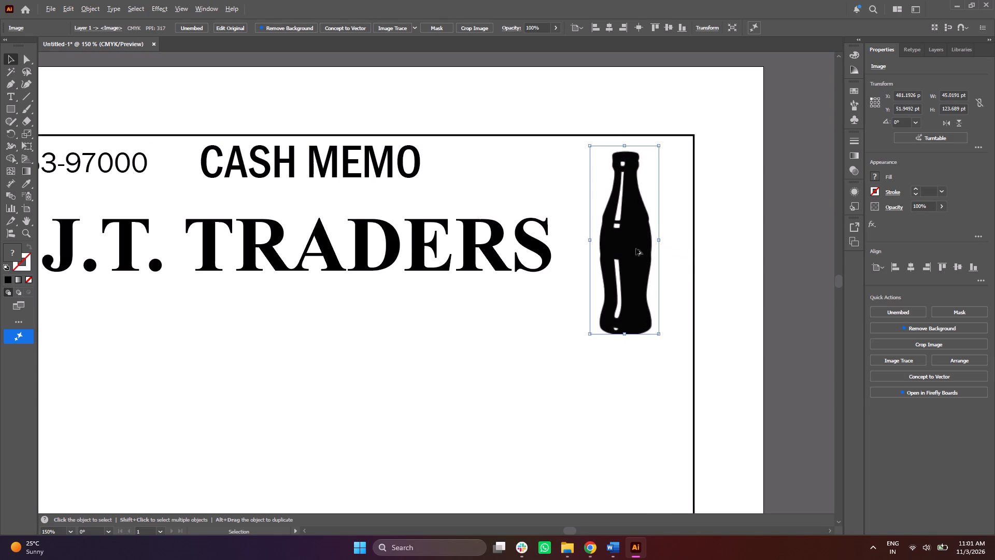
alt+scroll(636, 248, down, 2)
alt+scroll(452, 308, down, 1)
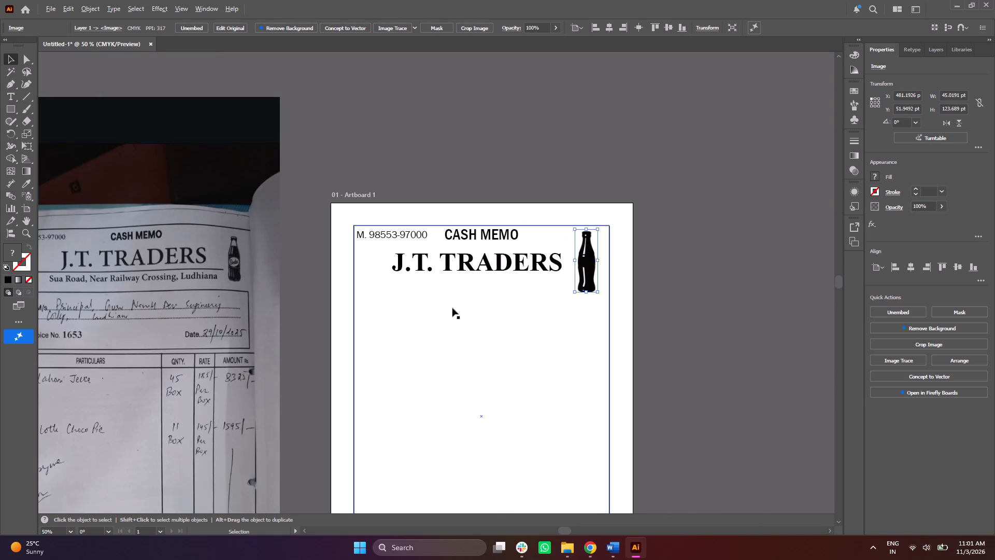
ctrl+scroll(454, 326, down, 4)
ctrl+scroll(454, 326, up, 13)
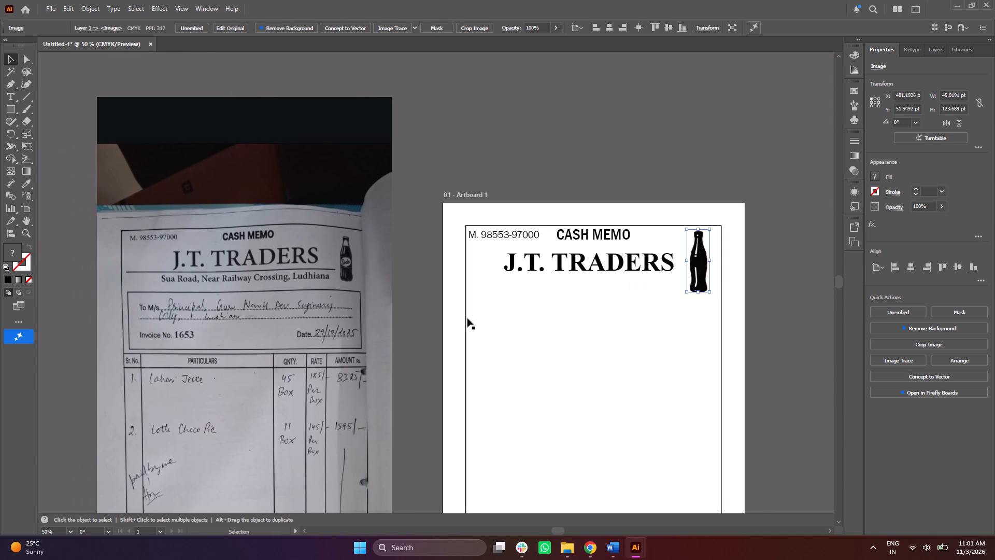
click(647, 158)
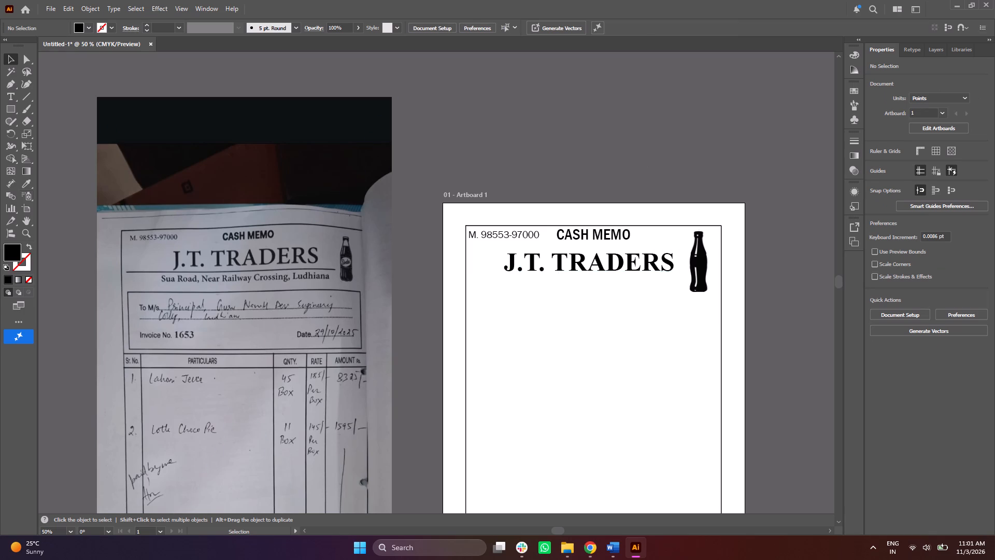
Draw a black filled rectangle about 422 by 7 pt under the J.T. TRADERS heading, ending beside the bottle.
click(14, 106)
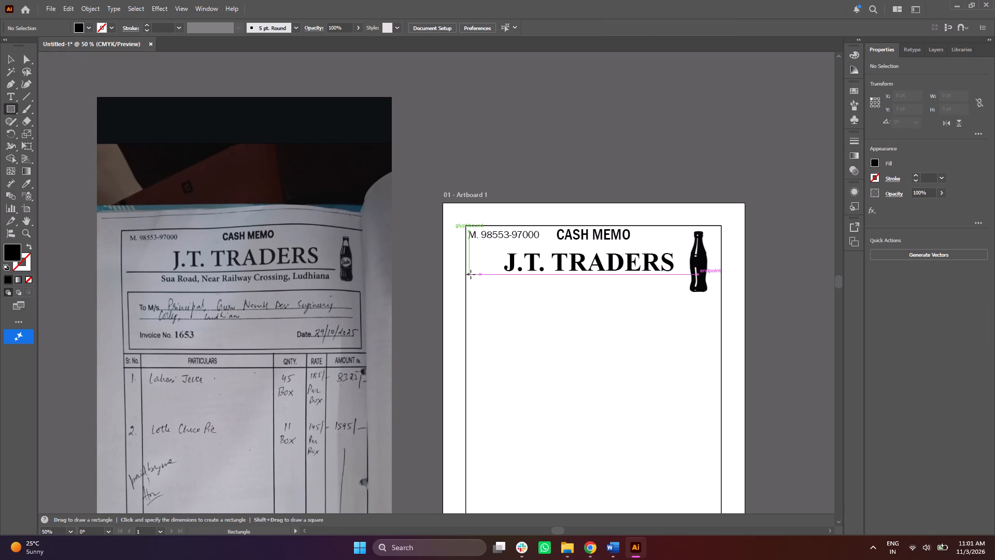
drag(473, 274, 502, 279)
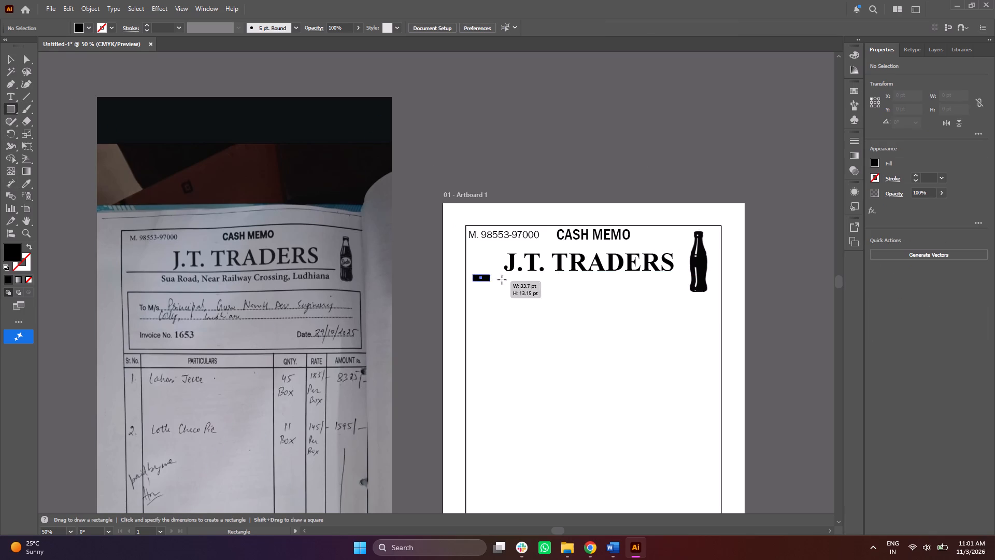
drag(502, 279, 686, 274)
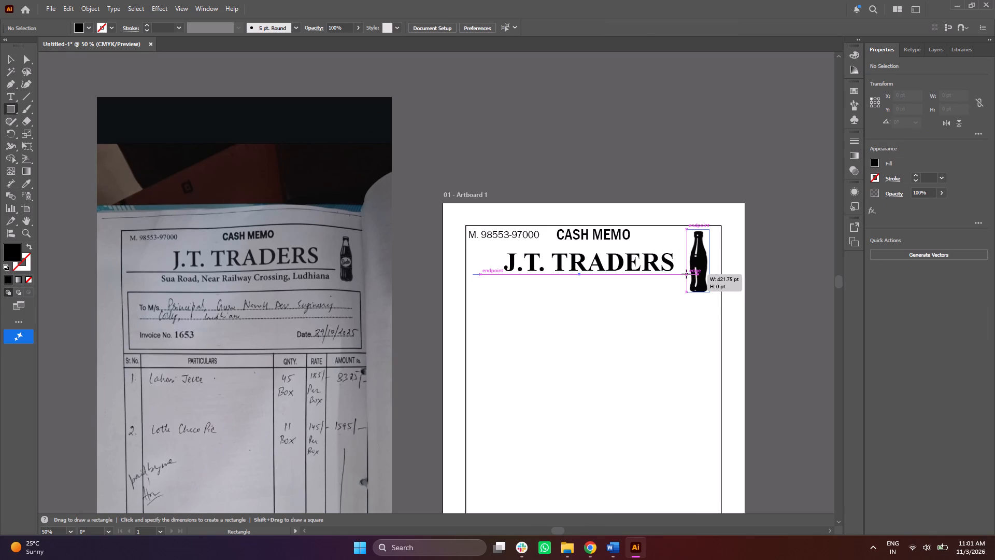
drag(686, 274, 686, 278)
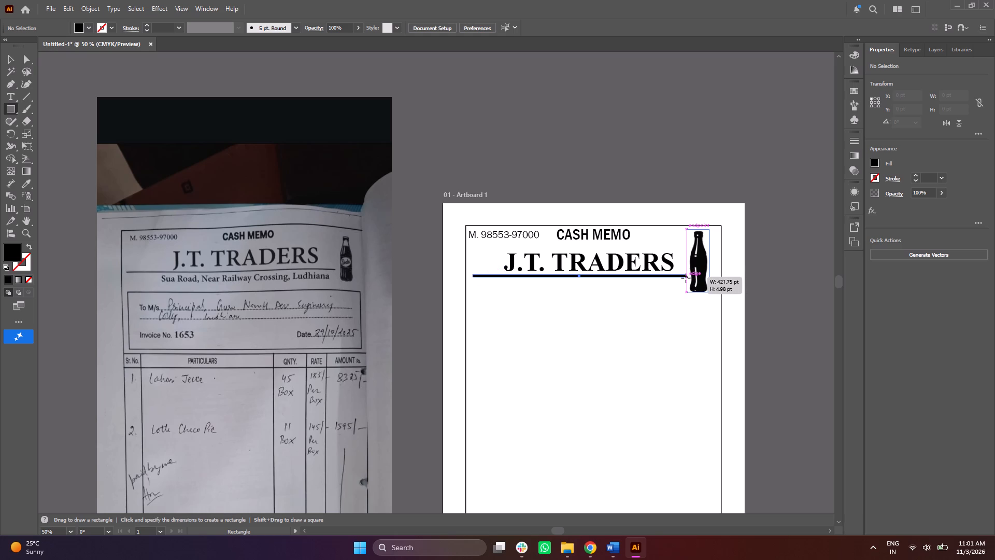
drag(686, 278, 685, 277)
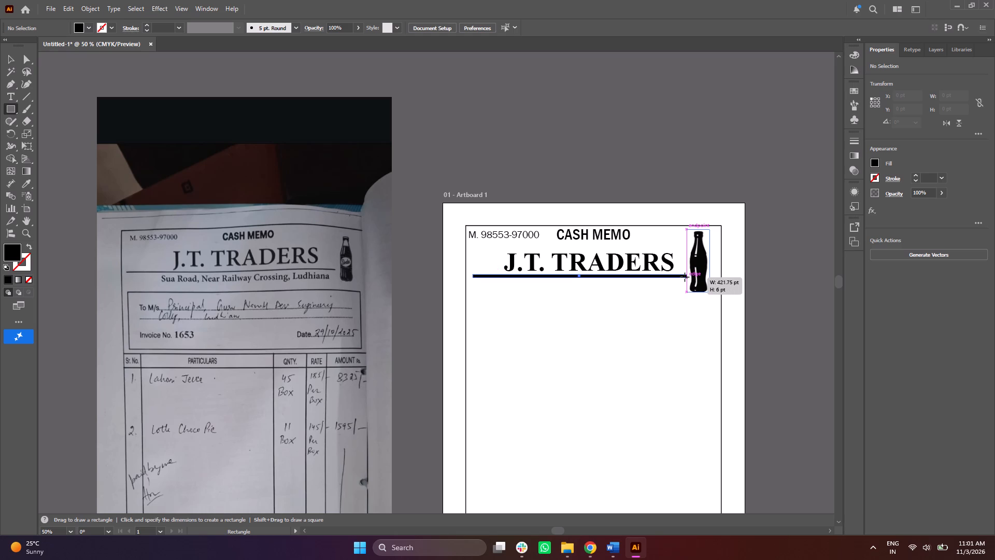
drag(685, 277, 687, 278)
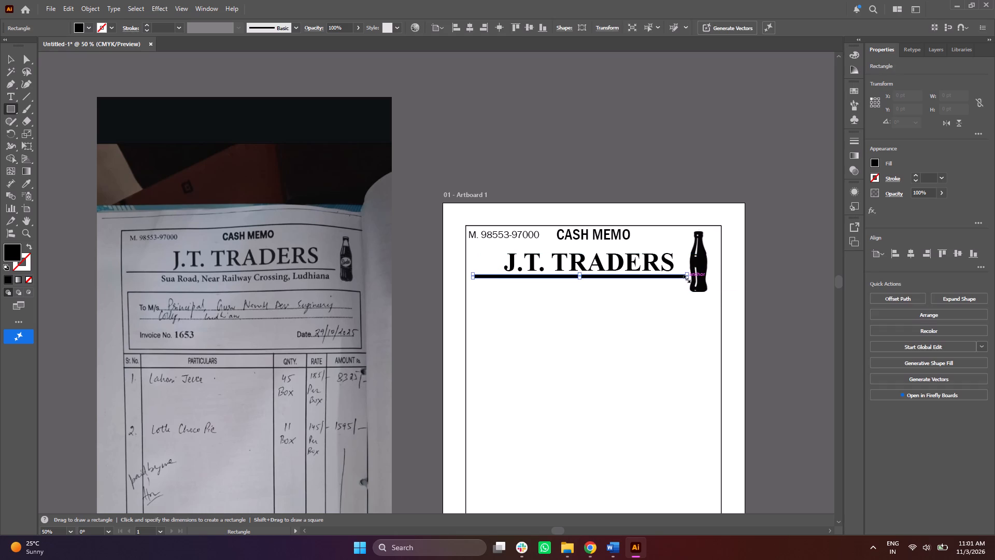
Thin the black bar under the J.T. TRADERS heading to a rule about 2.3 pt high.
scroll(681, 278, up, 2)
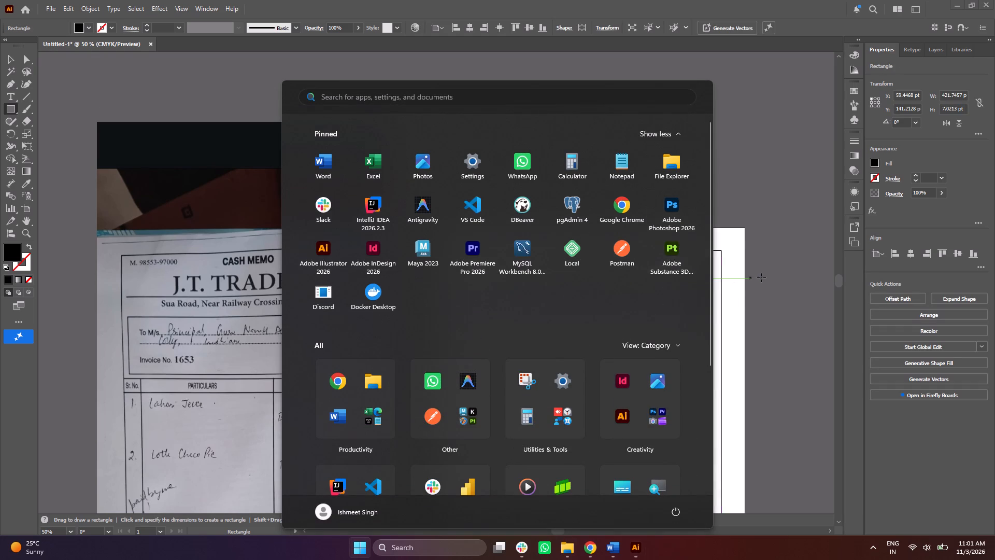
click(762, 277)
alt+scroll(762, 277, up, 1)
click(514, 284)
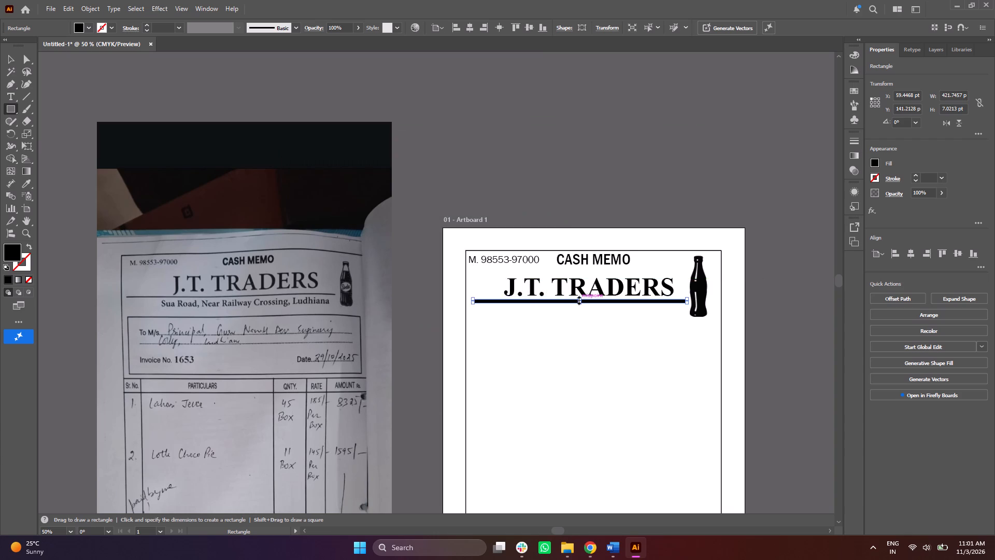
alt+scroll(579, 301, up, 5)
drag(579, 313, 582, 301)
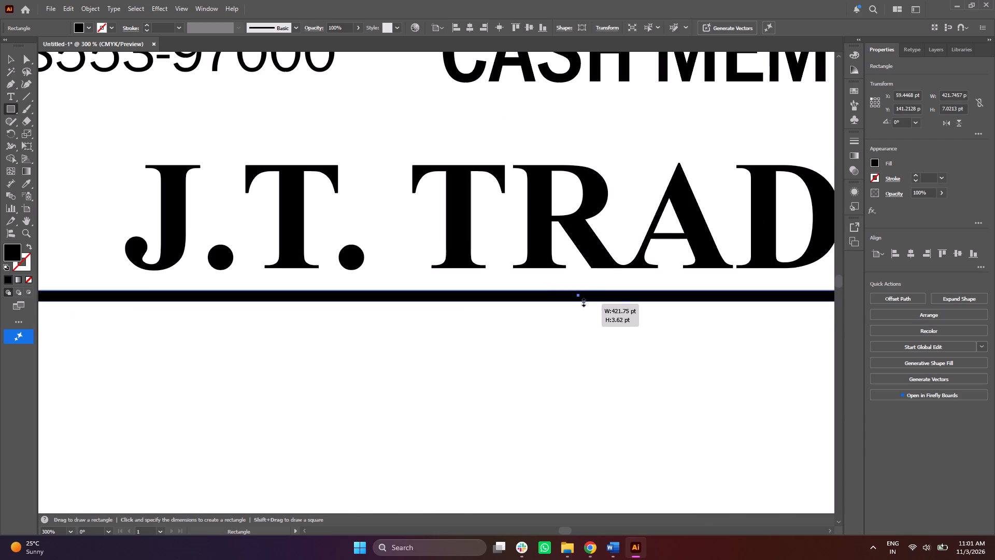
drag(582, 301, 583, 299)
alt+scroll(583, 298, down, 3)
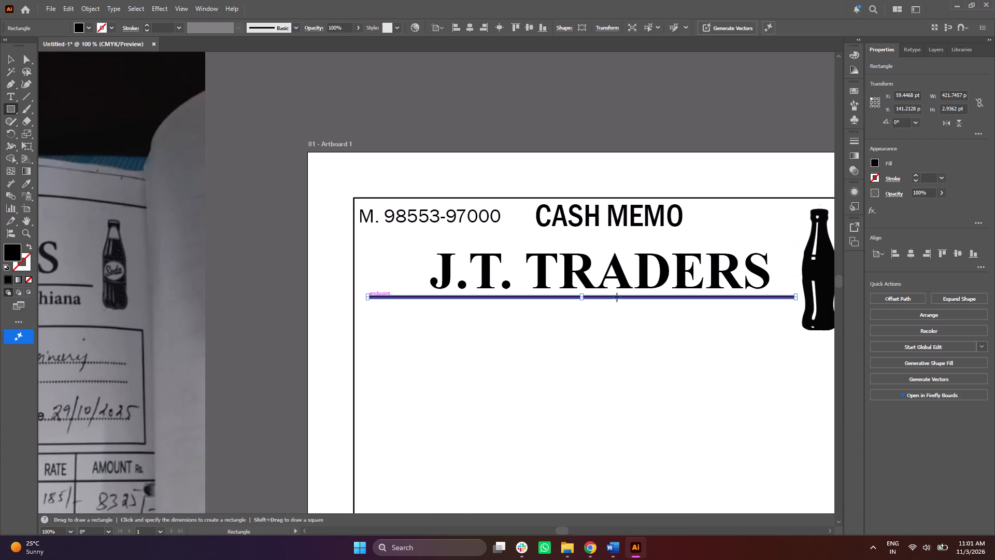
click(1, 61)
click(11, 62)
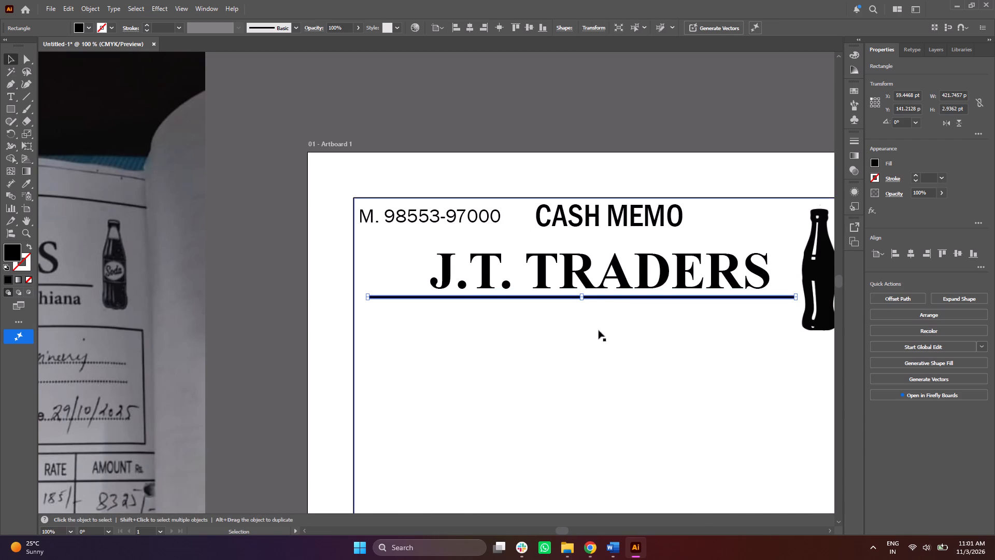
alt+scroll(593, 300, up, 4)
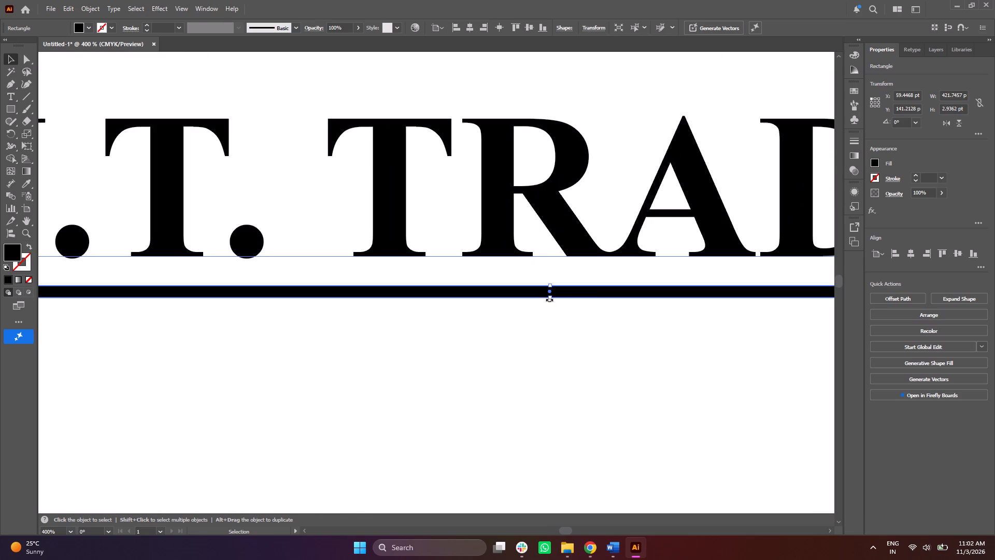
click(550, 297)
alt+scroll(563, 297, down, 5)
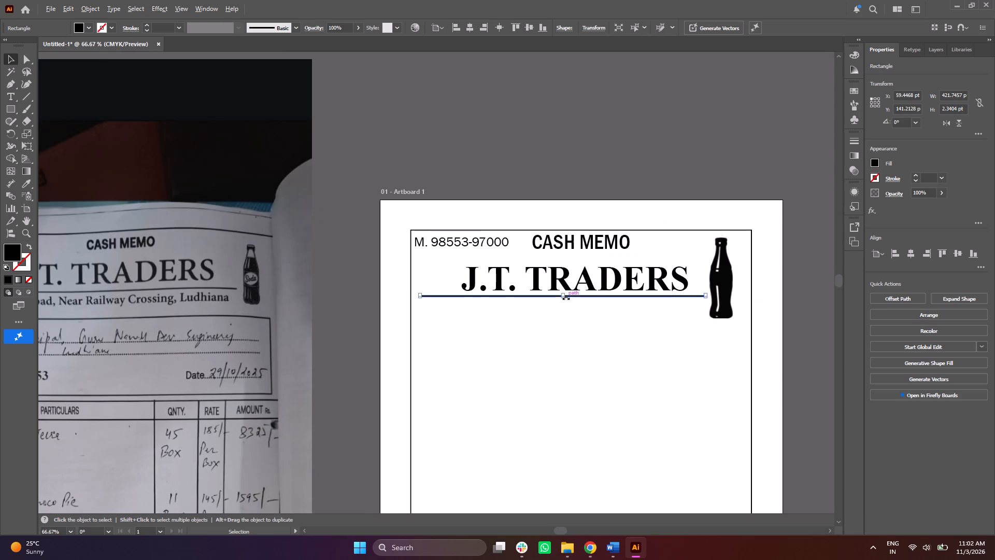
Shift the rule under the heading slightly left and down, to about X 53 pt, Y 146 pt.
click(586, 296)
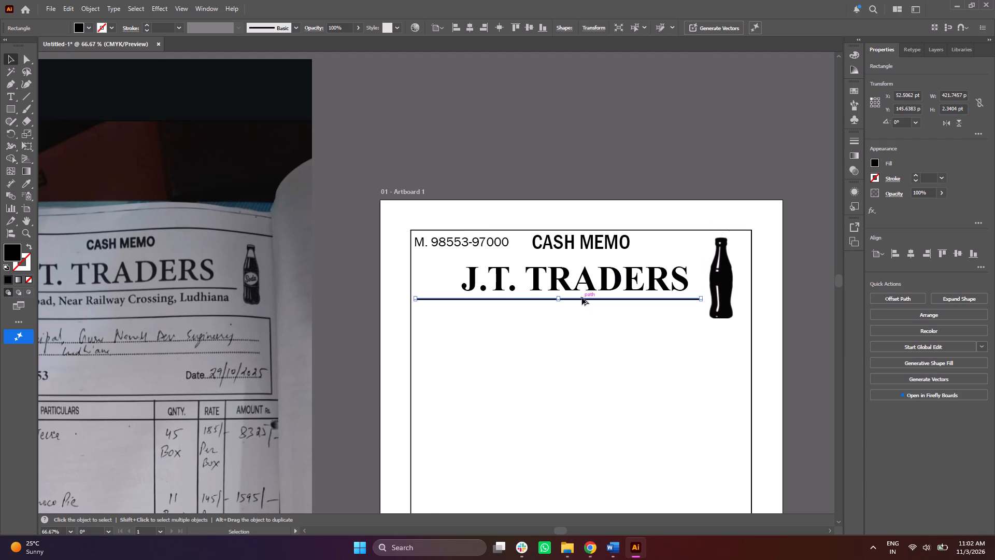
alt+scroll(582, 298, down, 1)
click(546, 127)
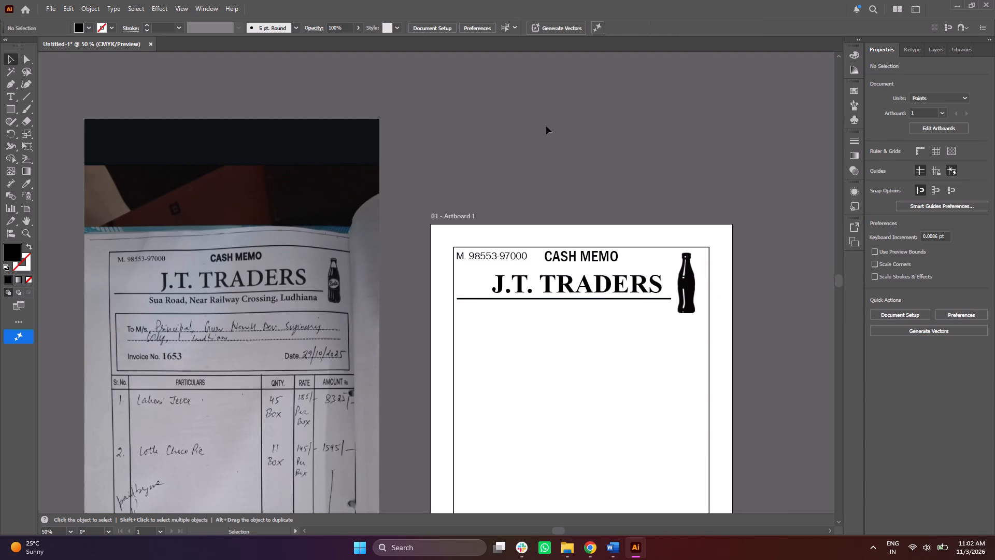
Duplicate the J.T. TRADERS heading about 55 pt lower, below the rule, and reduce the copy to 27 pt.
alt+drag(543, 285, 543, 313)
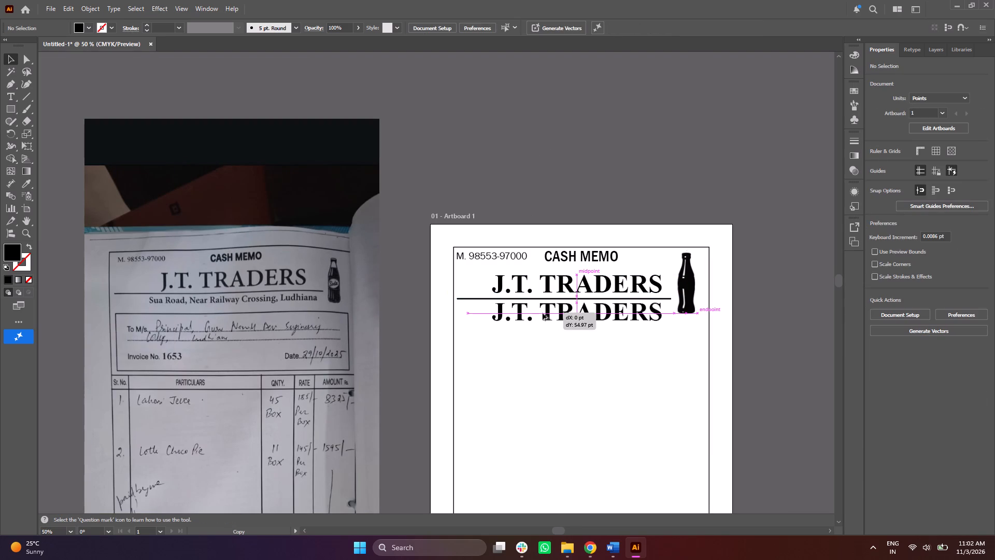
alt+drag(543, 313, 543, 313)
click(885, 279)
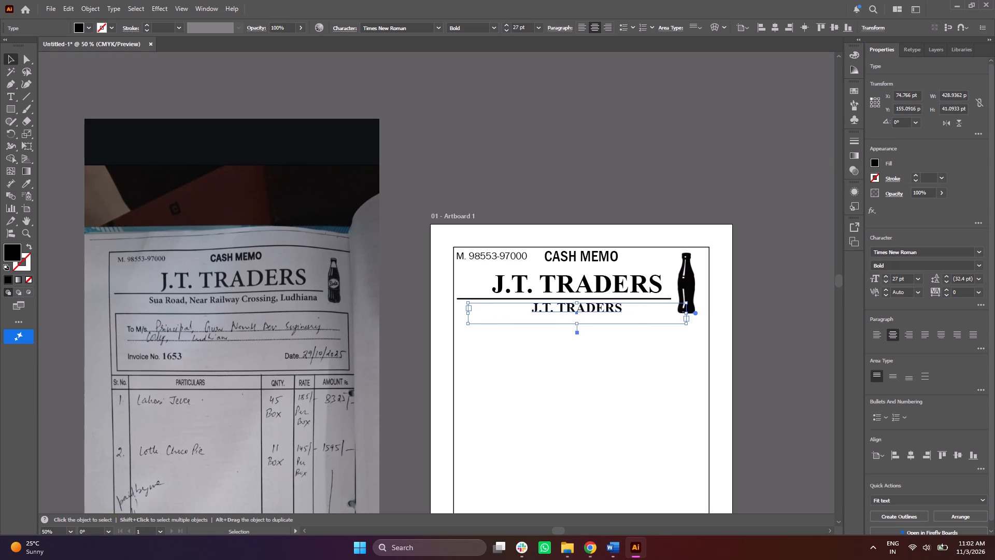
triple_click(591, 310)
click(591, 310)
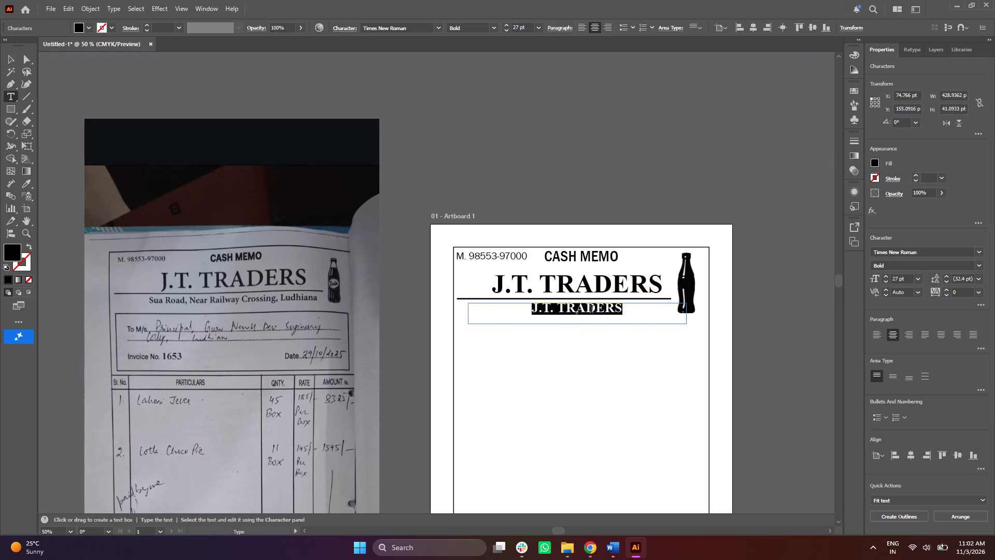
Replace the duplicated heading text below the rule with the shop's address line, copied from the cash memo photo.
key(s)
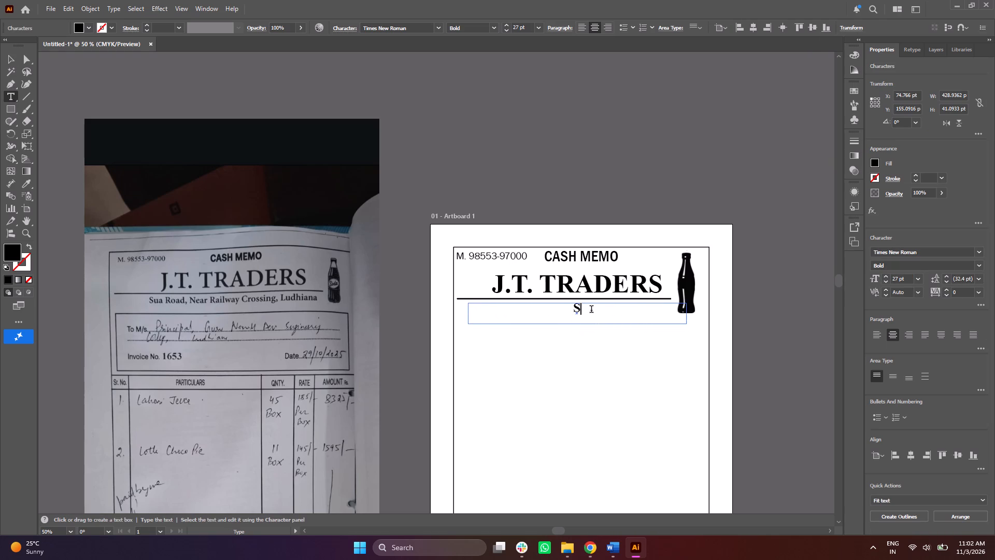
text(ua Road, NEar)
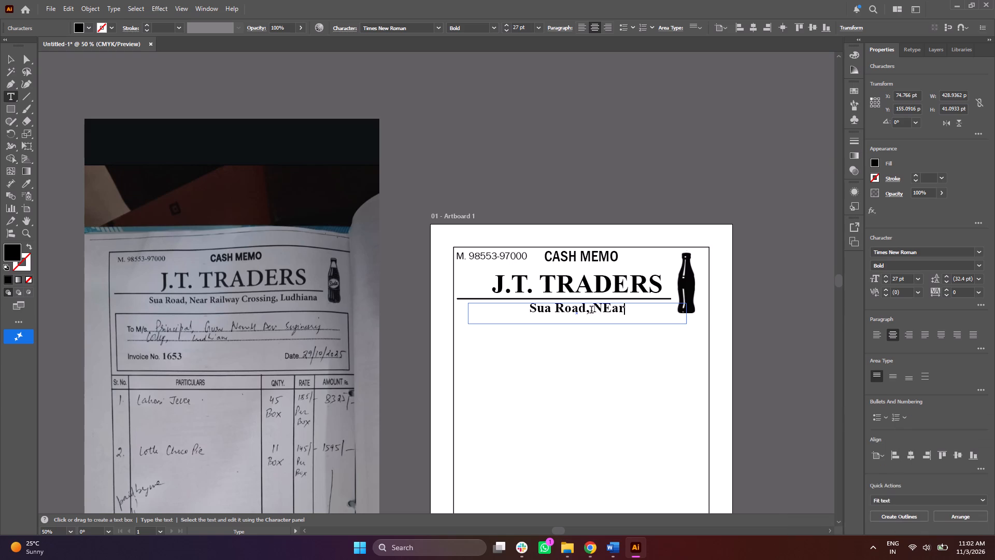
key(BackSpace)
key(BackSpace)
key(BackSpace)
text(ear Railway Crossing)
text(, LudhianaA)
Select the entire address line below the rule.
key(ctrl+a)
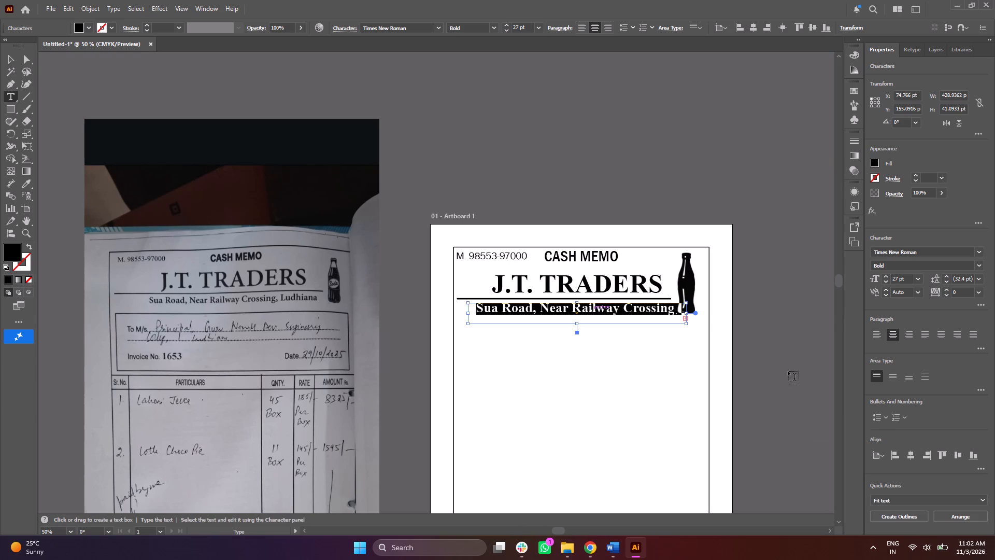
triple_click(887, 283)
triple_click(886, 282)
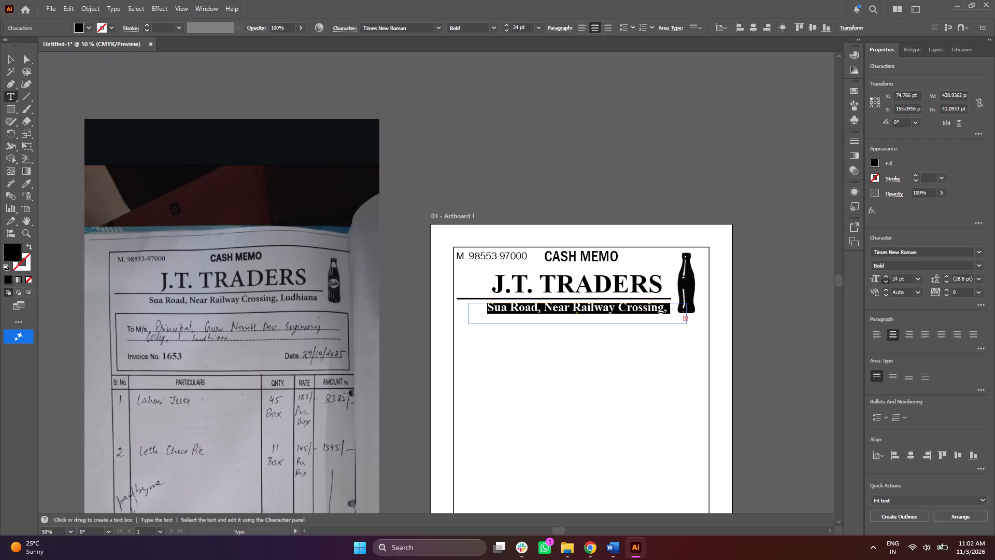
click(886, 282)
click(886, 282)
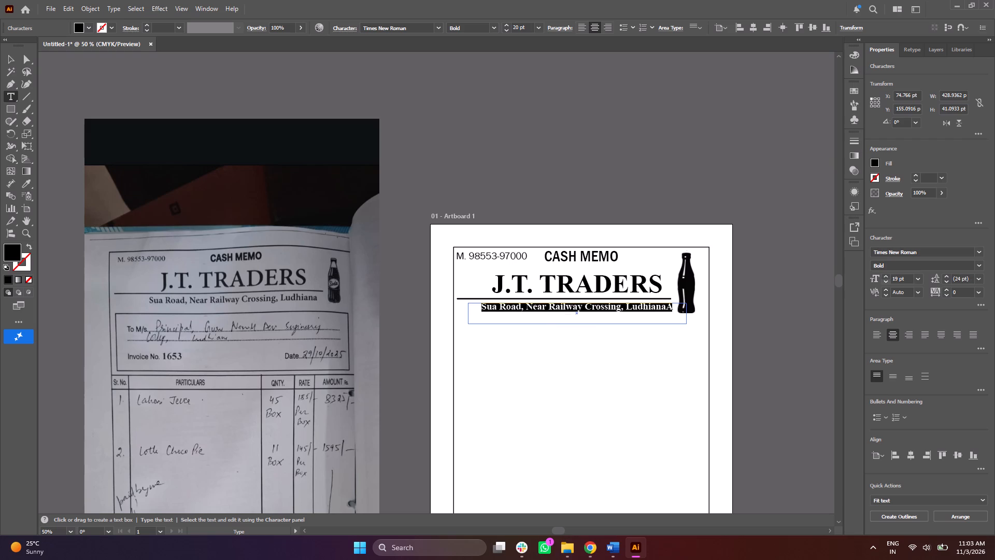
click(886, 282)
click(7, 61)
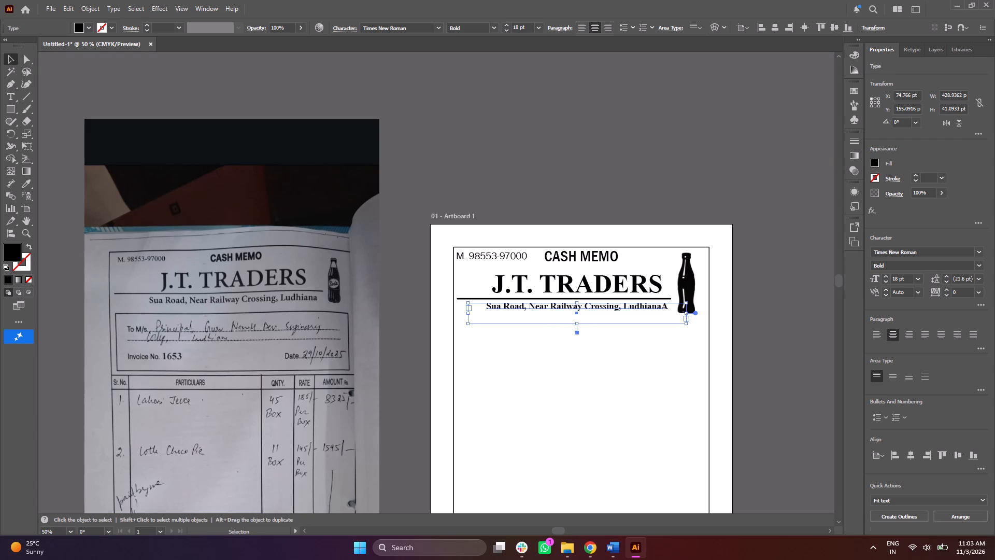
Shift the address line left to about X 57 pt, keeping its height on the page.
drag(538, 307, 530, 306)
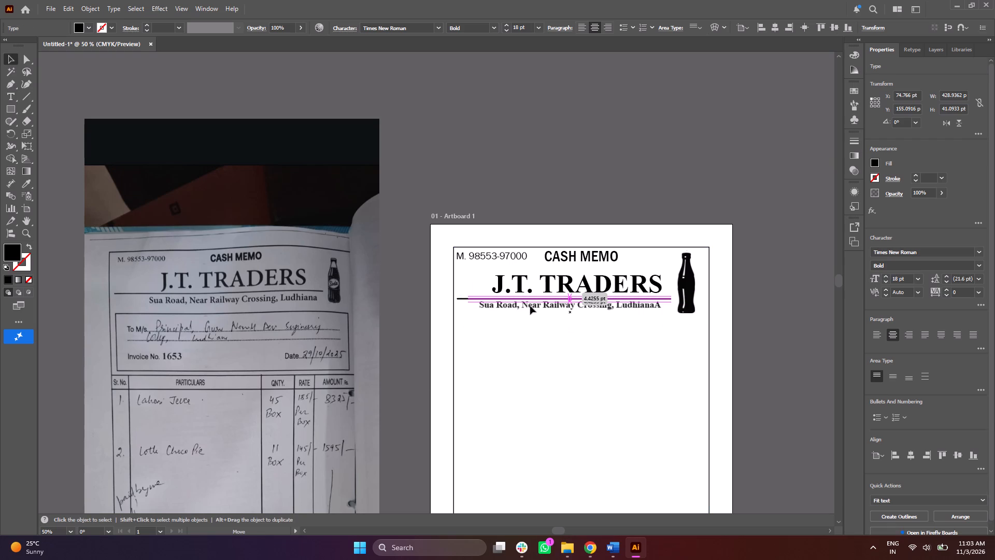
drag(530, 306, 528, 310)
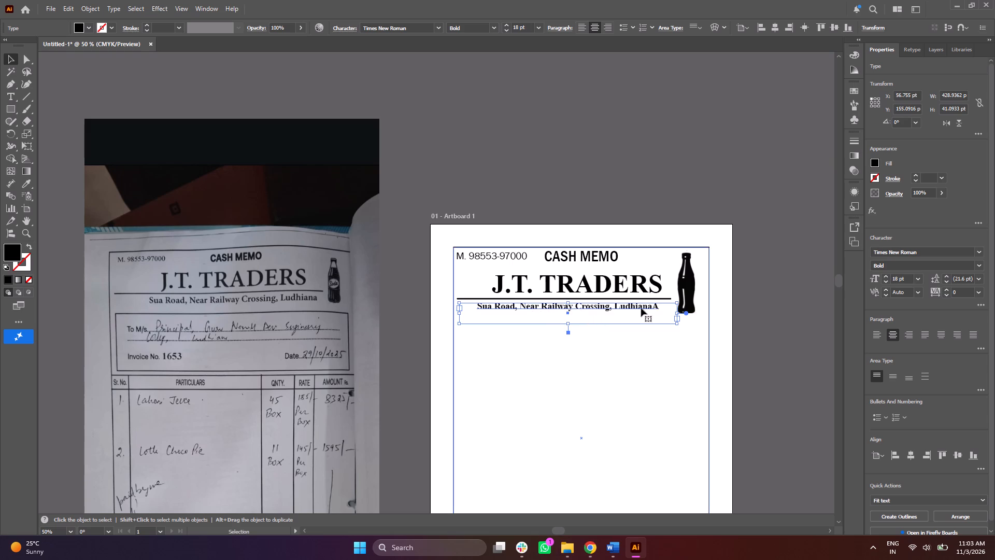
Delete the stray "A" after Ludhiana in the address line.
double_click(652, 302)
double_click(660, 309)
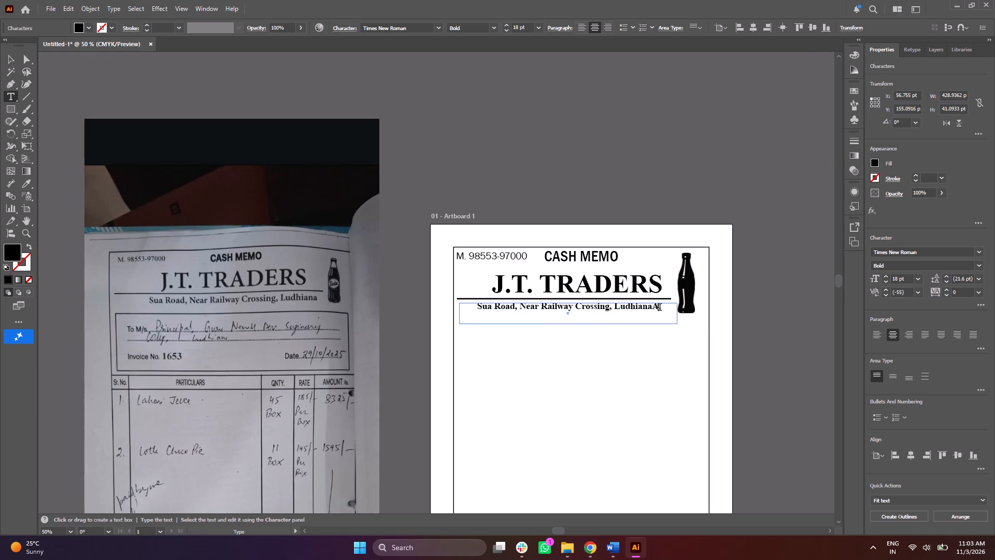
key(BackSpace)
click(8, 59)
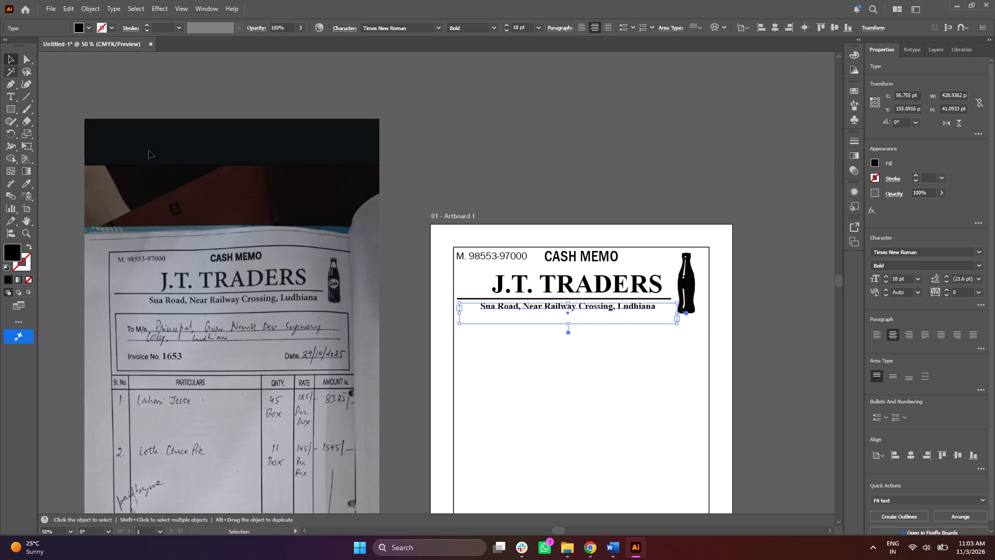
Shorten the address text frame to about 20.5 pt high and shift it right to about X 69 pt.
drag(566, 323, 564, 314)
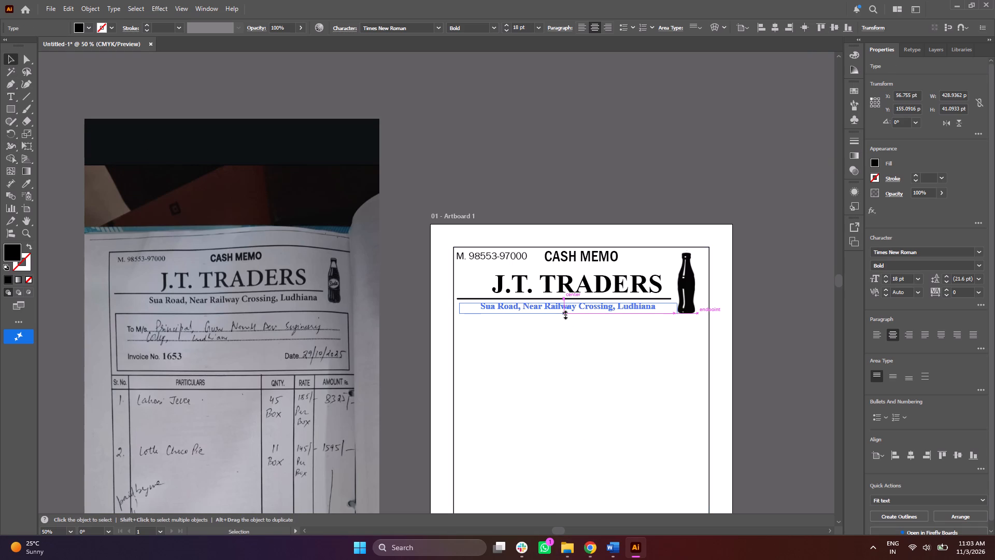
drag(564, 314, 565, 313)
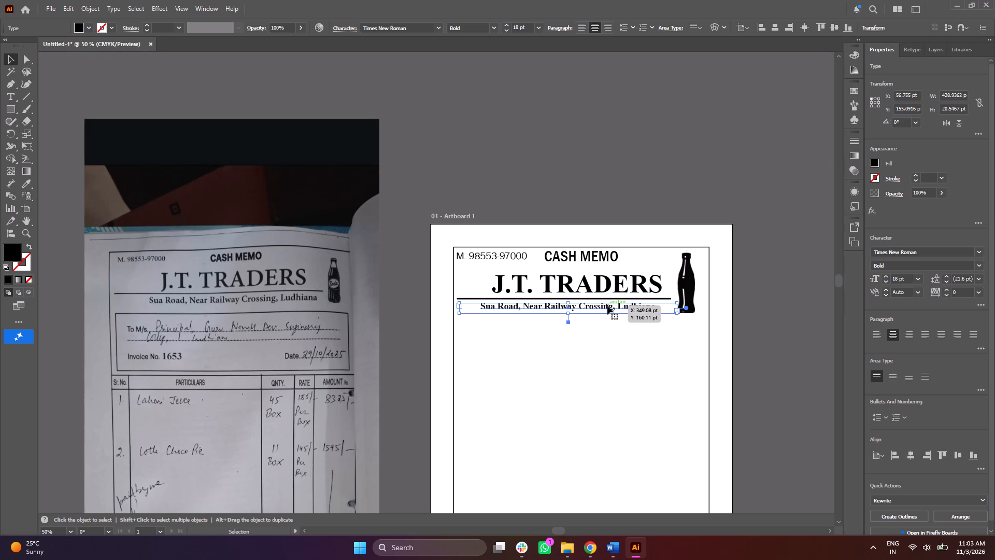
drag(608, 307, 615, 309)
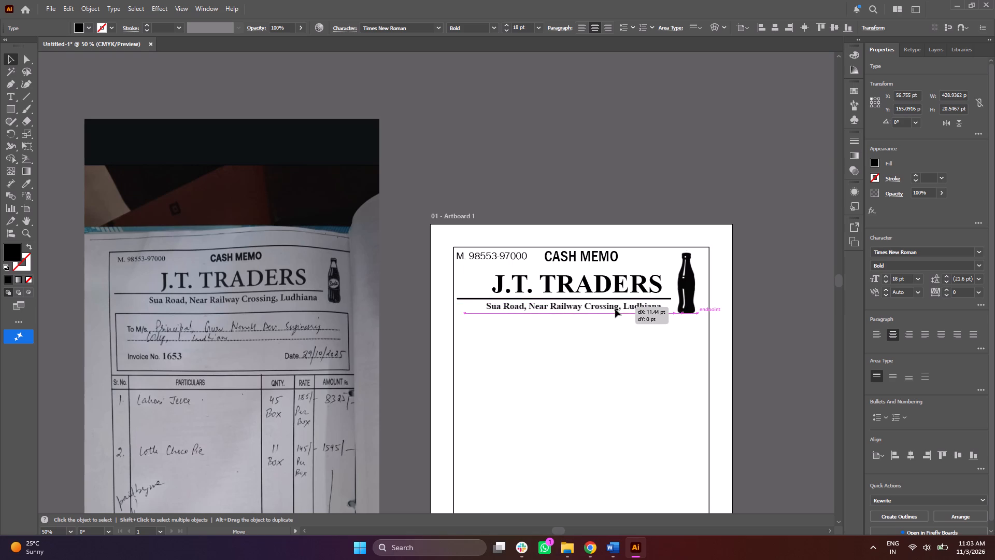
drag(615, 309, 615, 310)
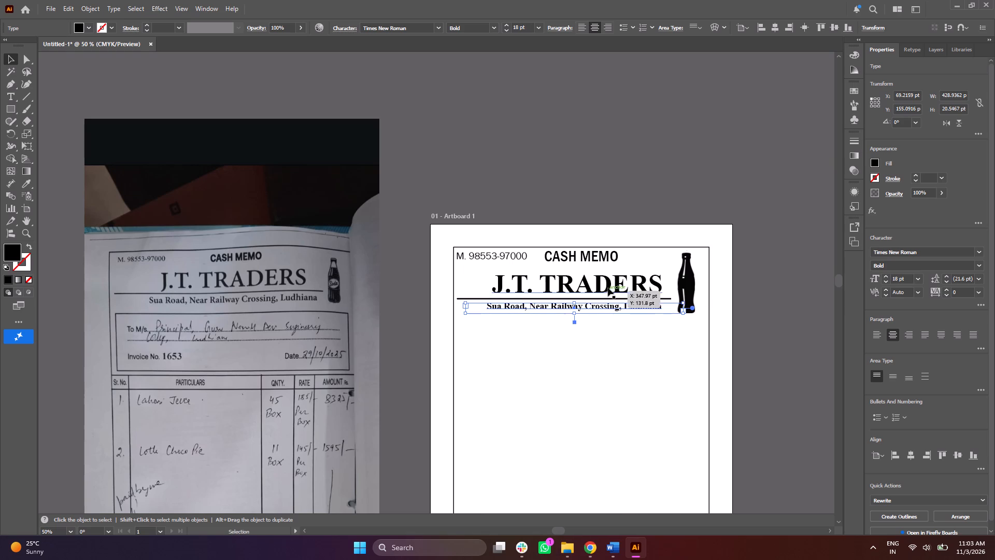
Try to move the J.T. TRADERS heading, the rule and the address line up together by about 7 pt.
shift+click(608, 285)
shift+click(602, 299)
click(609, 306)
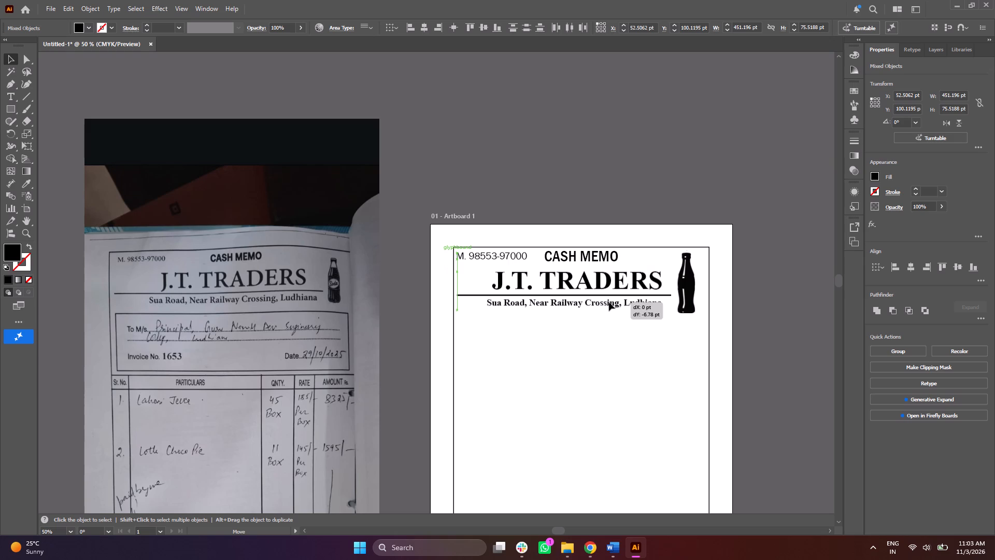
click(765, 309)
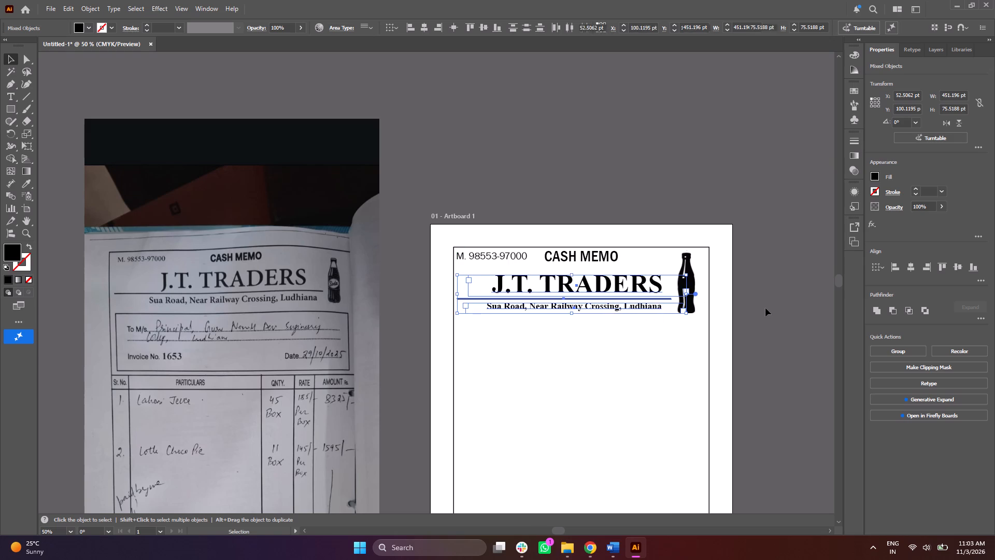
Draw a rectangle about 485 by 111 pt under the address line, with no fill and a black outline.
scroll(765, 309, down, 11)
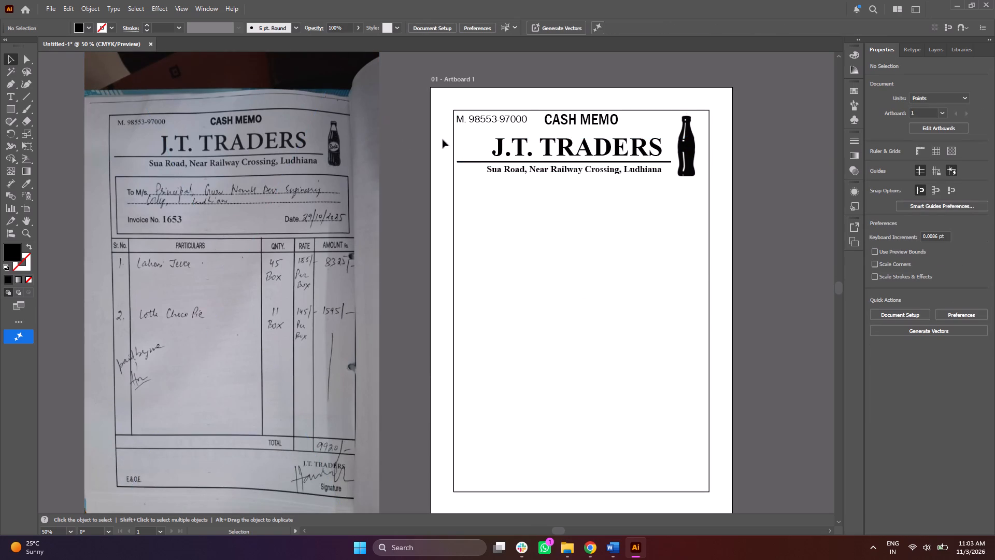
click(13, 113)
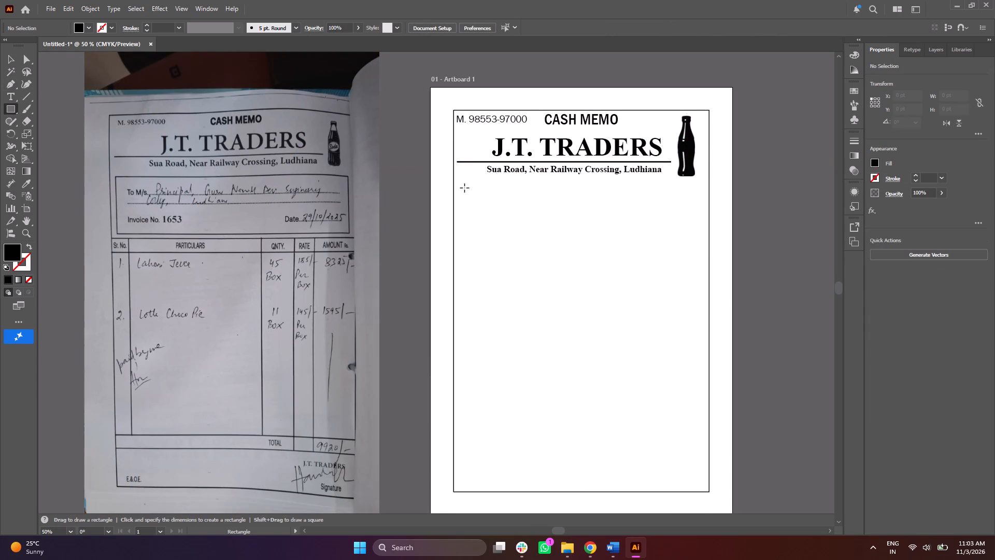
drag(458, 180, 639, 276)
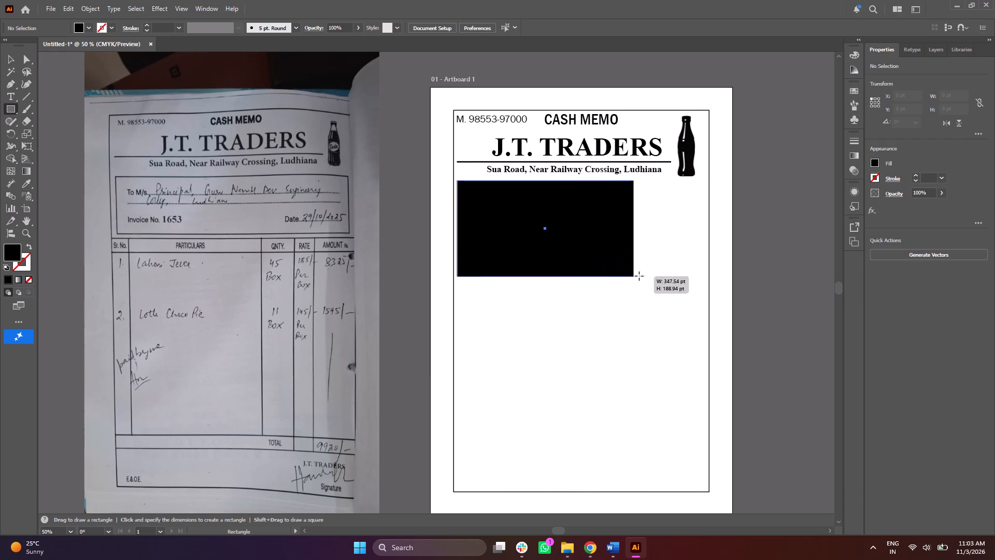
drag(639, 276, 710, 253)
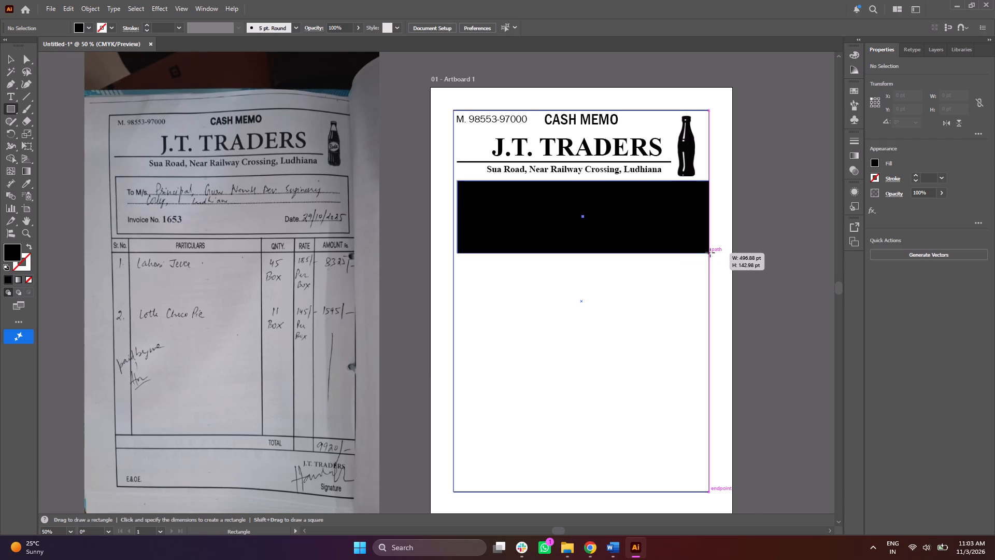
drag(710, 253, 703, 236)
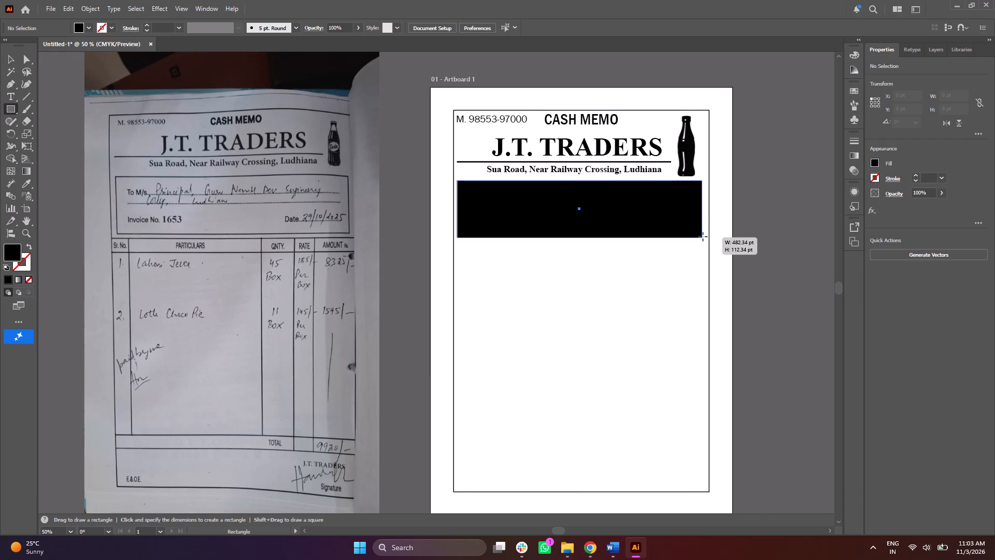
drag(703, 236, 704, 237)
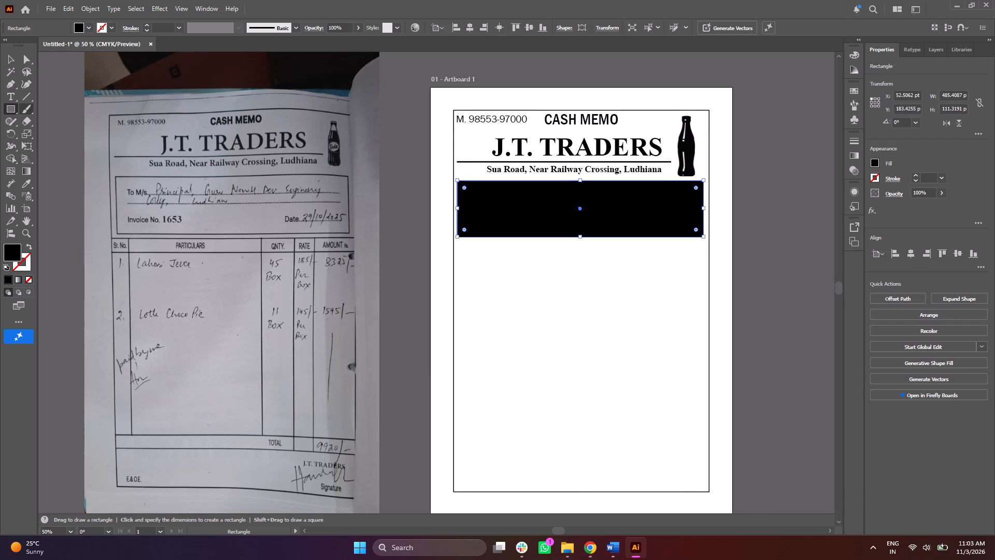
click(31, 246)
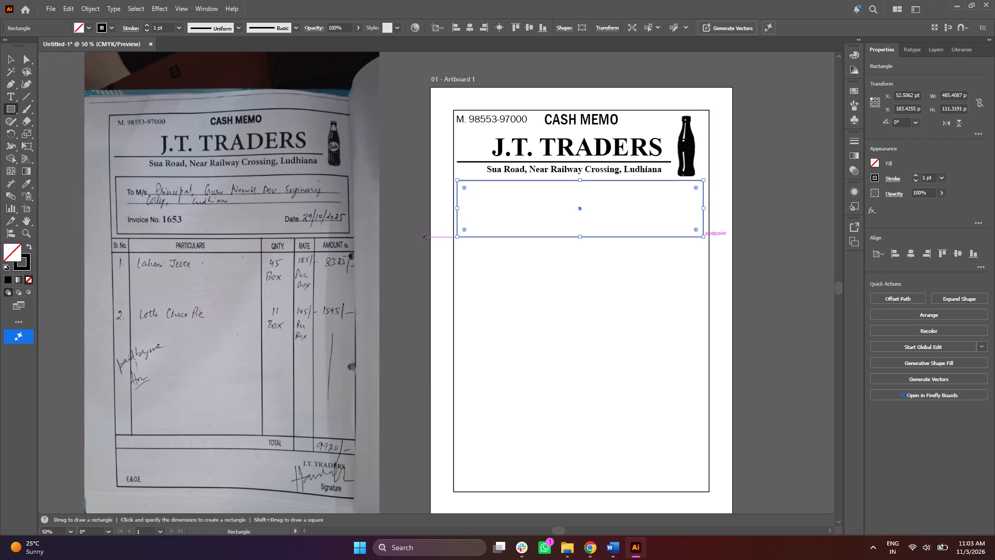
Set the outline of the new box under the header to 2 pt.
alt+scroll(489, 217, up, 3)
alt+scroll(489, 217, down, 4)
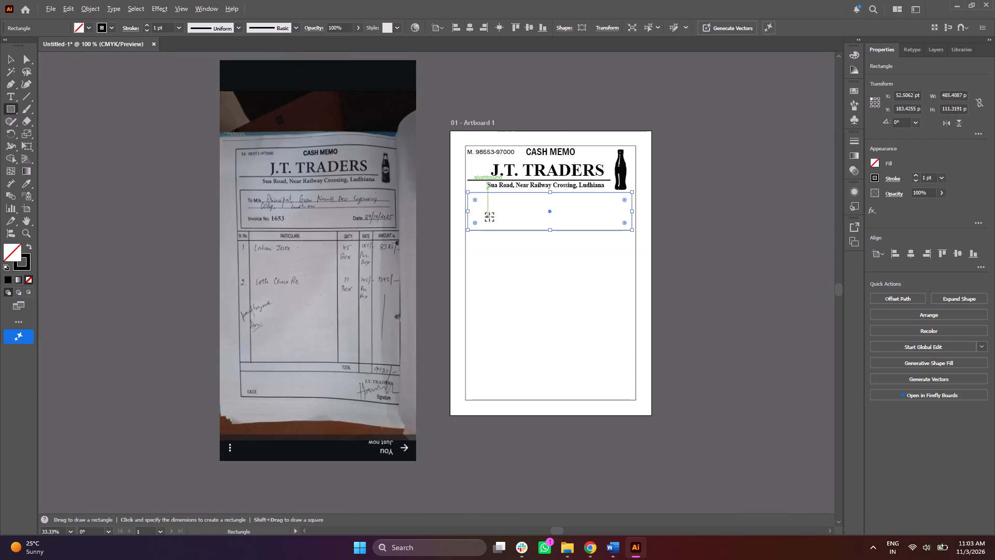
alt+scroll(489, 217, up, 1)
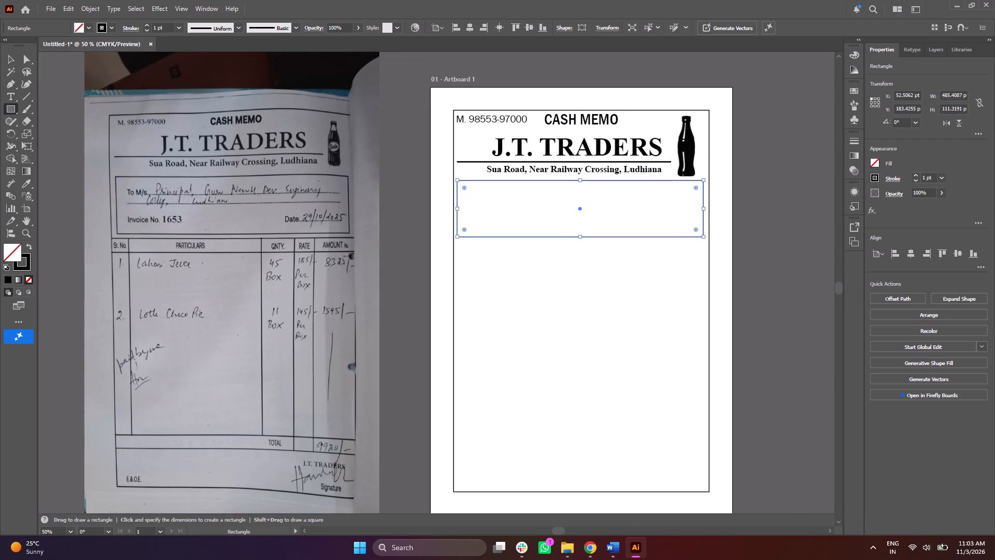
click(914, 177)
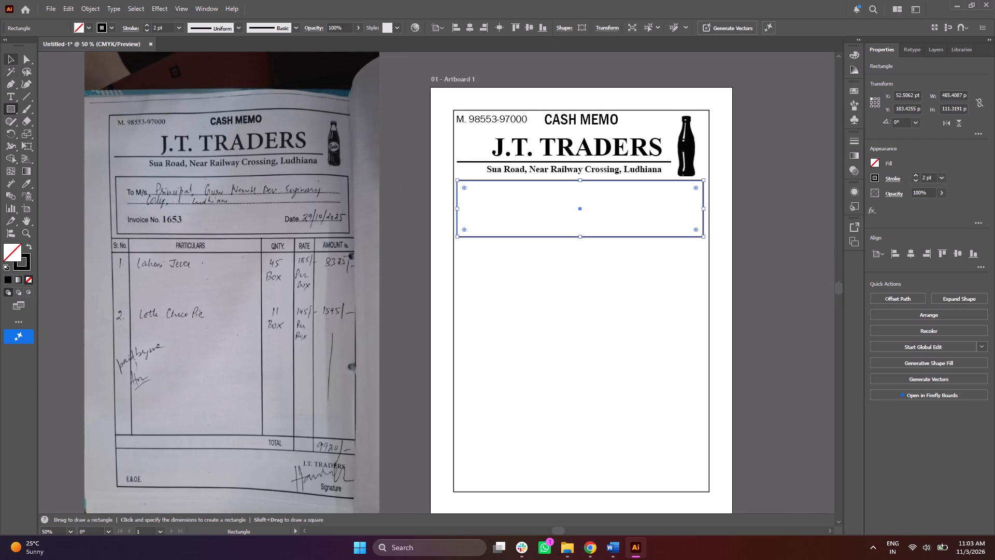
click(6, 60)
click(775, 162)
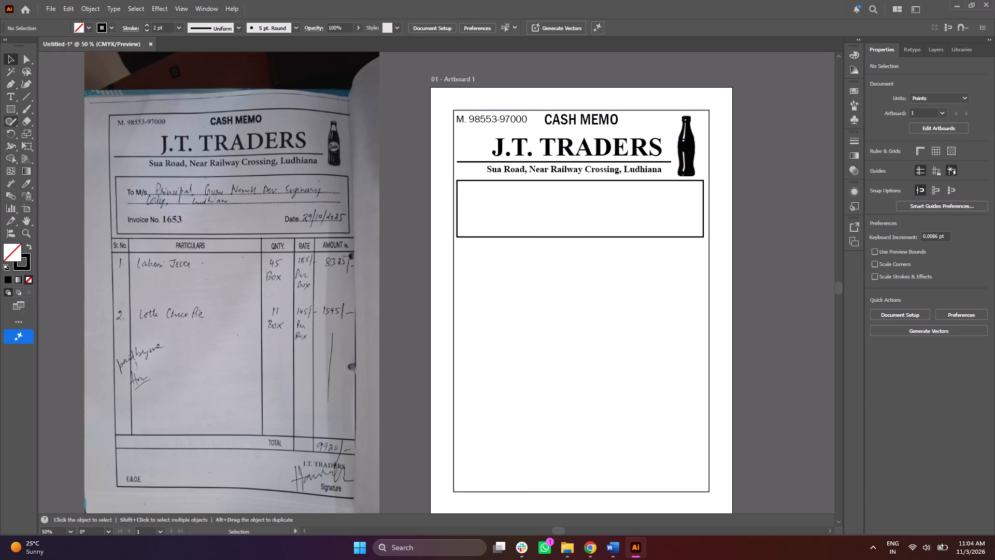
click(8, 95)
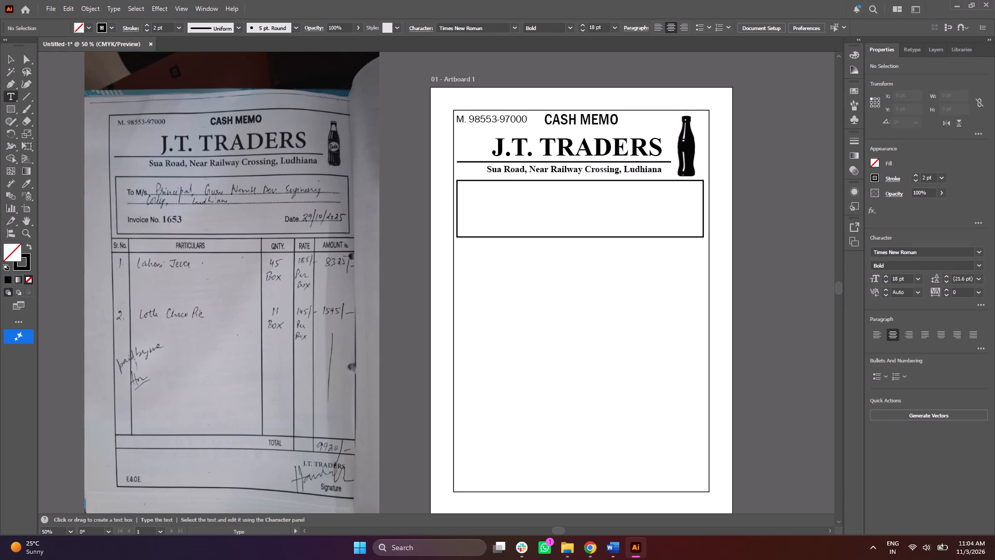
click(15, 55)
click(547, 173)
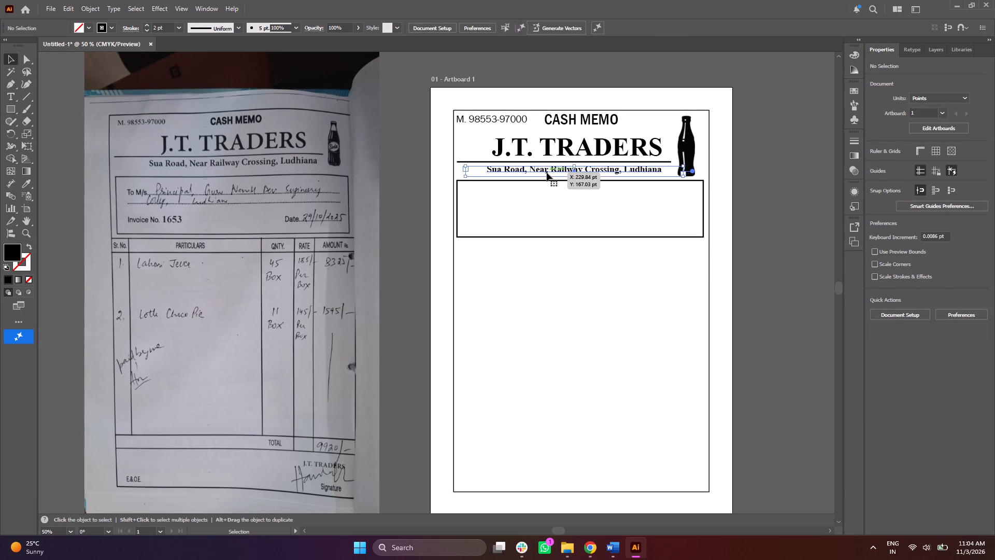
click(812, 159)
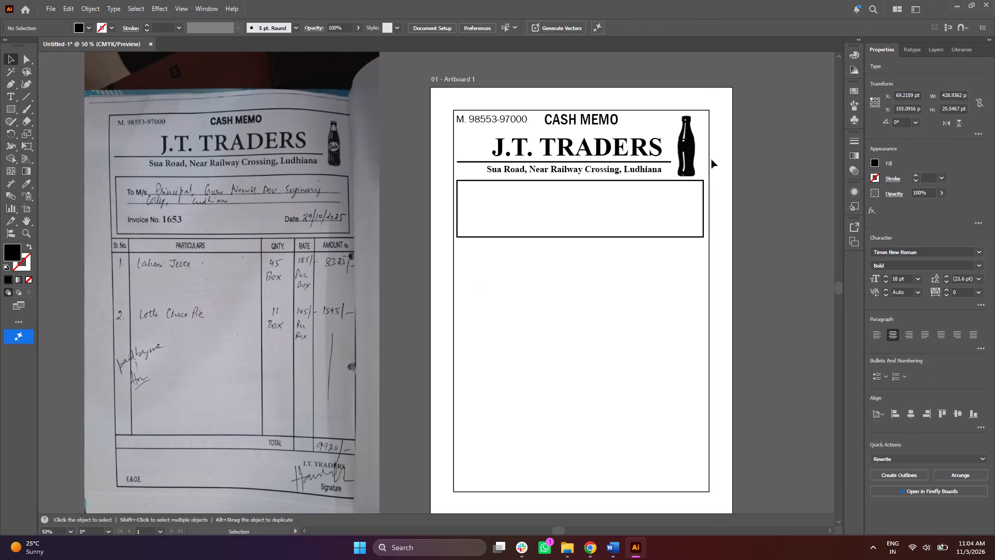
Duplicate the address line down into the box at about Y 201 pt and replace its text with "To M/S" plus a dotted line.
alt+drag(614, 174, 614, 197)
triple_click(614, 197)
click(614, 197)
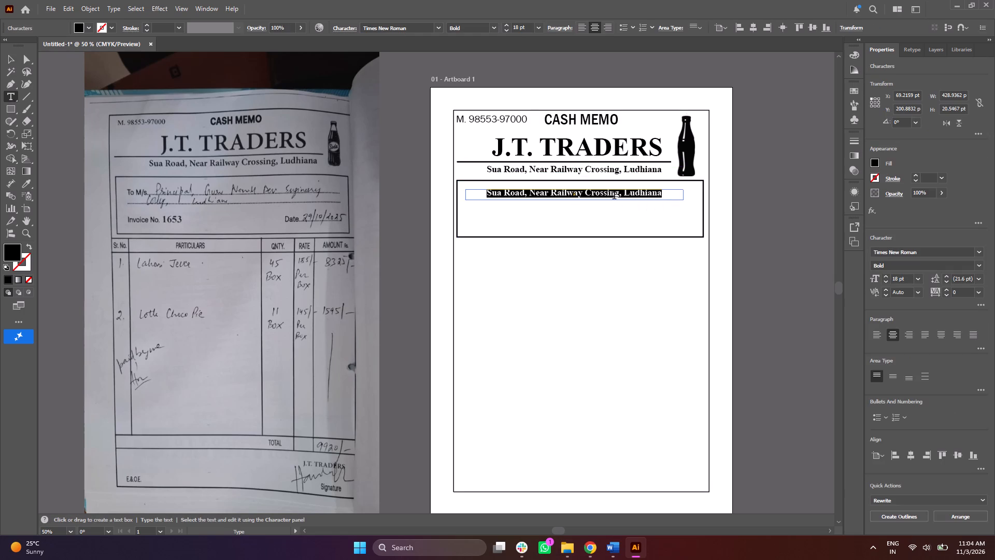
text(To)
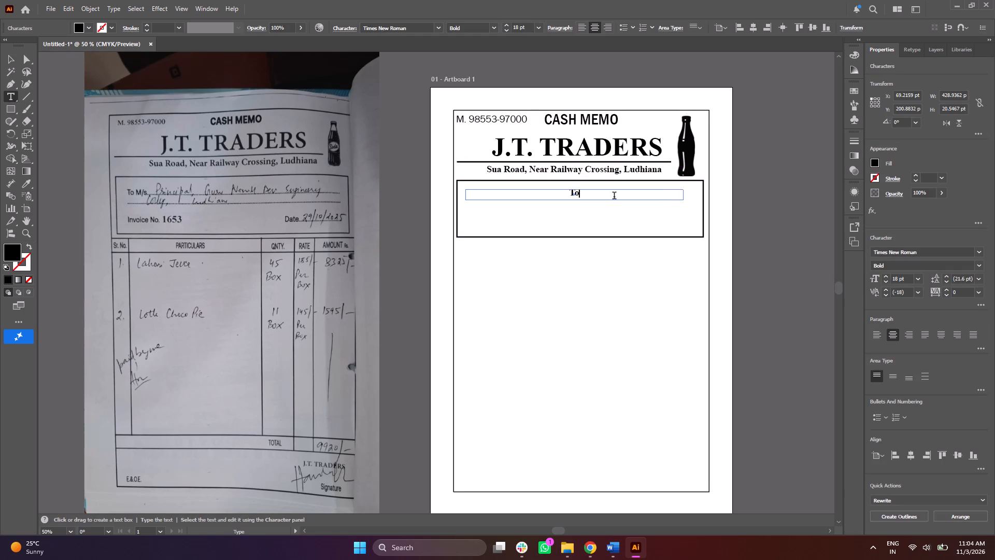
key(space)
key(shift+m)
key(slash)
key(shift+s)
text(.........)
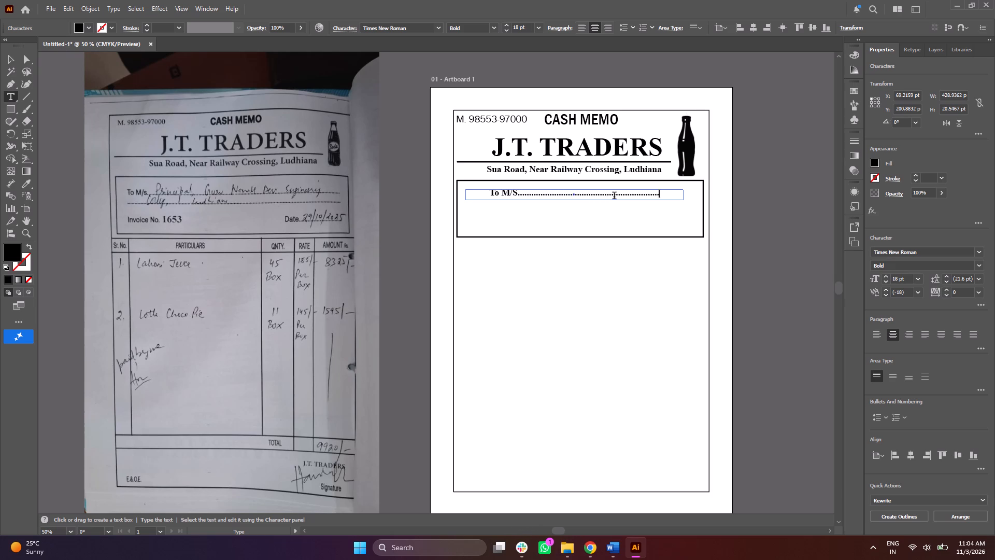
Set the font size of the To M/S text to 16 pt.
key(ctrl+a)
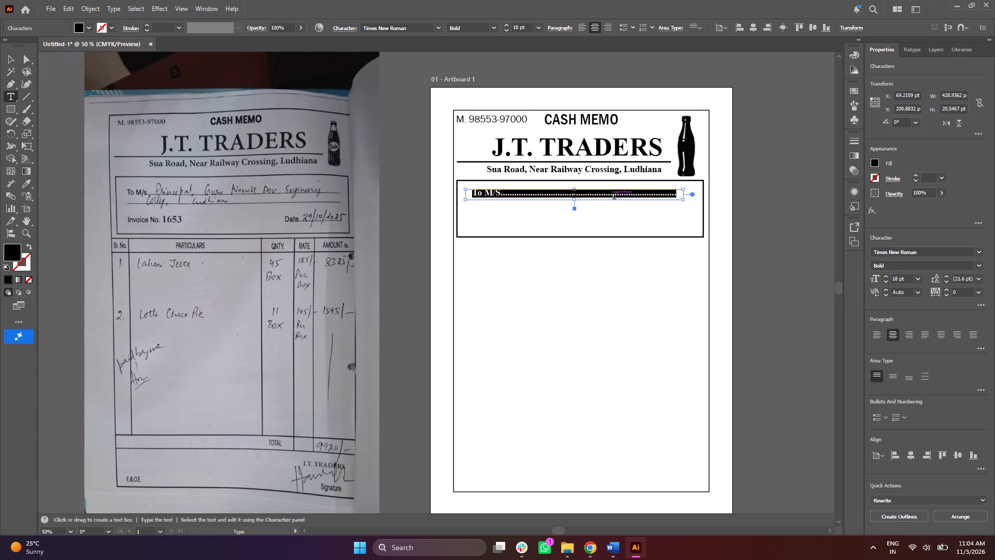
double_click(883, 282)
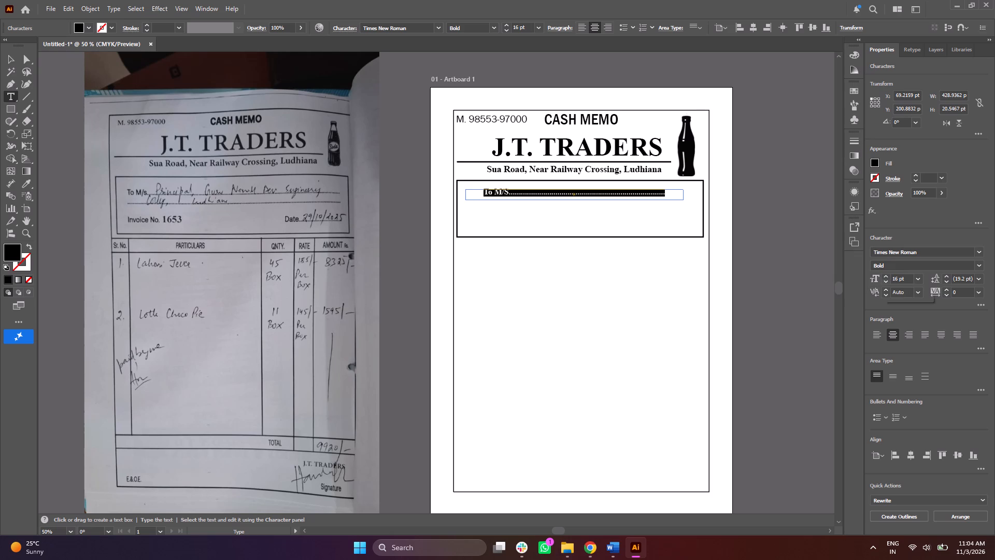
click(16, 52)
click(15, 58)
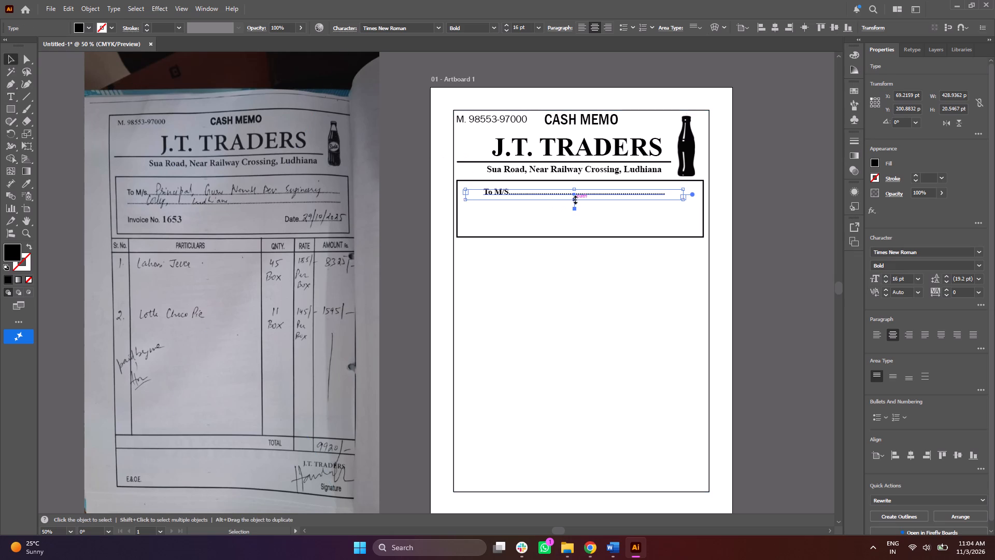
Enlarge the To M/S text frame to about 452 pt wide and 82 pt high inside the box.
drag(575, 199, 588, 231)
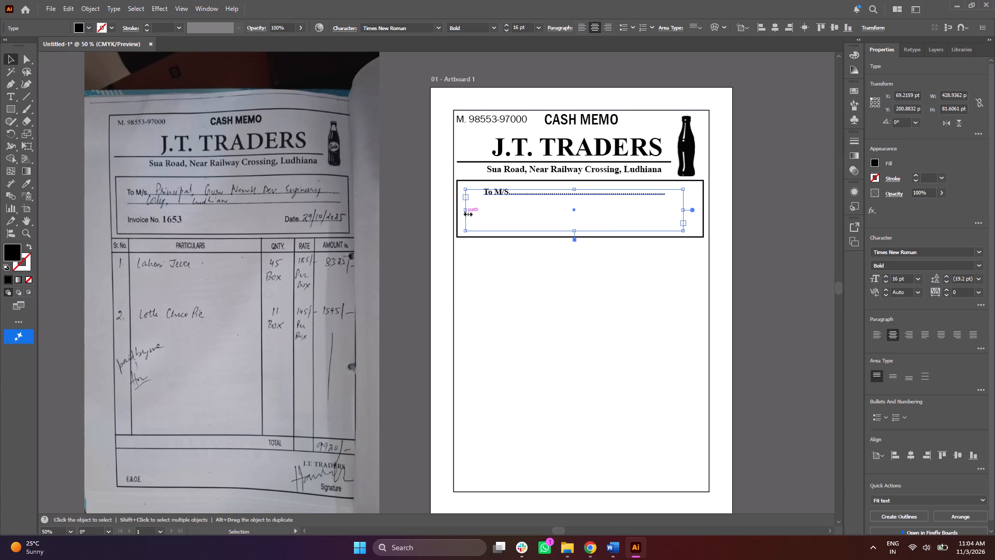
drag(684, 211, 694, 213)
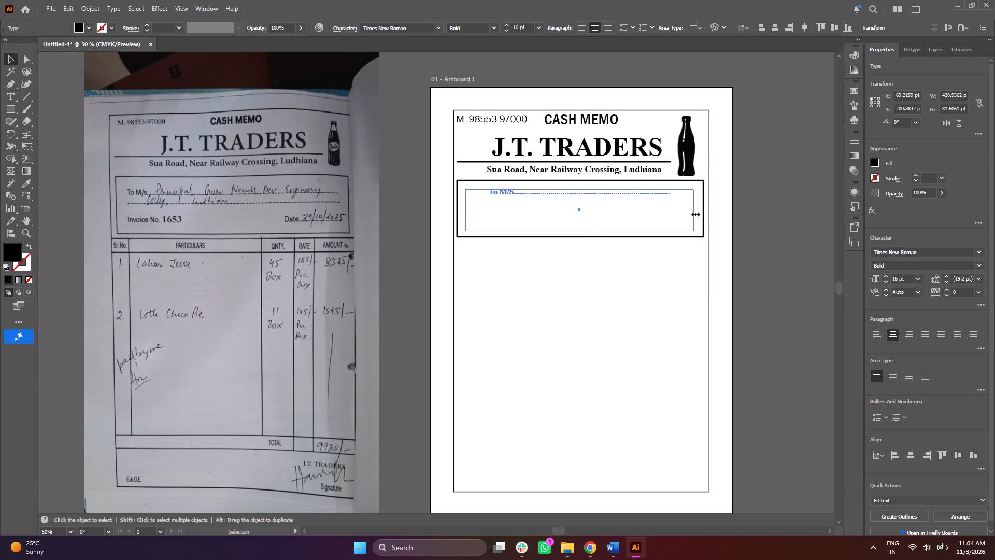
drag(694, 213, 695, 213)
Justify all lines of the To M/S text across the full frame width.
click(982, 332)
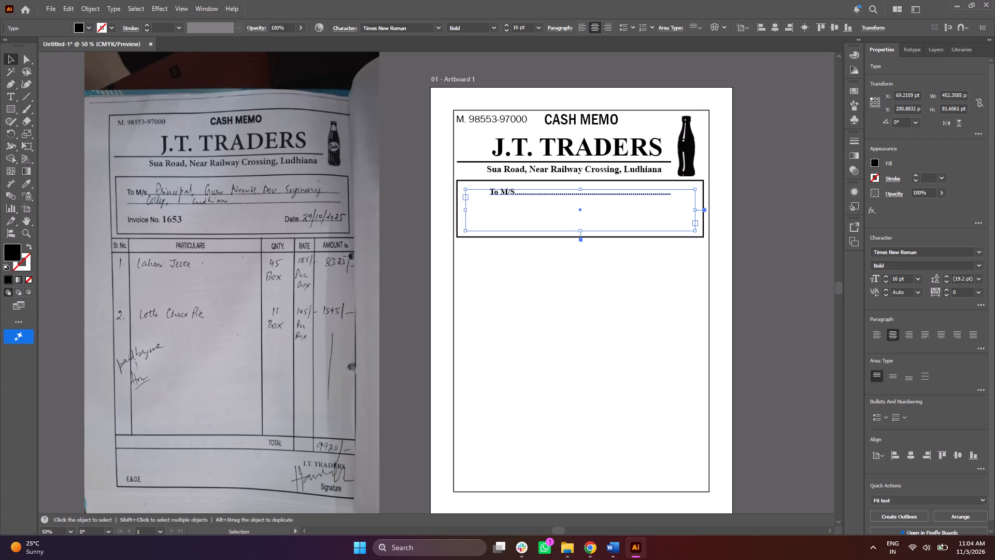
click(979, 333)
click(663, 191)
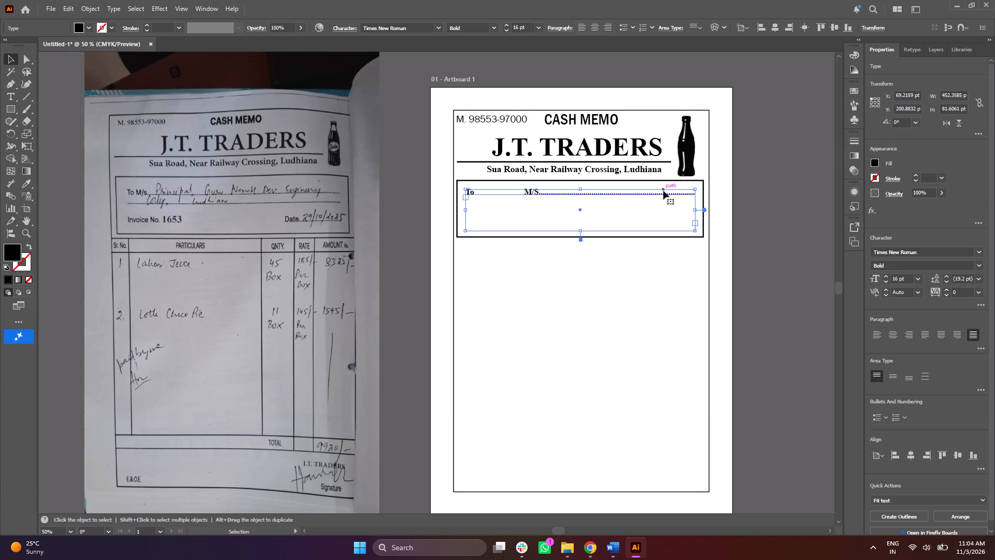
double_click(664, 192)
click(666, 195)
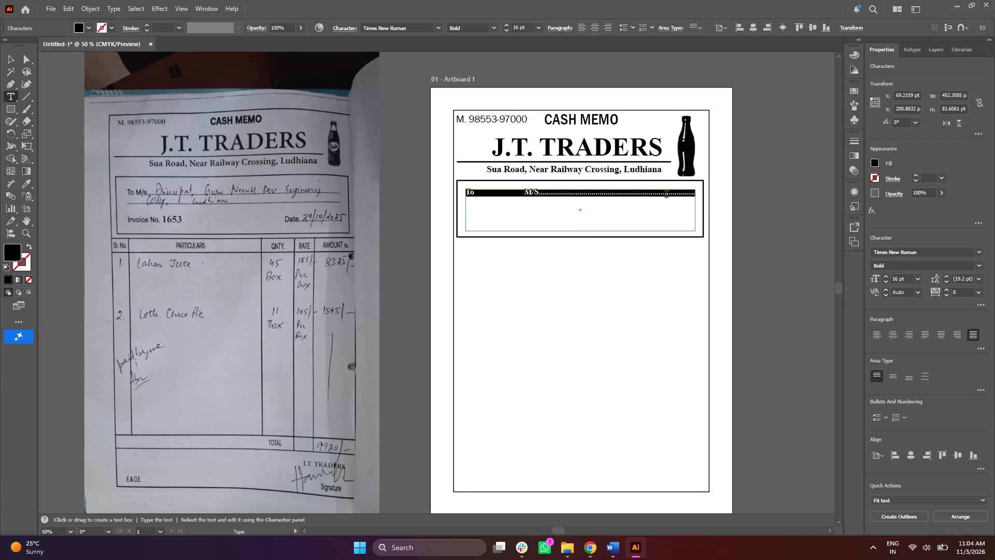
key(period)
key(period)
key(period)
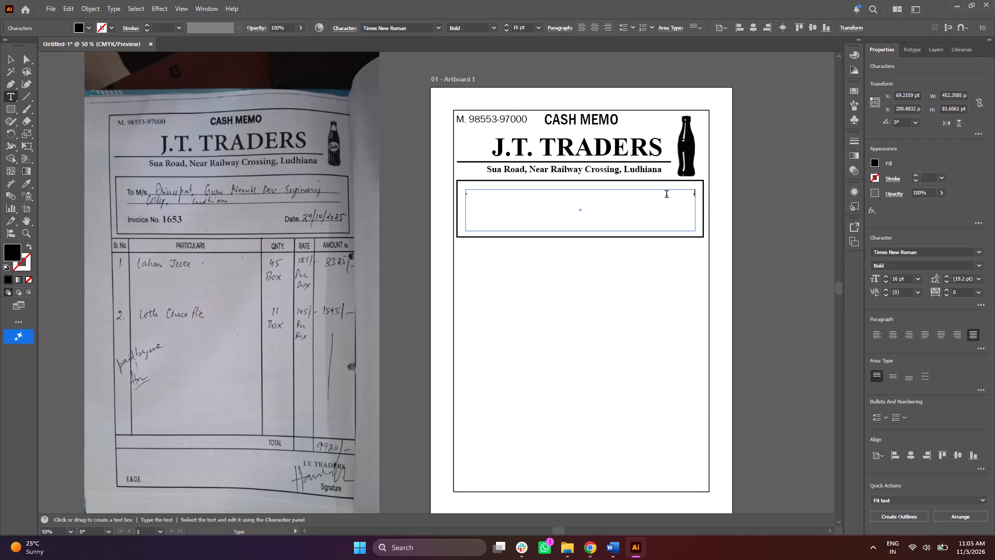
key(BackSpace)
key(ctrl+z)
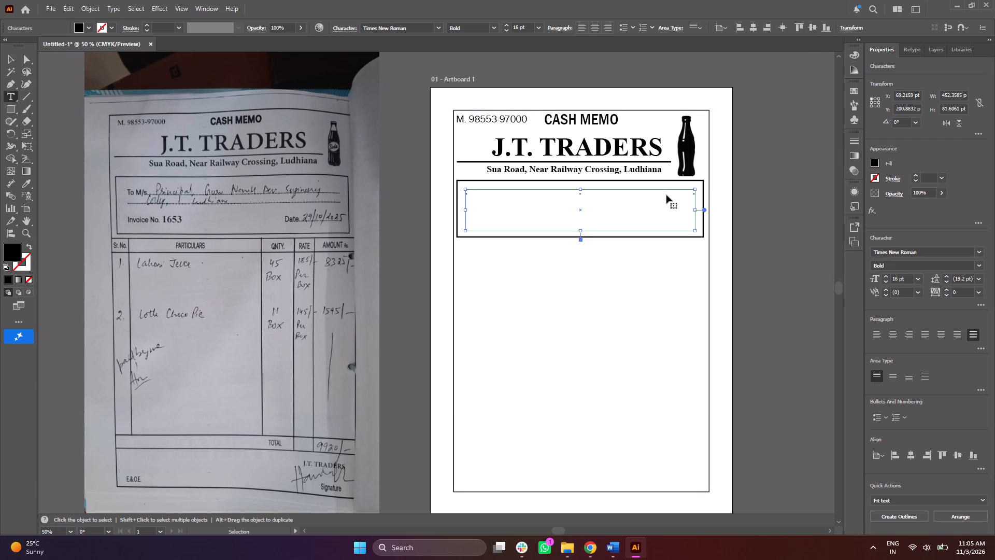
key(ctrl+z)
Insert more dots within the To M/S dotted line until it fills a whole line of the text frame.
click(666, 195)
key(minus)
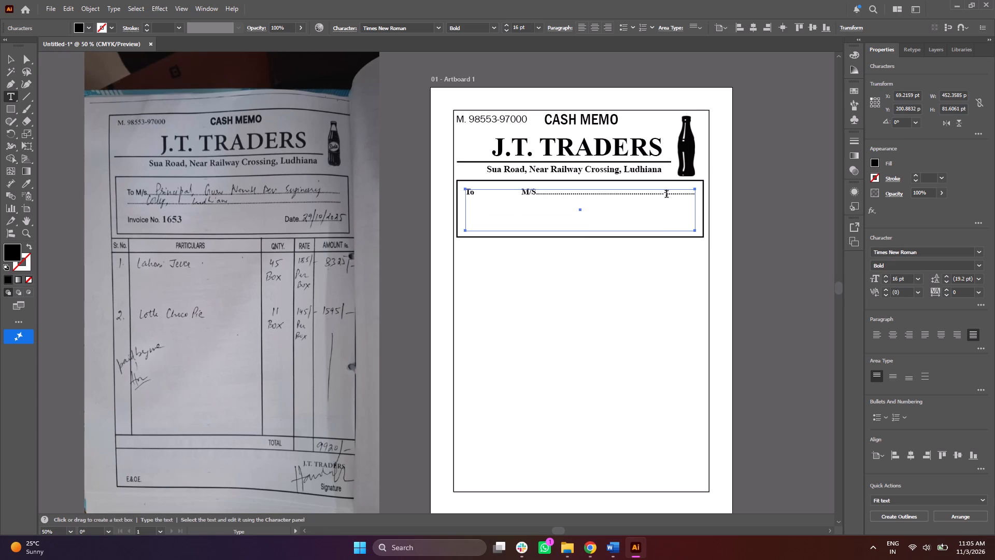
key(BackSpace)
key(period)
key(period)
key(period)
key(period)
key(period)
key(period)
key(period)
key(period)
key(period)
key(period)
key(period)
key(period)
key(period)
key(period)
key(period)
key(period)
key(period)
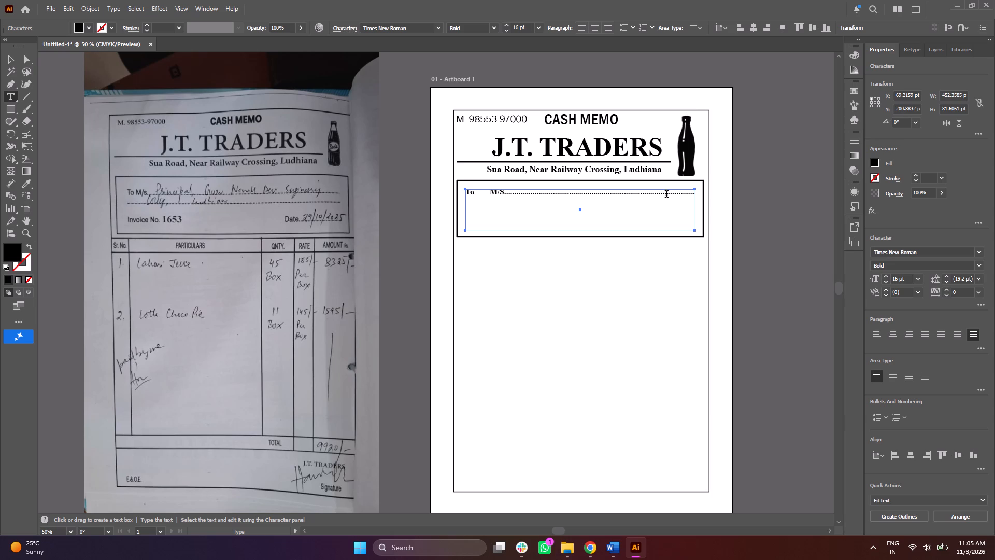
key(period)
key(period)
key(period)
key(period)
key(period)
key(period)
key(period)
key(period)
key(period)
key(period)
key(period)
key(period)
key(period)
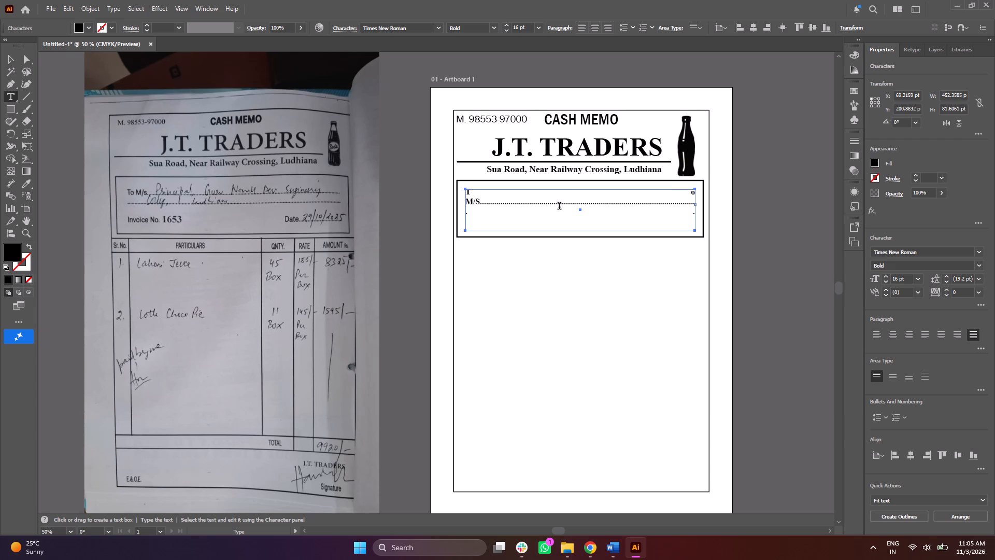
Insert a space between M/S and the dots, and add a few more dots to the dotted line.
click(478, 201)
key(space)
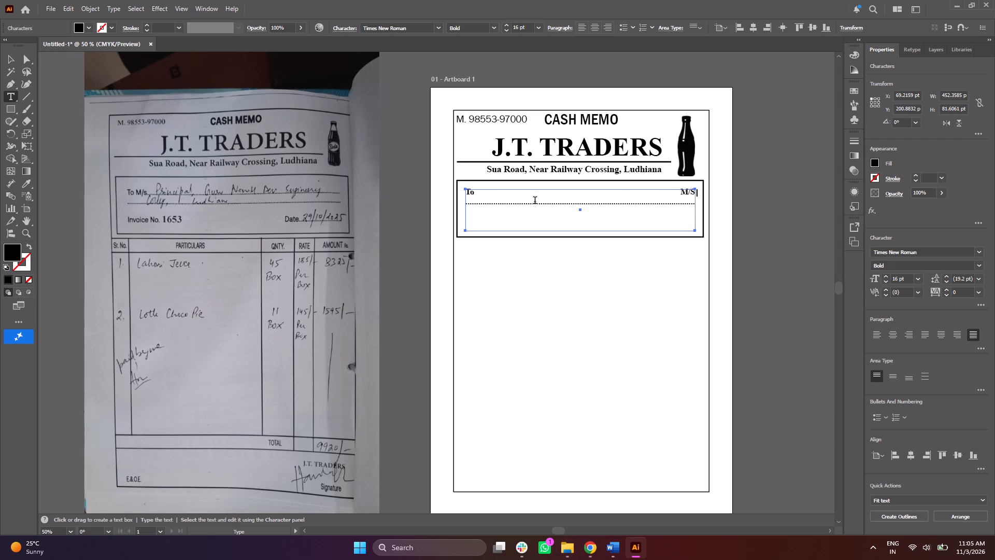
click(556, 206)
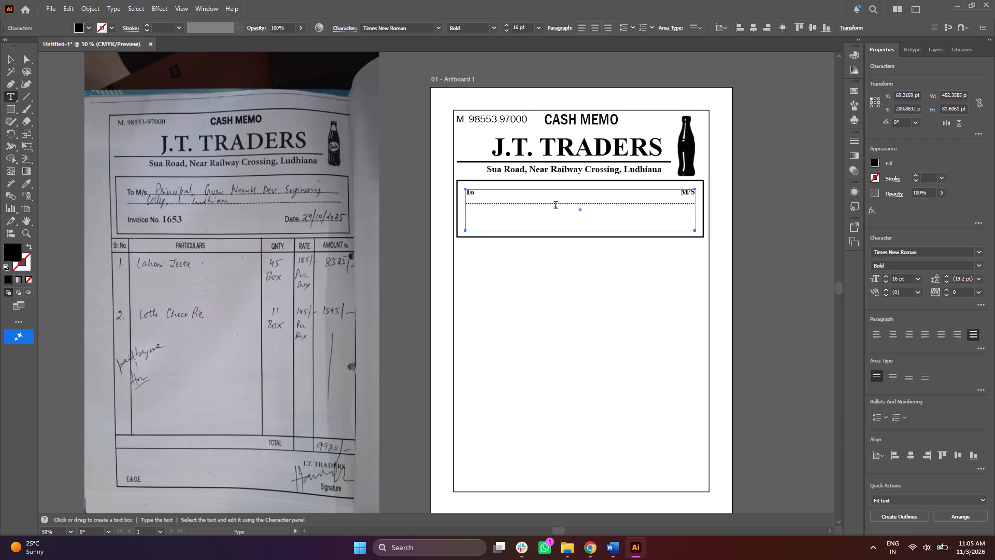
click(556, 206)
key(apostrophe)
key(BackSpace)
text(......)
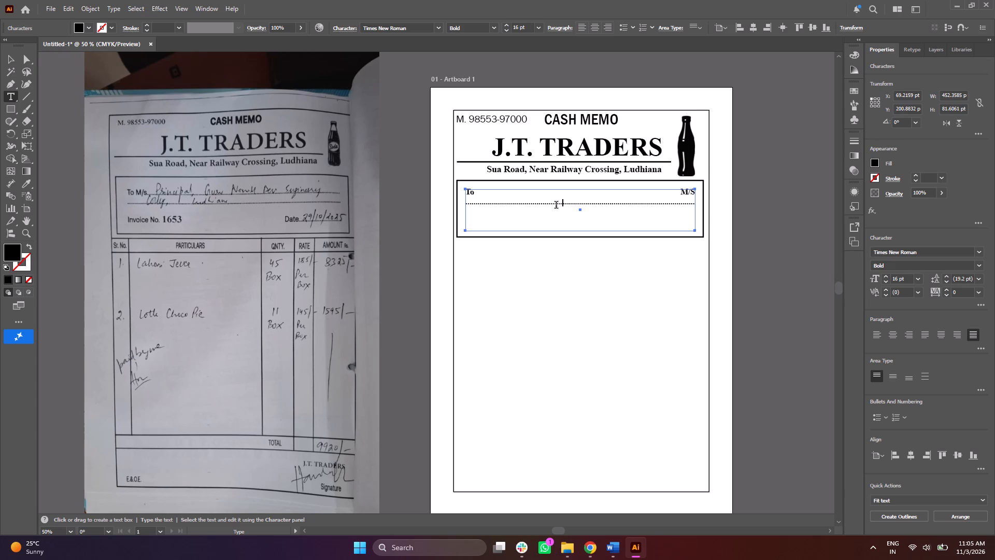
Left-align all of the To M/S text.
key(ctrl+a)
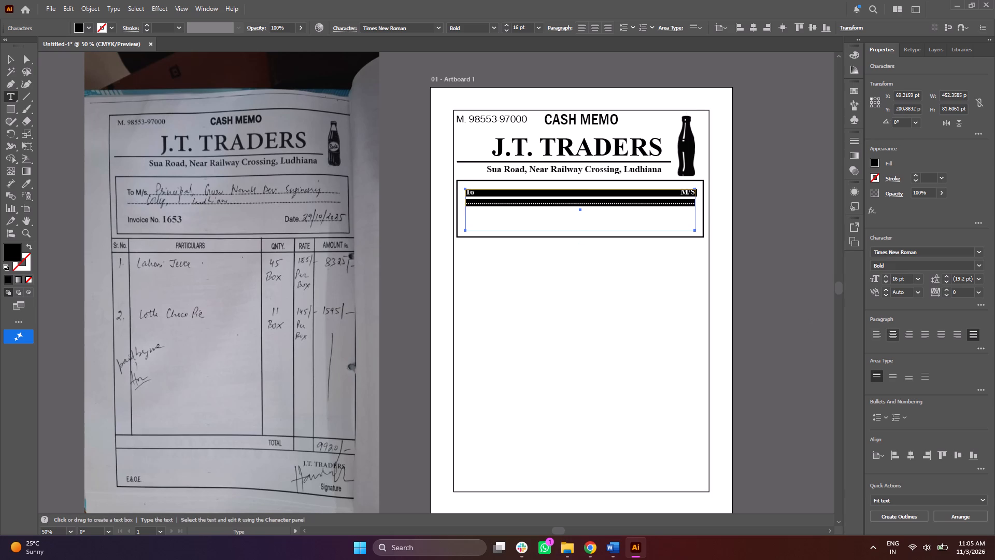
click(877, 340)
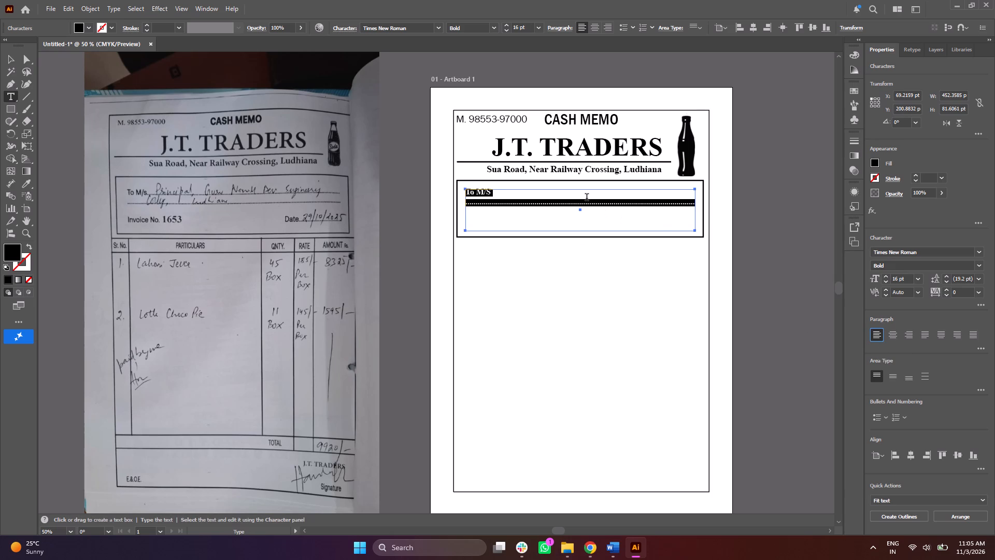
Insert a line break near the end of the dotted line so its first part sits beside To M/S.
click(587, 198)
click(502, 204)
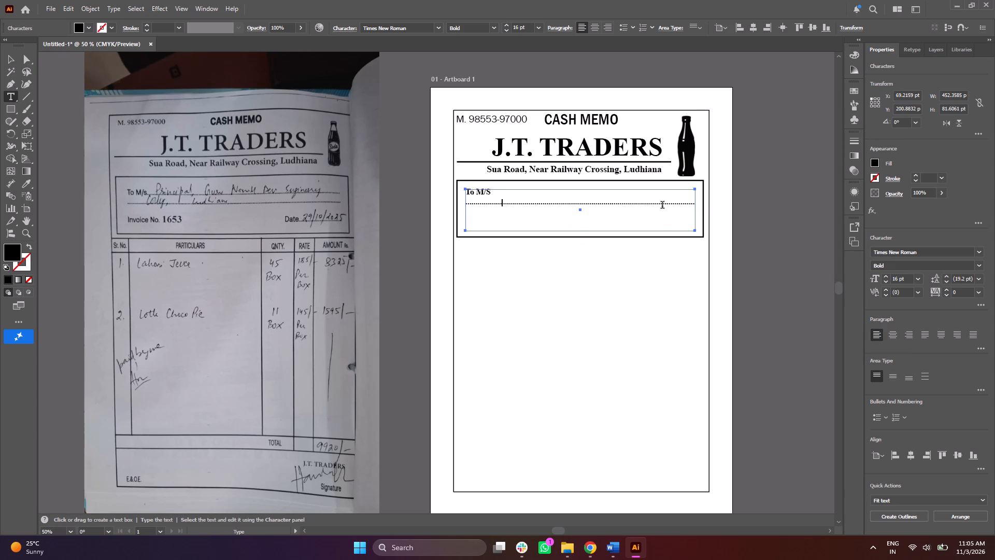
click(659, 204)
click(637, 204)
click(662, 205)
key(Return)
Extend the second dotted line with more dots until it ends level with the first line.
click(527, 208)
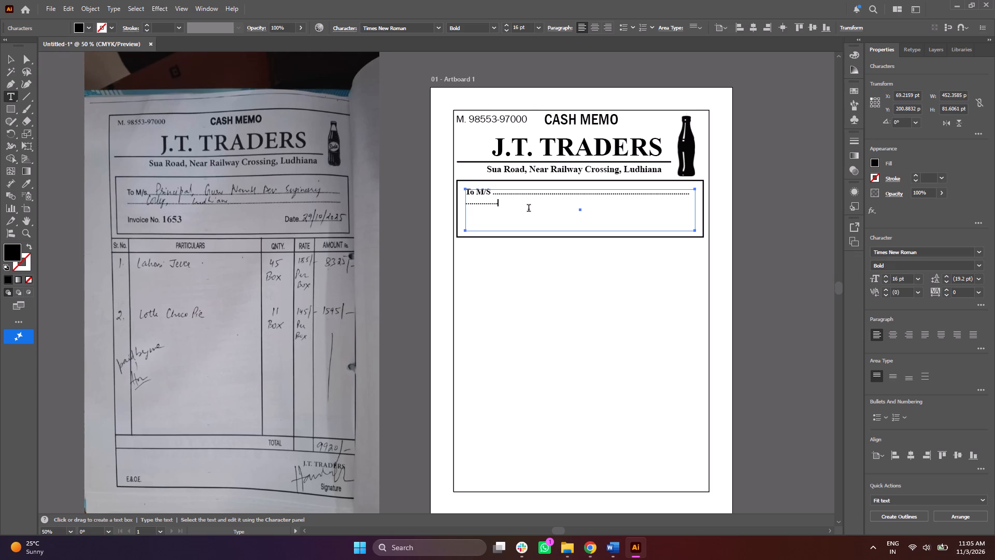
key(period)
key(period)
key(period)
key(period)
key(period)
key(period)
key(period)
key(period)
key(period)
key(period)
key(period)
key(period)
key(period)
key(period)
key(period)
key(period)
key(period)
key(period)
key(period)
key(period)
text(.........)
Shorten the To M/S text frame to about 38 pt high.
click(7, 53)
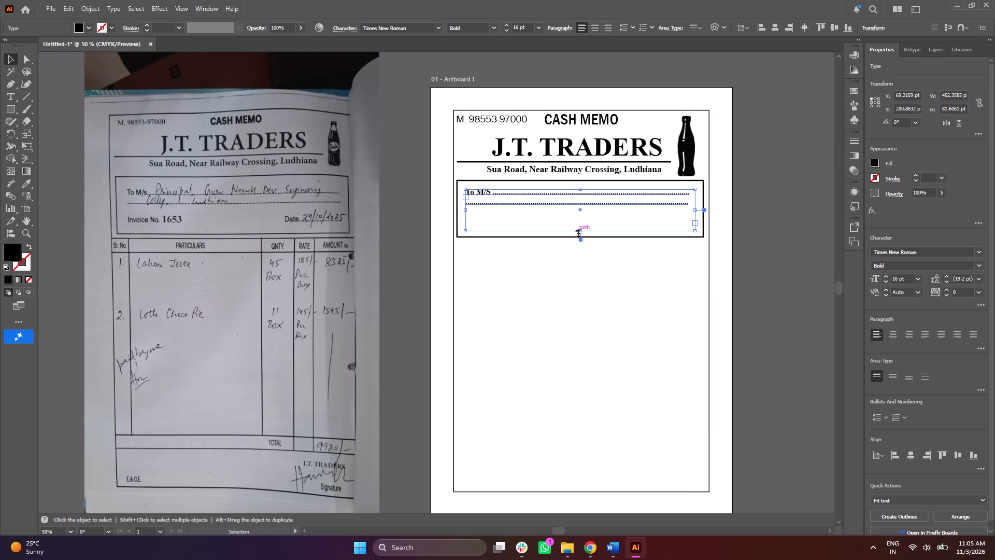
drag(579, 232, 588, 208)
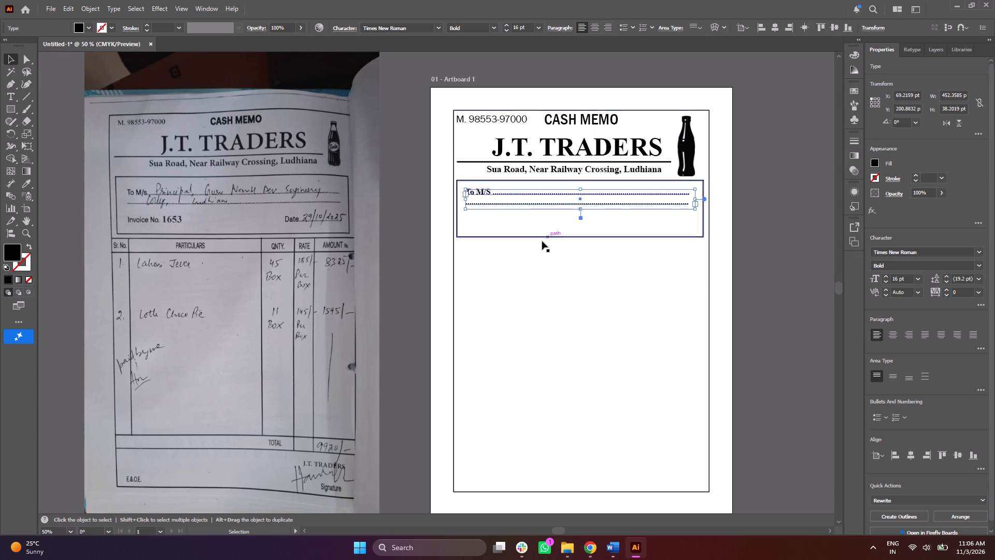
Duplicate the To M/S text frame just below the two dotted lines, at about Y 246.8 pt.
alt+drag(539, 192, 542, 195)
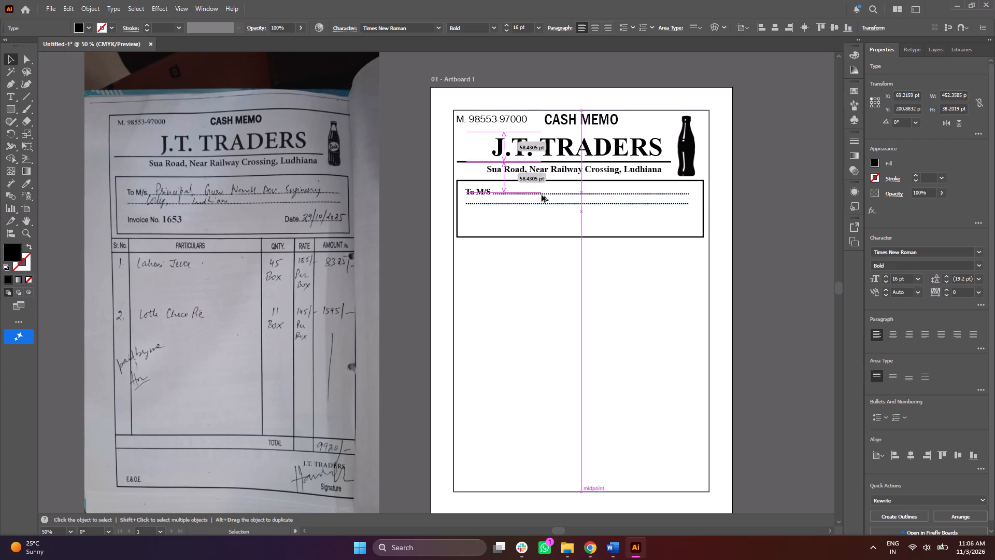
alt+drag(542, 195, 537, 215)
Replace all the text in the lower To M/S copy with "Invoice No. 2951".
triple_click(537, 215)
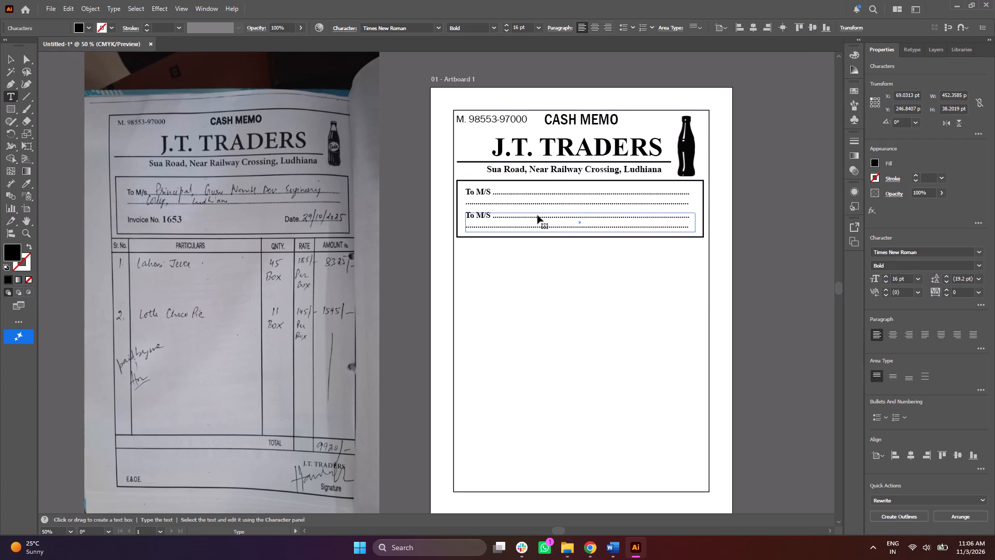
double_click(537, 215)
key(ctrl+a)
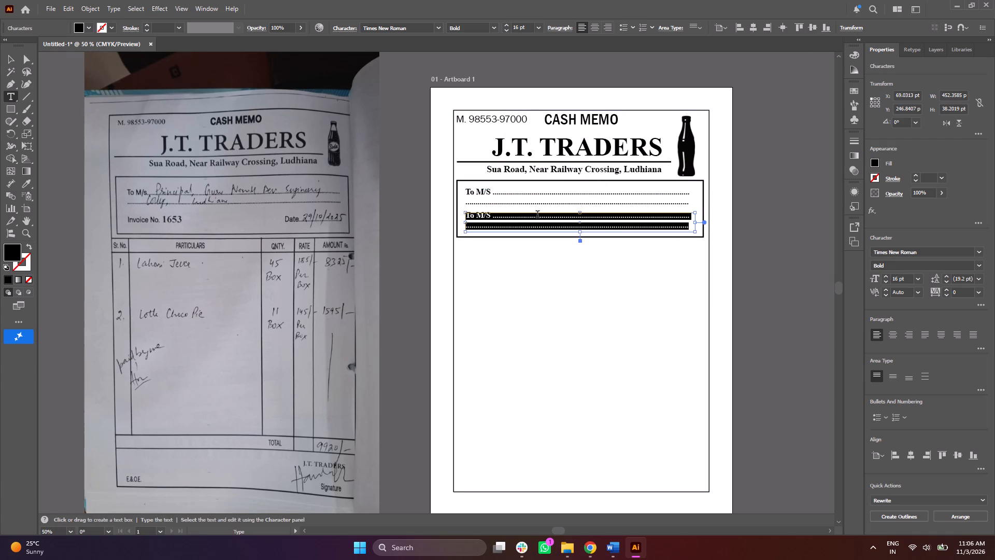
key(i)
key(BackSpace)
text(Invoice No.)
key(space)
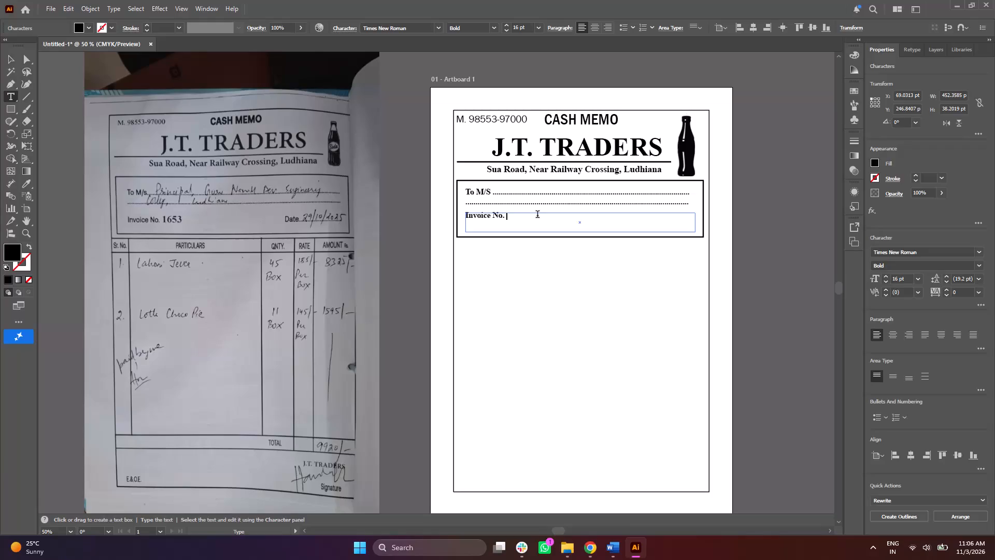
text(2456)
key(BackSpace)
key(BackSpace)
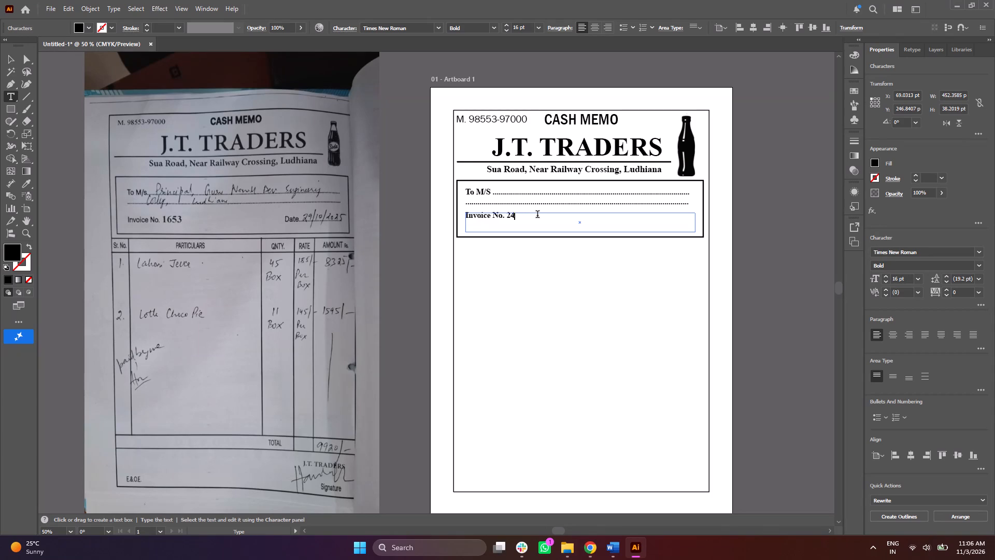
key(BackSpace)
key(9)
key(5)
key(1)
click(10, 57)
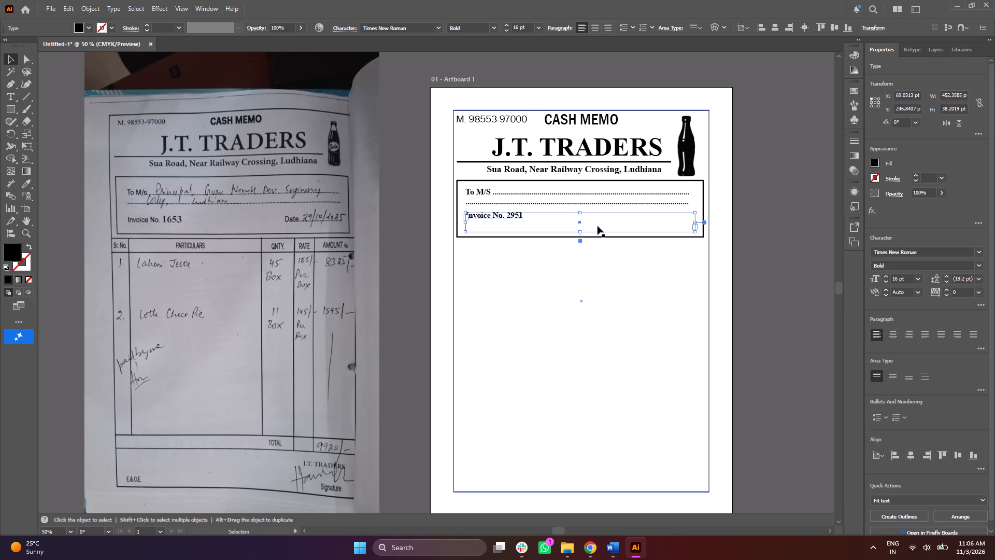
Change the font of the "Invoice No." label to Segoe UI Symbol Regular, leaving out the number.
double_click(511, 217)
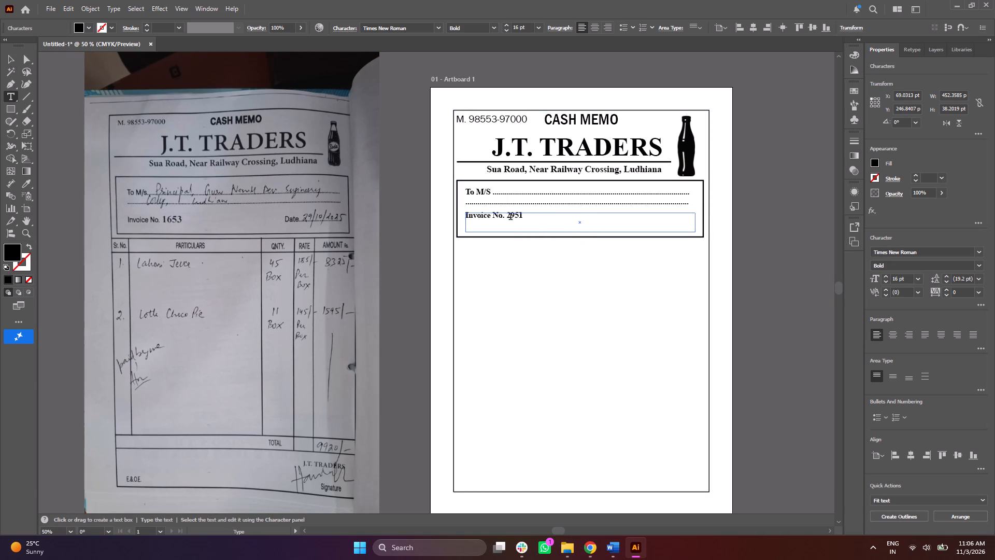
drag(505, 215, 455, 221)
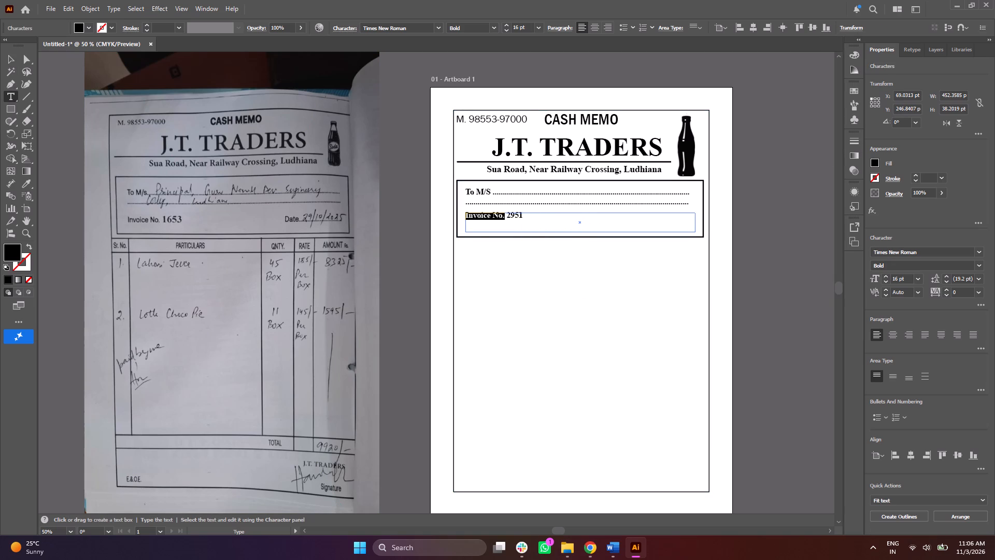
scroll(892, 251, up, 1)
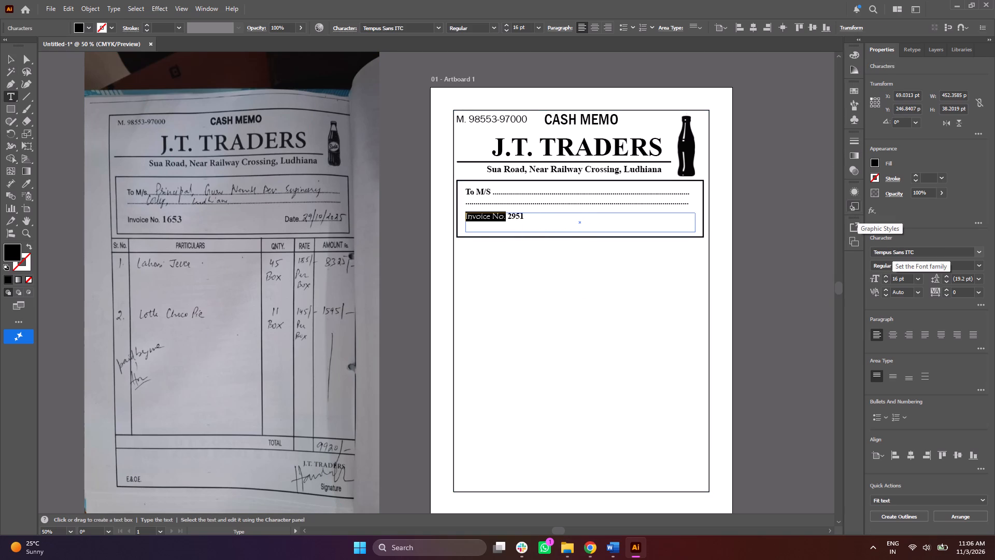
scroll(892, 251, up, 4)
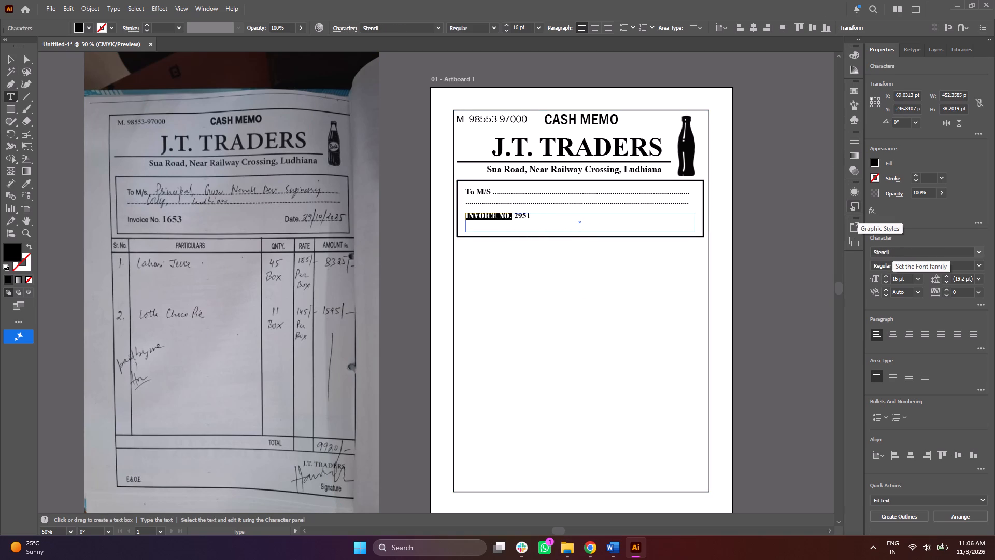
scroll(892, 251, up, 3)
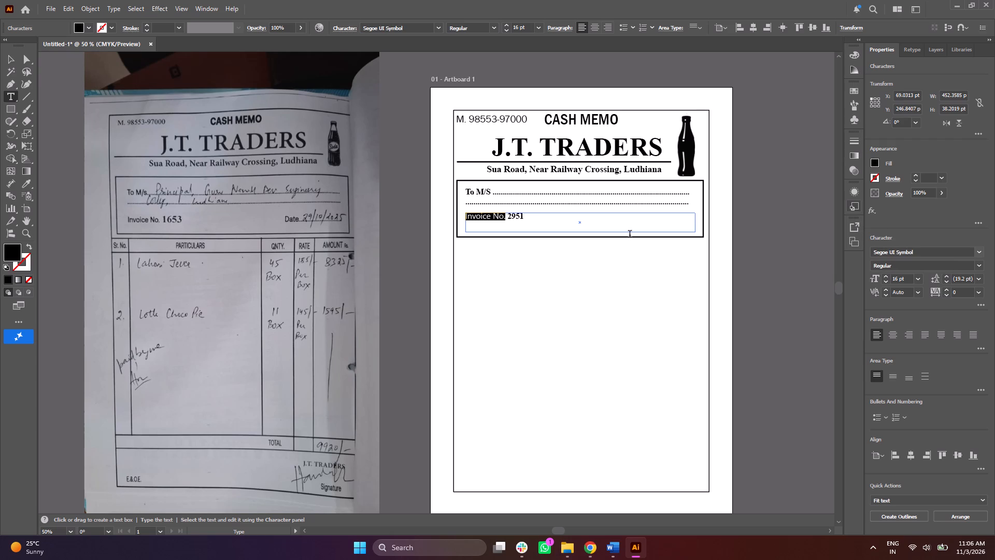
click(13, 59)
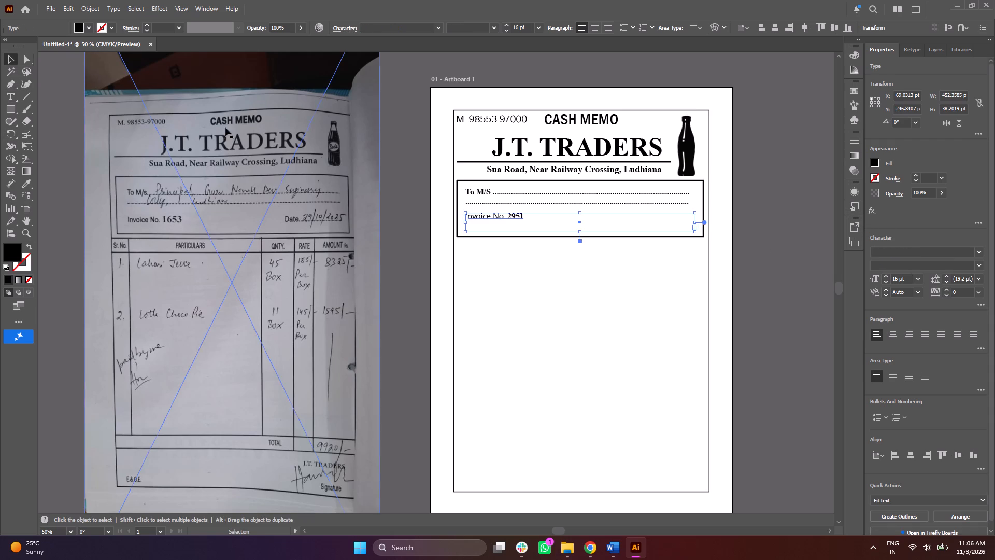
Shrink the invoice number text frame to about 137 pt wide and 17 pt high.
drag(578, 231, 582, 222)
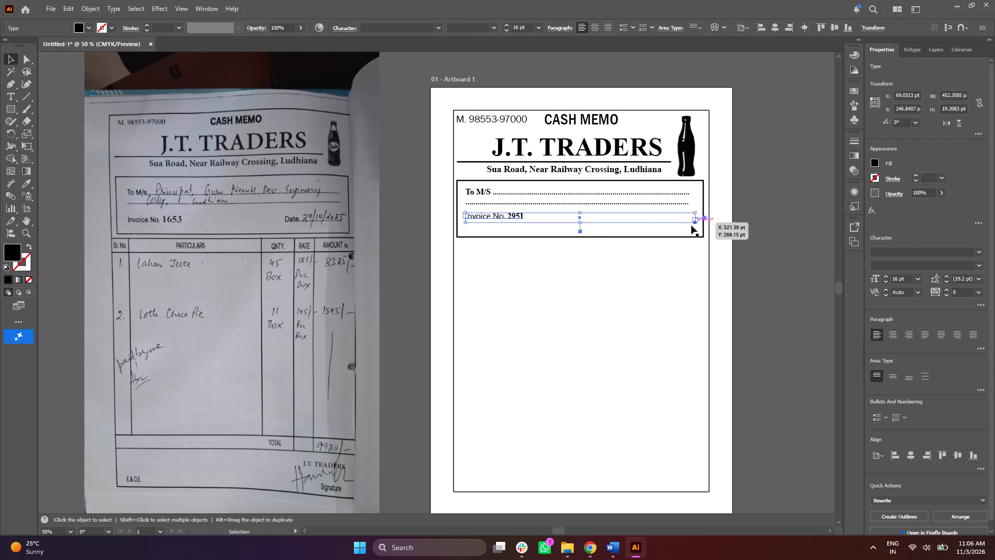
drag(694, 221, 672, 231)
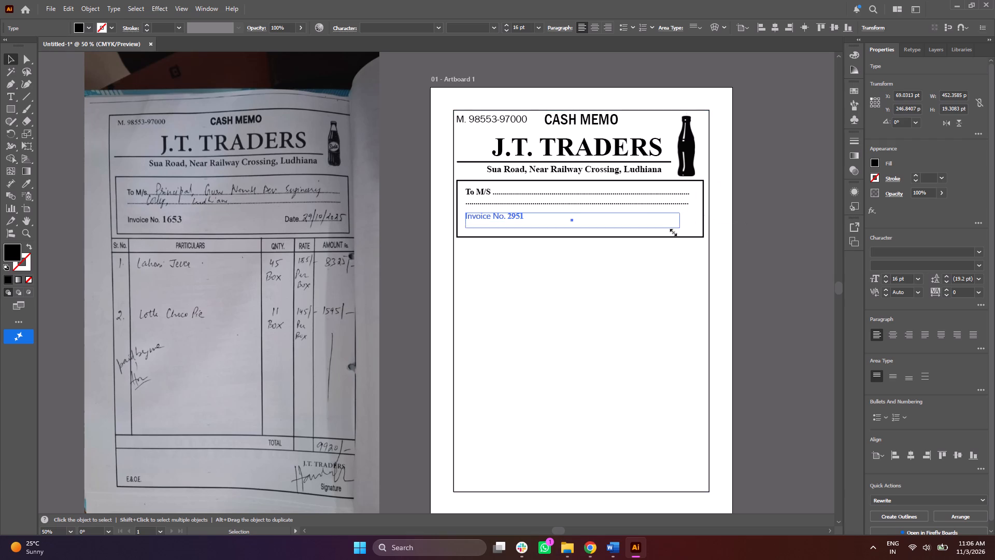
drag(672, 231, 535, 221)
drag(535, 221, 535, 221)
Move the invoice number text to the lower-right end of the customer box, at about X 405.8 pt, Y 260.8 pt.
click(514, 216)
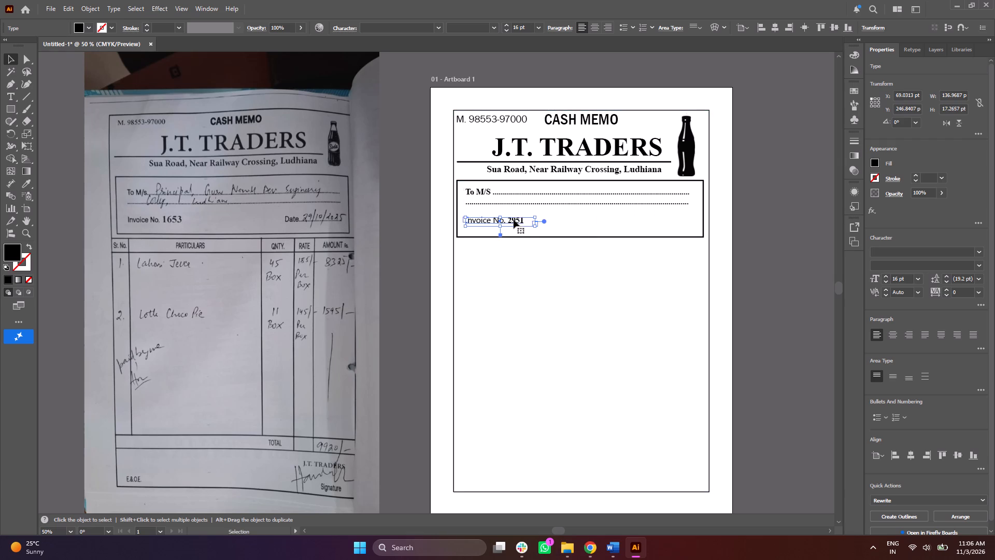
alt+drag(514, 220, 686, 221)
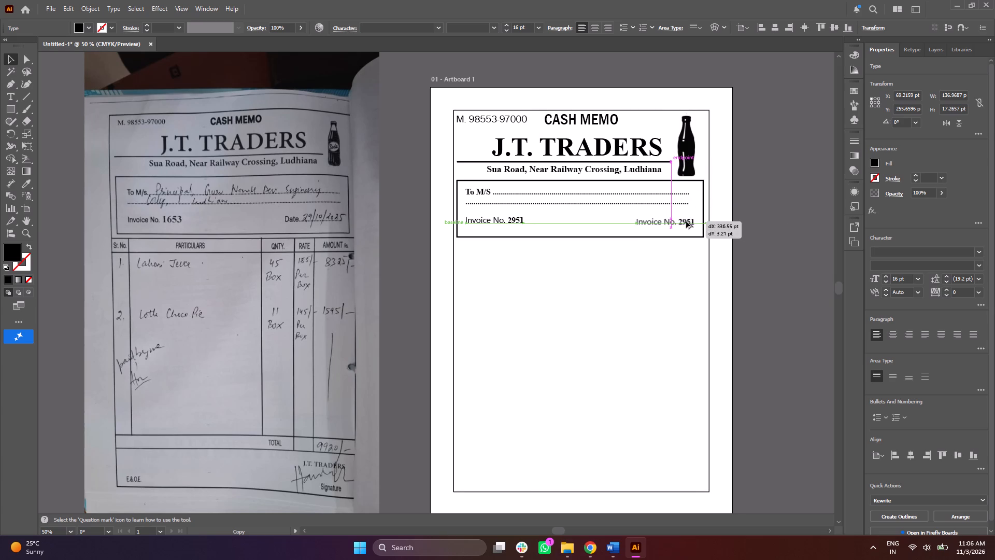
alt+drag(686, 221, 686, 222)
Replace the moved frame's "Invoice No. 2951" text with the label "Date:".
double_click(686, 222)
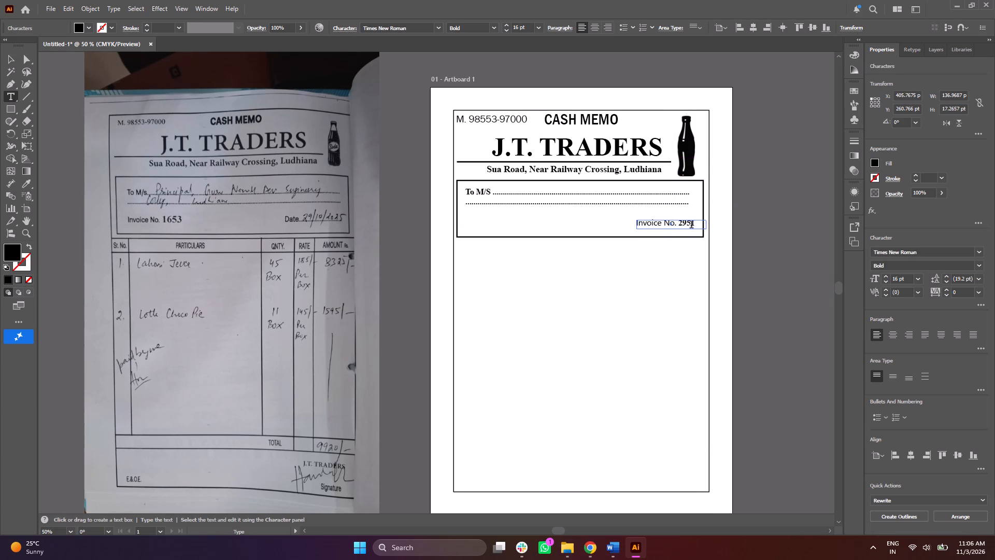
drag(675, 225, 604, 225)
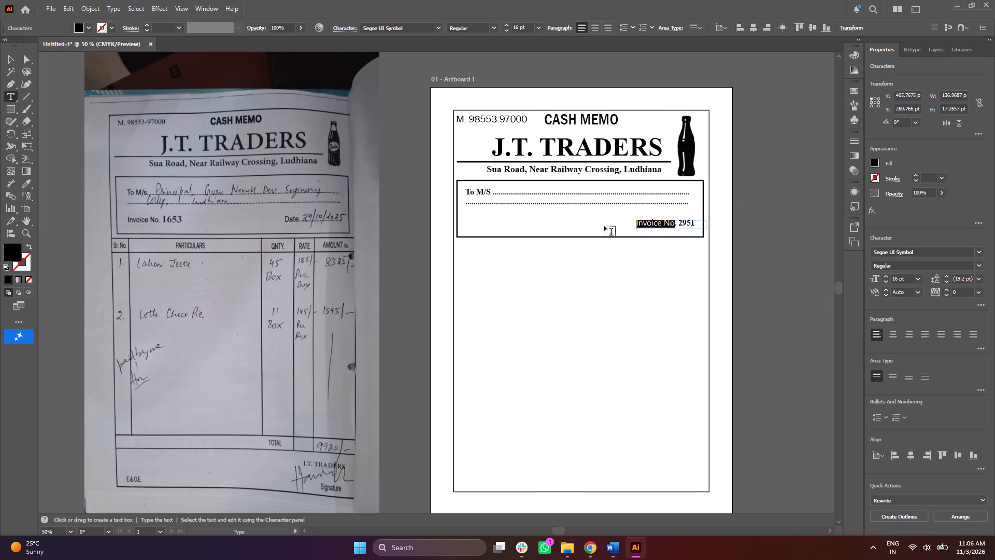
text(Dar)
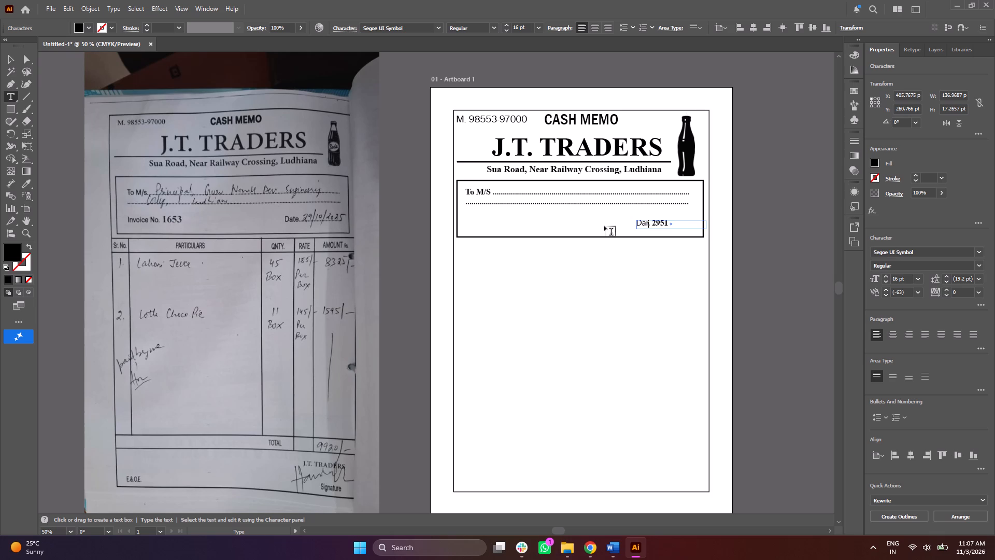
key(BackSpace)
text(te)
text(:)
key(space)
key(Delete)
key(Delete)
key(Delete)
key(Delete)
key(Delete)
key(Delete)
key(Delete)
key(Delete)
key(Delete)
key(Delete)
key(Delete)
key(Delete)
key(Delete)
key(Delete)
key(Delete)
key(Delete)
key(Delete)
key(Delete)
key(Delete)
key(Delete)
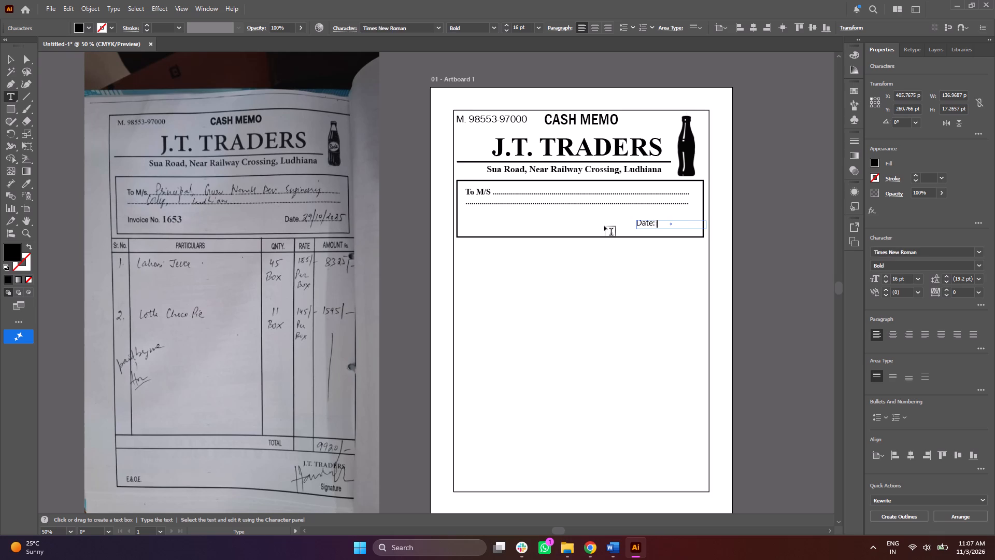
key(BackSpace)
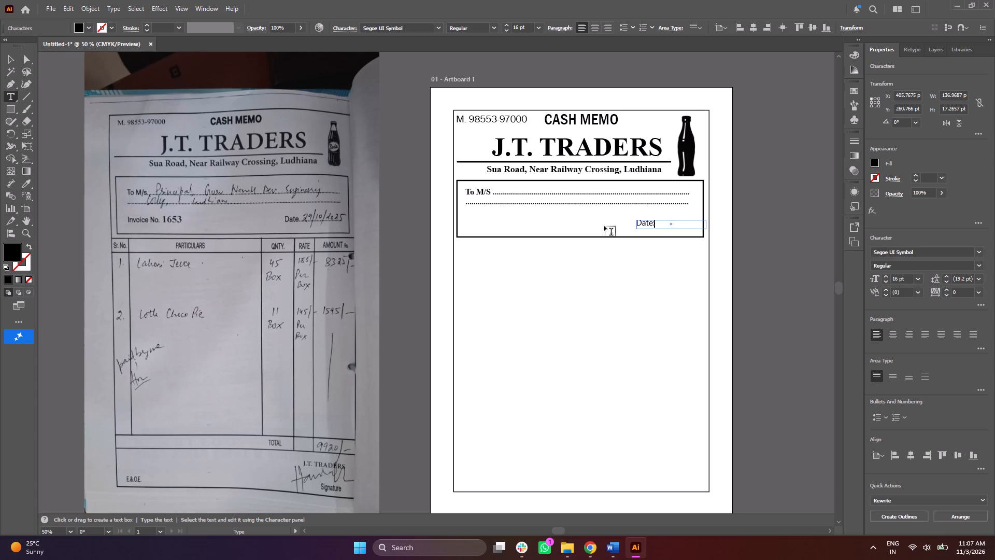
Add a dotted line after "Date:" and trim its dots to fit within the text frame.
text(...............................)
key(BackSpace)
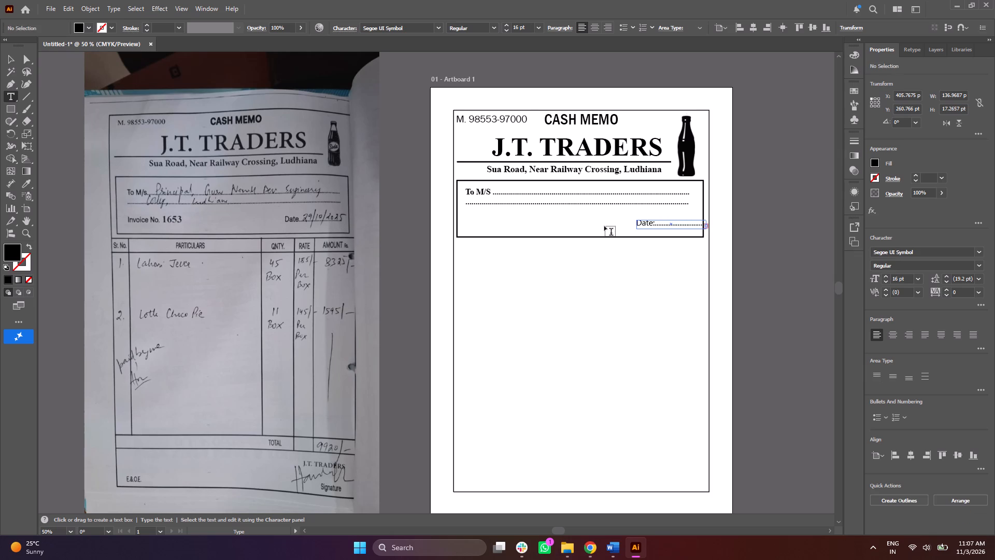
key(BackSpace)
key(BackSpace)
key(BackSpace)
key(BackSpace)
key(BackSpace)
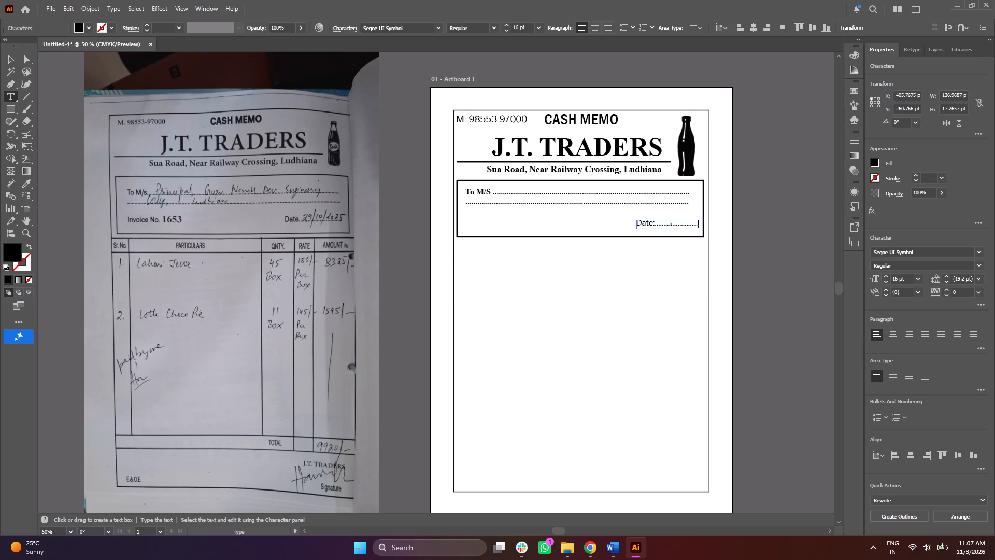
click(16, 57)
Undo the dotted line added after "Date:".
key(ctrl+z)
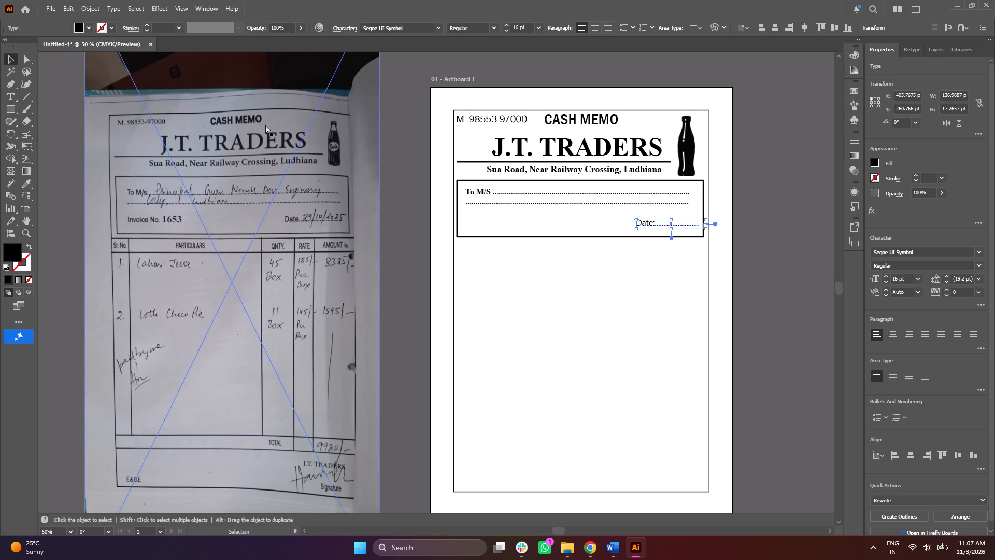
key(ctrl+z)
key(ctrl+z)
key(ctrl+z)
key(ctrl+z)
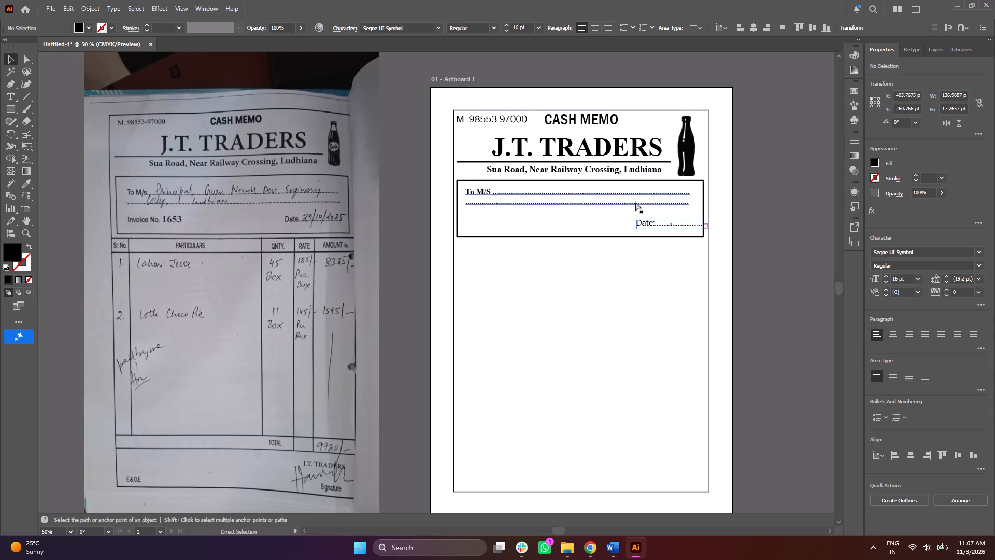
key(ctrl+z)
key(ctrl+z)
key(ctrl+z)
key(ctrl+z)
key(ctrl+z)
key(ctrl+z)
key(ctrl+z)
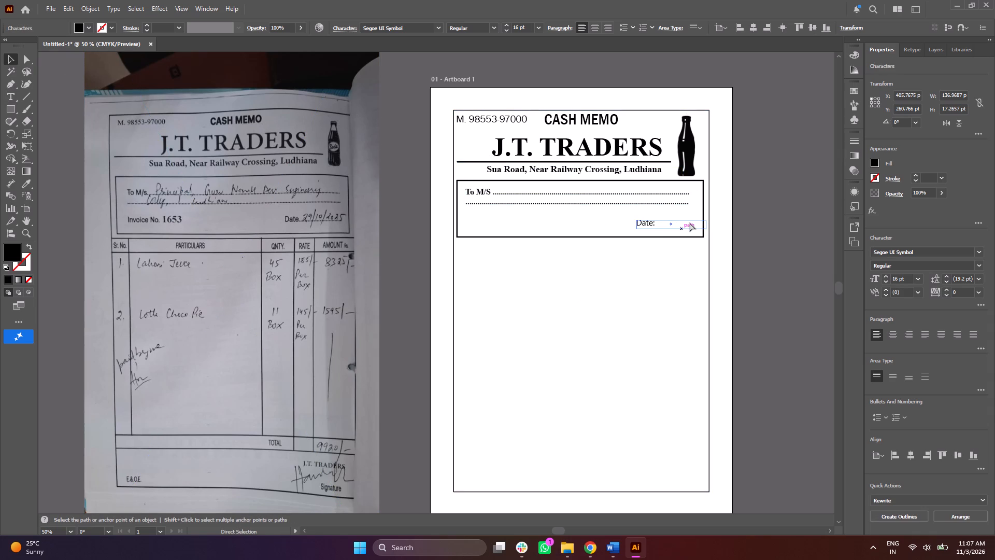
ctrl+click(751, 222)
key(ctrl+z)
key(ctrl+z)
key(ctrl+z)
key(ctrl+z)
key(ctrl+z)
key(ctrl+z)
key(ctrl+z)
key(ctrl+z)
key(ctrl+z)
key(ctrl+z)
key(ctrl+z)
Shift the Date text frame slightly left and down to about X 393.7 pt, Y 264.3 pt.
drag(644, 223, 637, 227)
Add a row of 19 dots directly after "Date:".
double_click(652, 227)
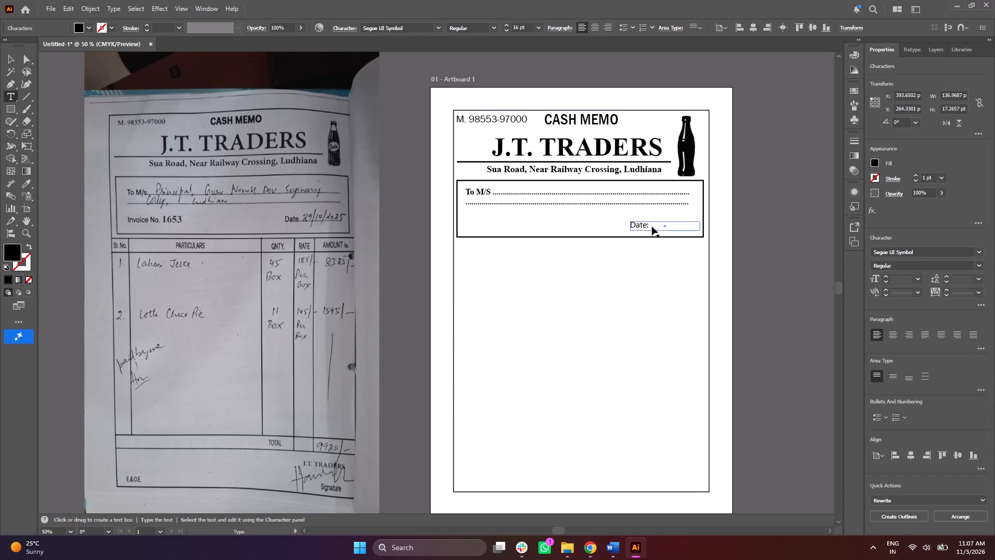
double_click(652, 227)
click(652, 227)
click(652, 226)
key(BackSpace)
text(...................)
Extend the dotted line after "Date:" with eight more dots.
text(........)
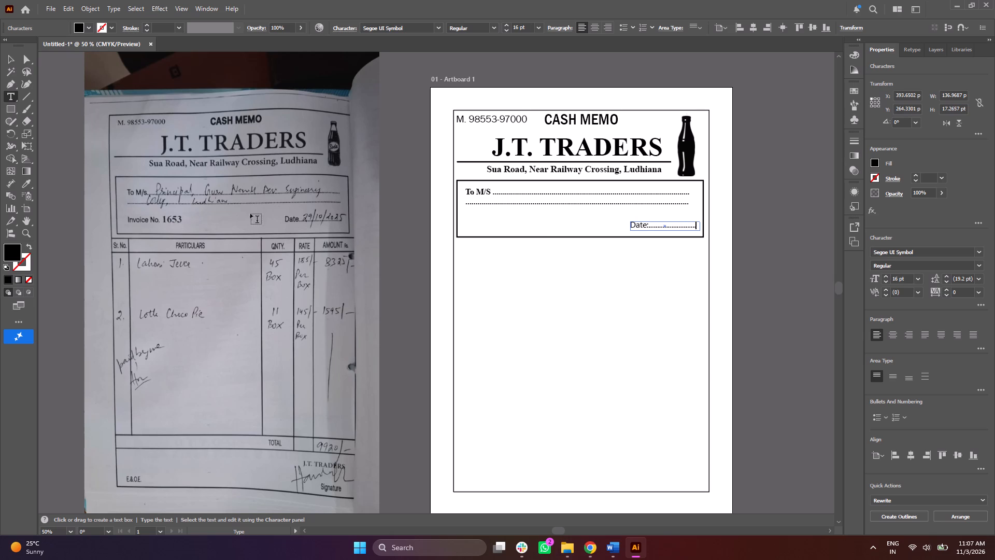
click(8, 55)
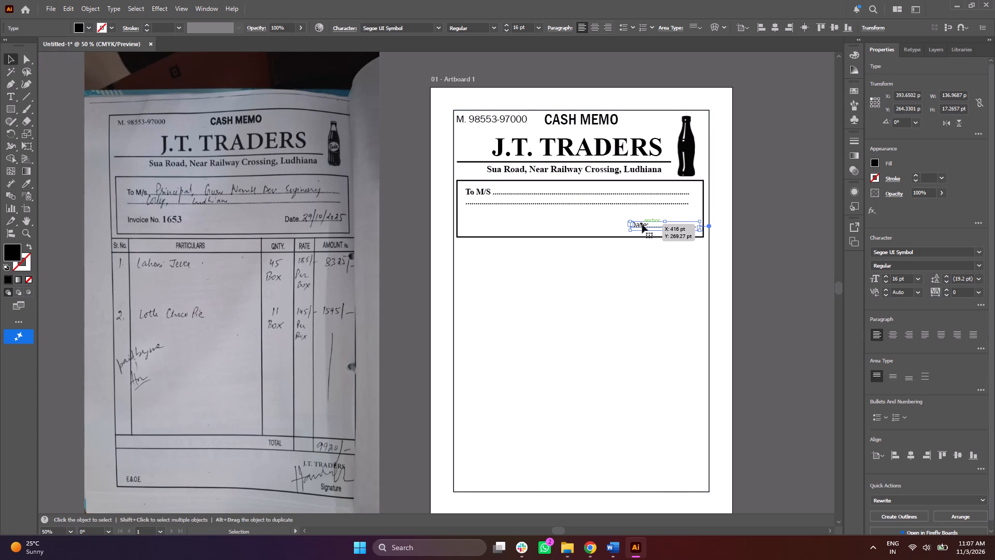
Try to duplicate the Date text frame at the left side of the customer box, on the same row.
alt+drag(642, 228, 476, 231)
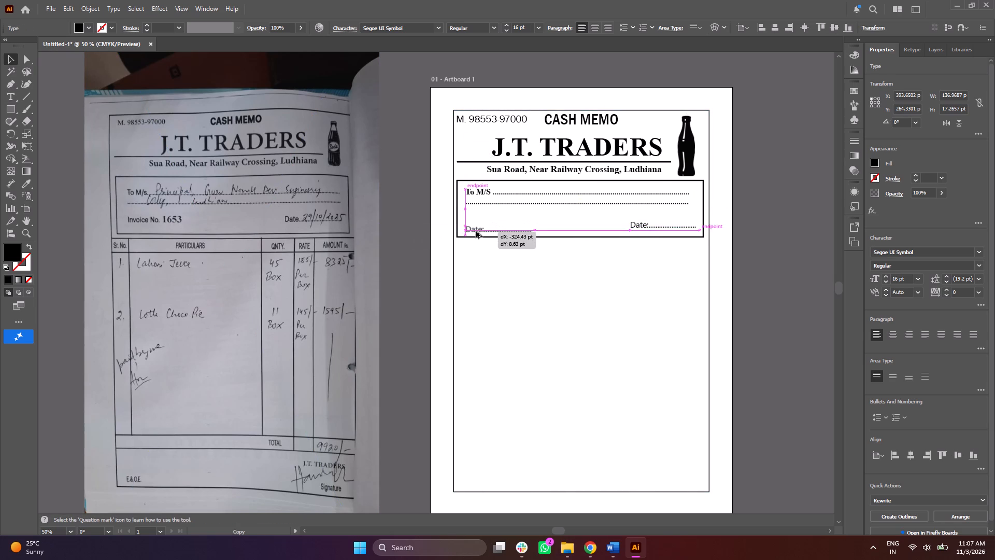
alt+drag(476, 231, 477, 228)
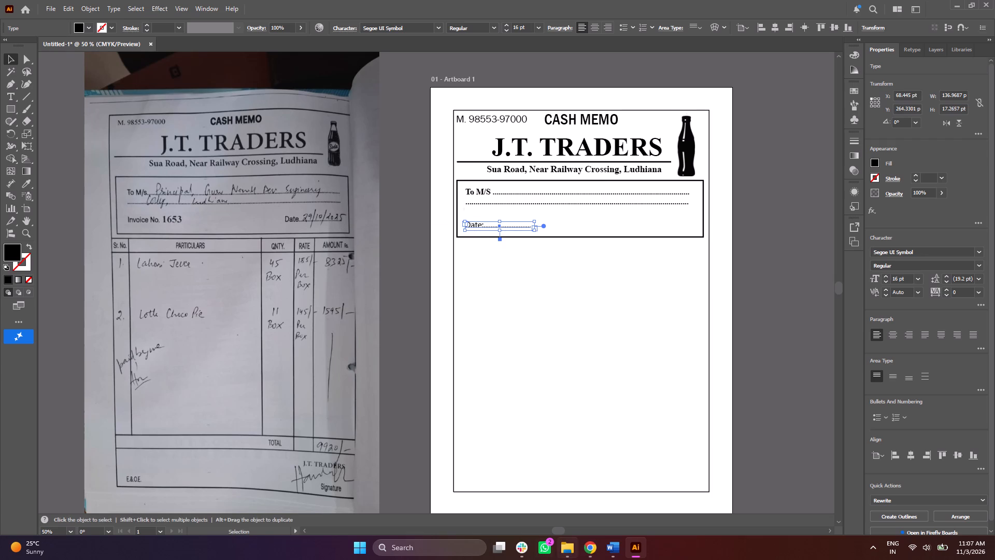
Open the project-report PDF from the Downloads folder in Chrome, look through its first pages, and return to Illustrator.
click(577, 543)
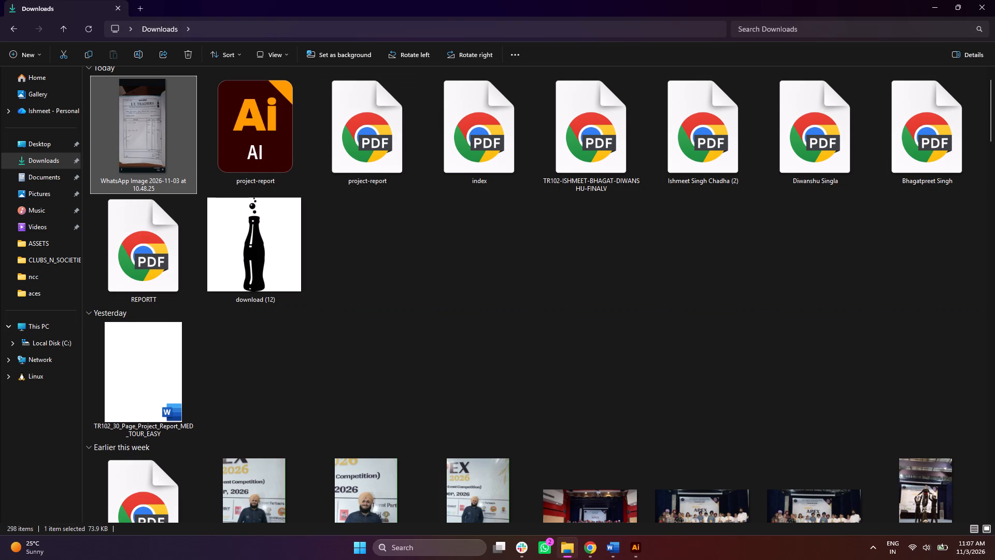
double_click(400, 138)
click(508, 61)
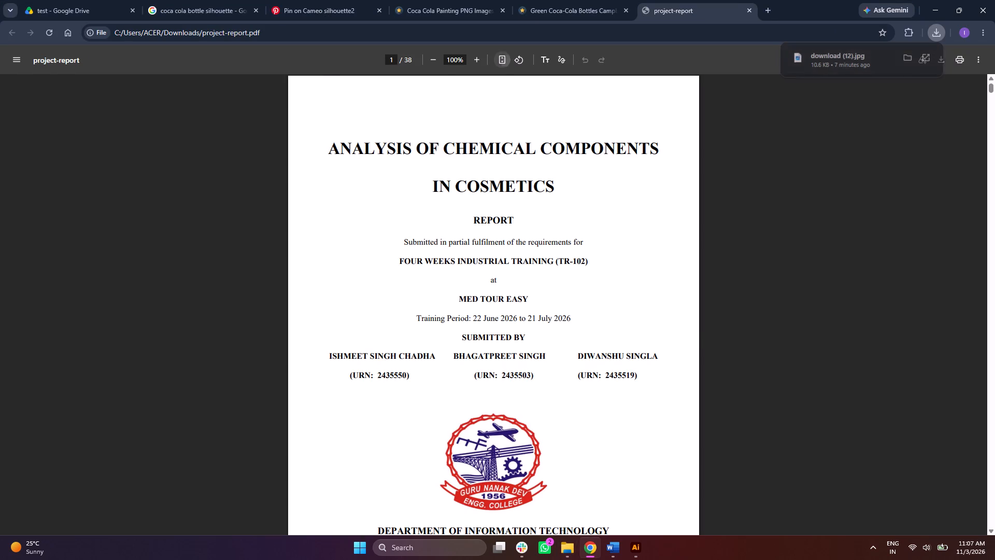
key(Right)
key(Right)
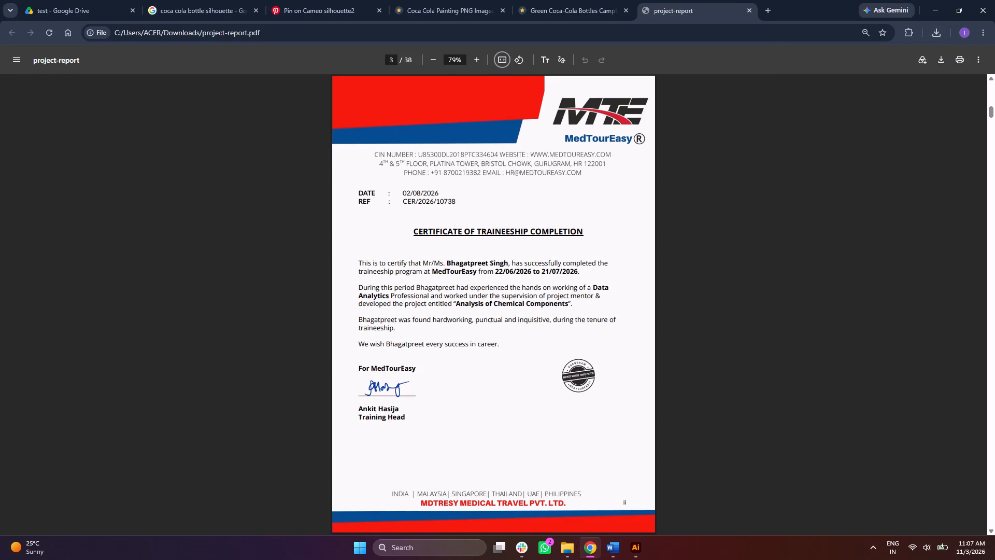
key(Right)
key(Right)
key(Left)
key(Left)
key(Left)
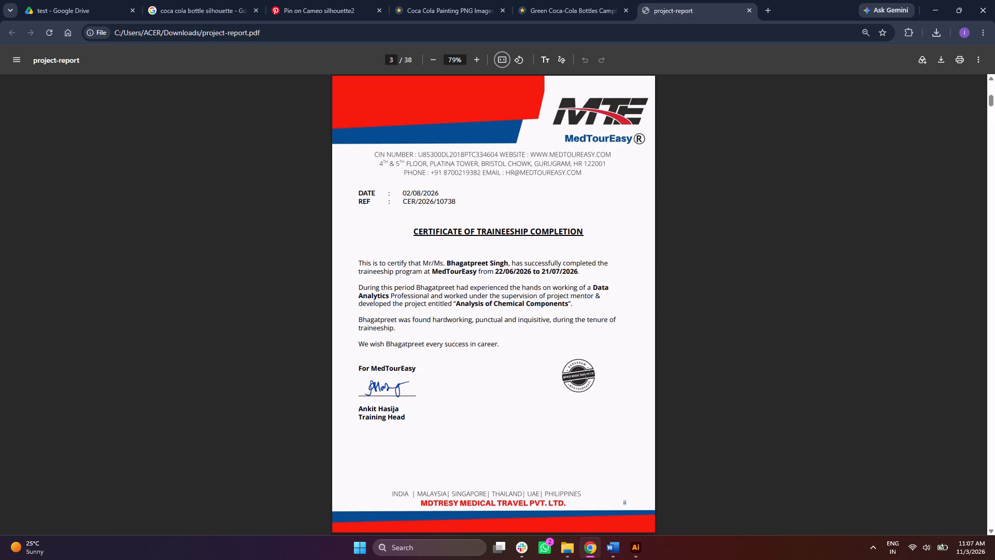
key(Left)
click(626, 554)
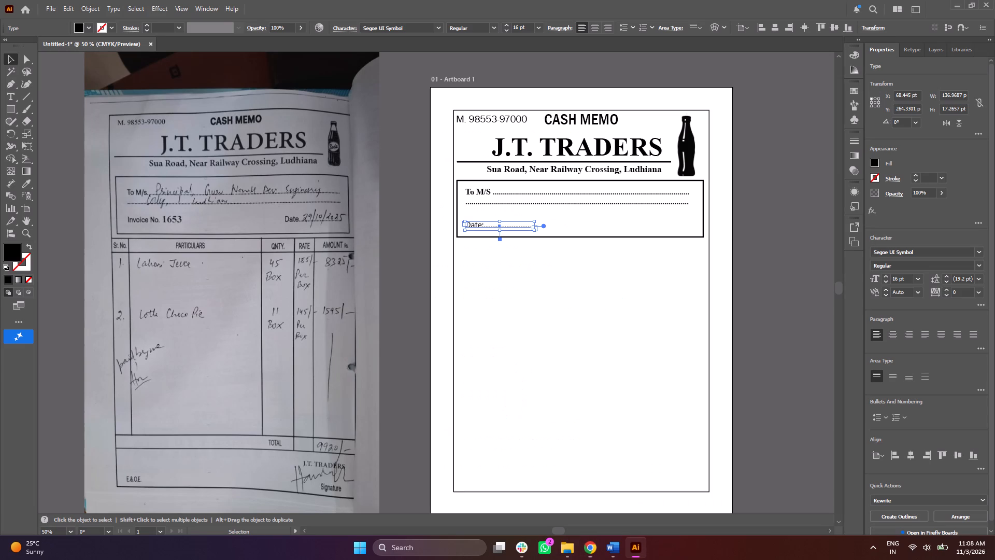
Move the Date text frame back to the right side of the customer box, at about X 387.1 pt, Y 264.3 pt.
drag(515, 228, 666, 234)
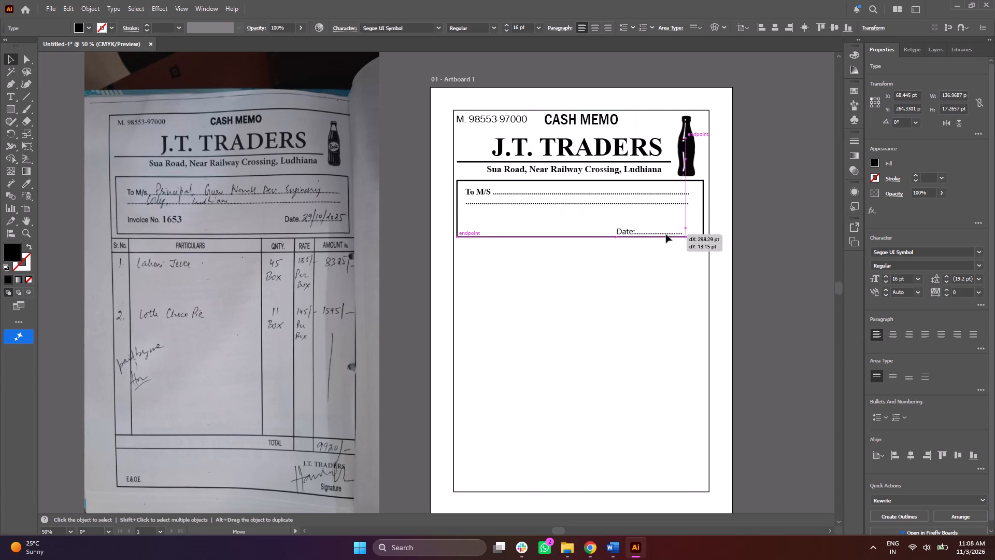
drag(666, 234, 672, 226)
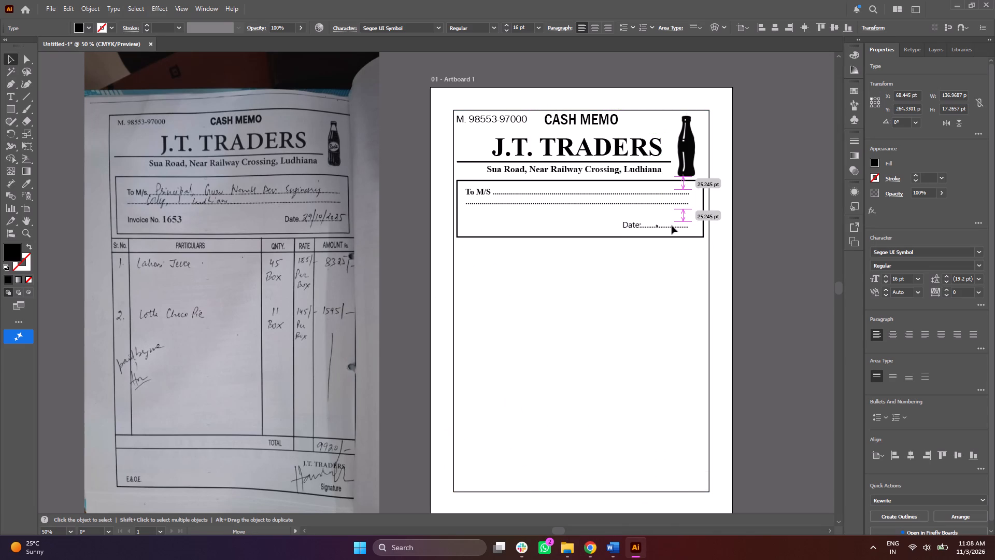
drag(672, 226, 676, 227)
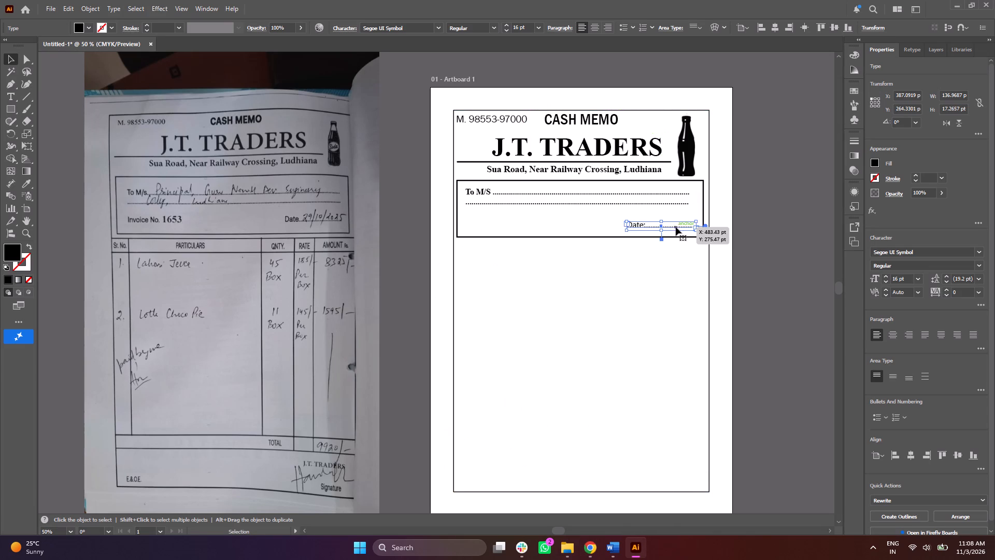
Duplicate the Date text frame to the left side of the customer box, at about X 69.8 pt, Y 267.7 pt.
alt+drag(633, 227, 502, 223)
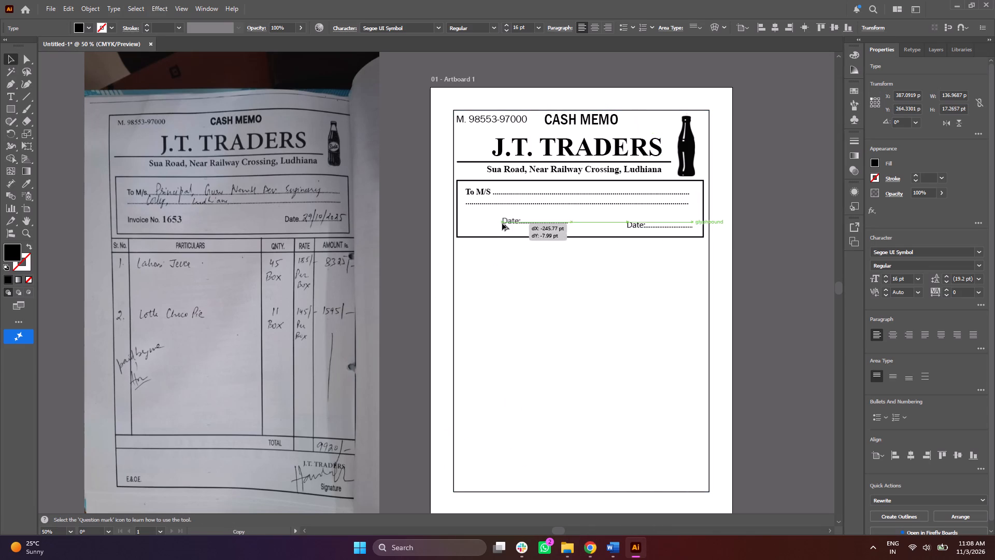
alt+drag(502, 223, 472, 229)
Replace the text in the duplicated Date frame with "Invoice No.: 2793".
double_click(472, 229)
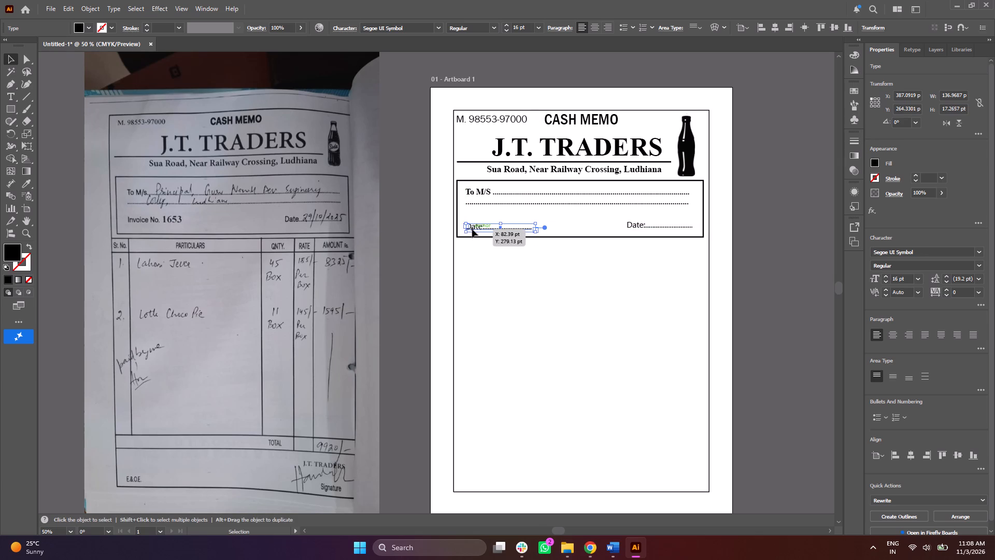
double_click(474, 229)
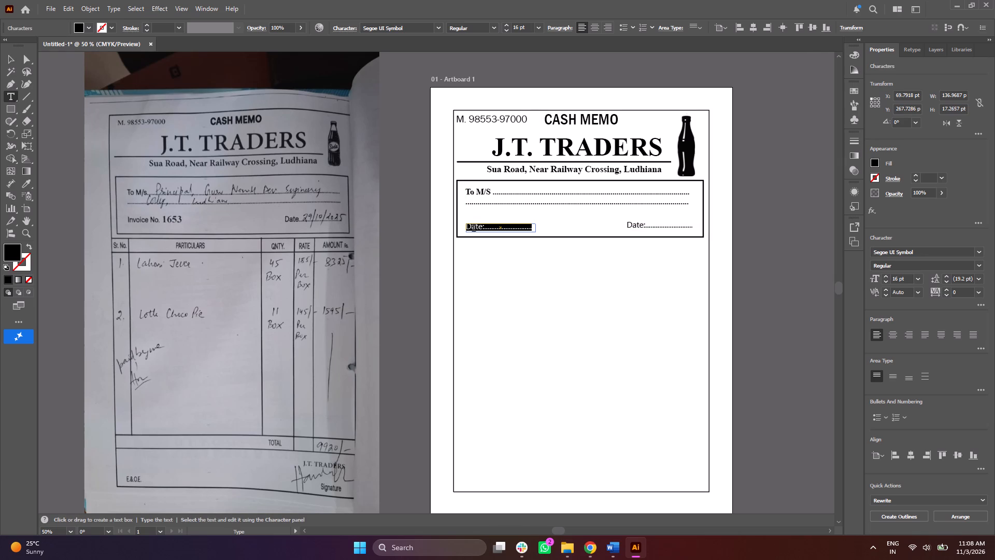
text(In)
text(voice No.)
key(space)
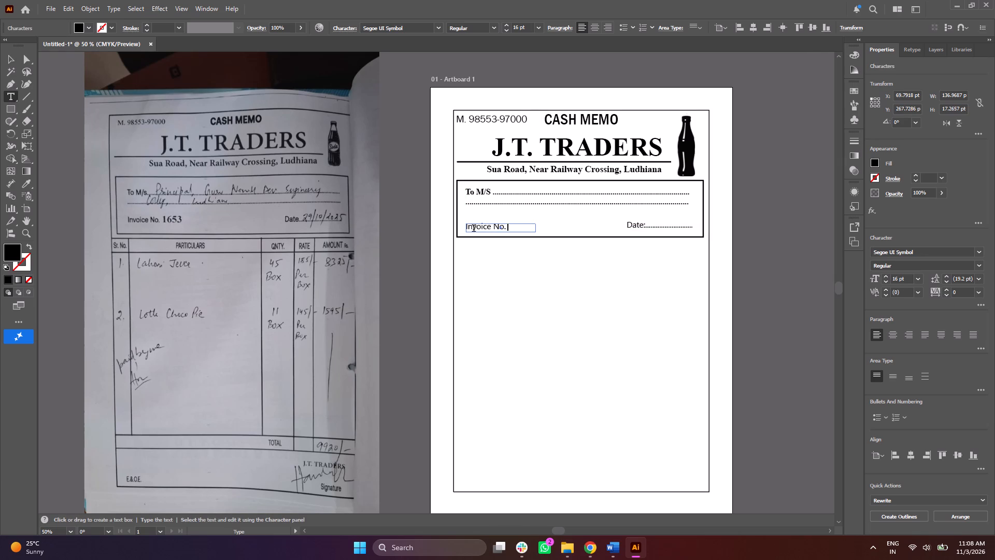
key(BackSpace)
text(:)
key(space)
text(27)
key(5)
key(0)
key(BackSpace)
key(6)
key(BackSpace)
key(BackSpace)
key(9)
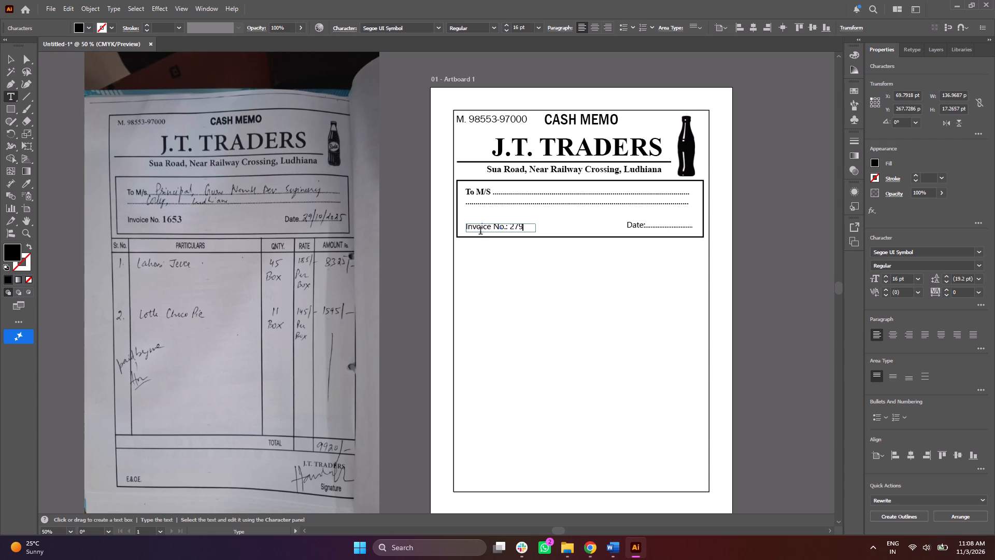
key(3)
Move the Invoice No. text frame up to about Y 264.3 pt, level with the Date frame.
click(9, 62)
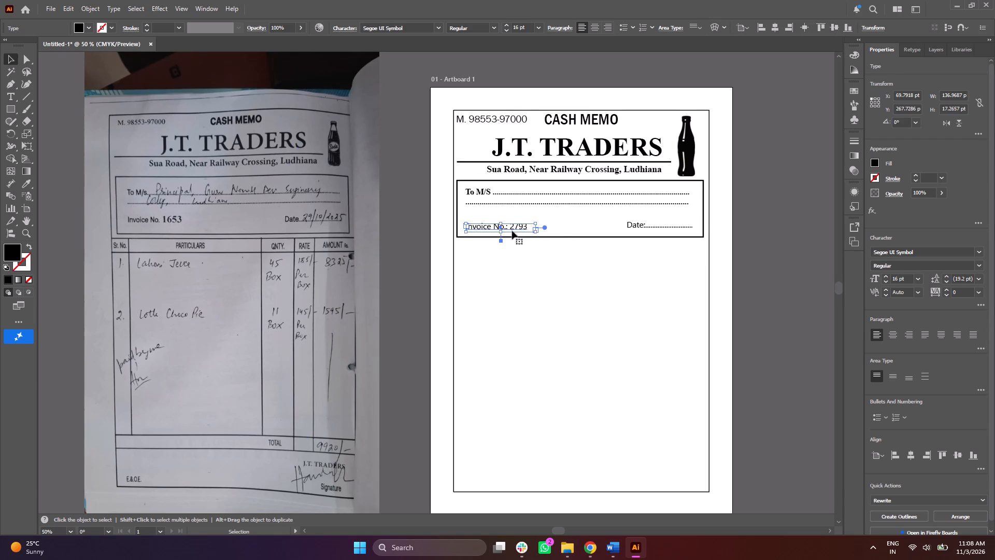
click(514, 228)
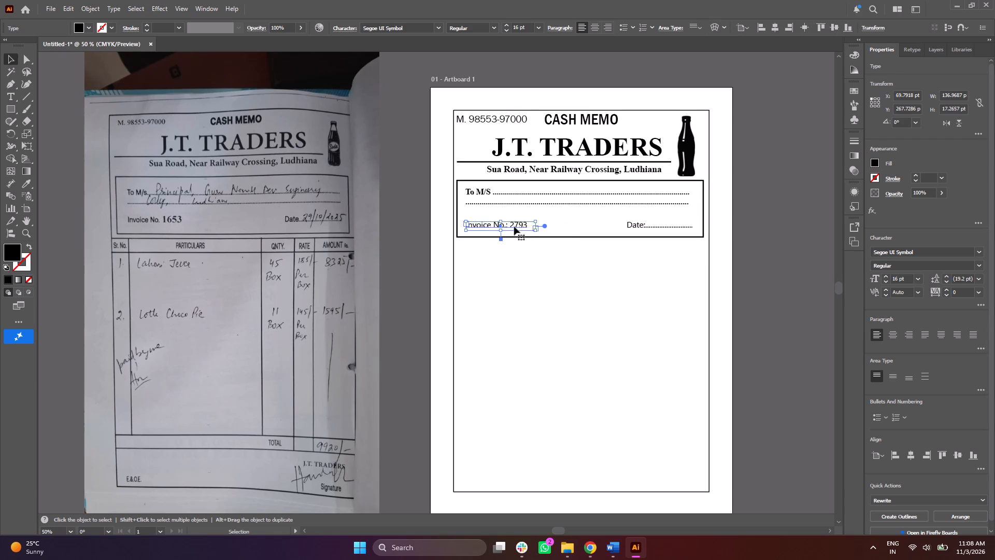
Set the number 2793 in the invoice line to Times New Roman Bold.
double_click(515, 227)
drag(510, 225, 528, 228)
click(904, 253)
scroll(904, 253, down, 4)
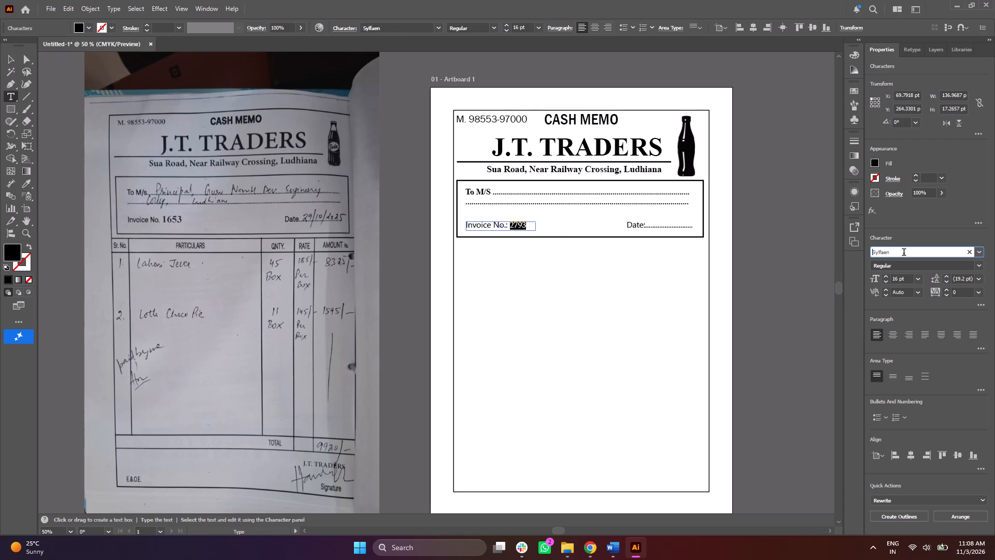
scroll(904, 253, down, 9)
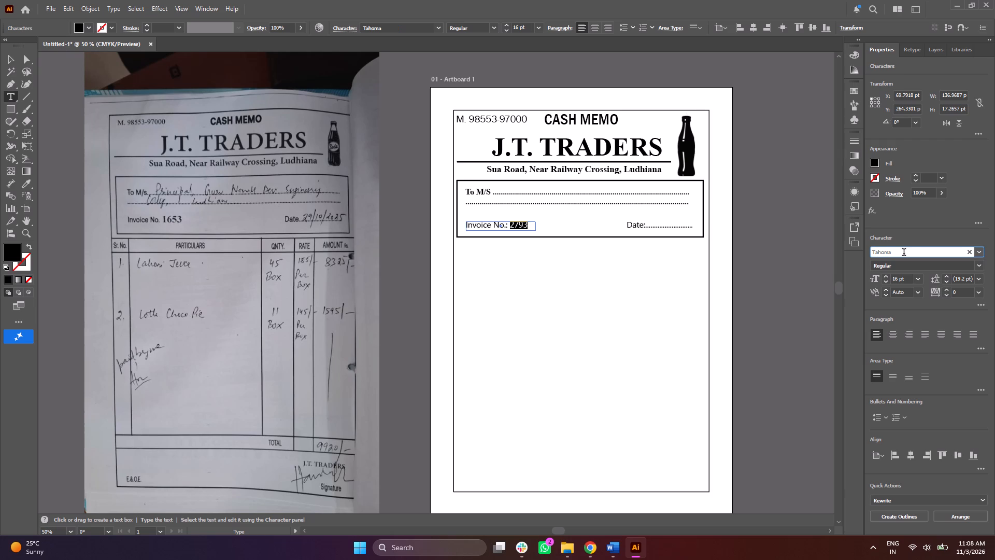
scroll(908, 255, down, 5)
double_click(908, 255)
text(tim)
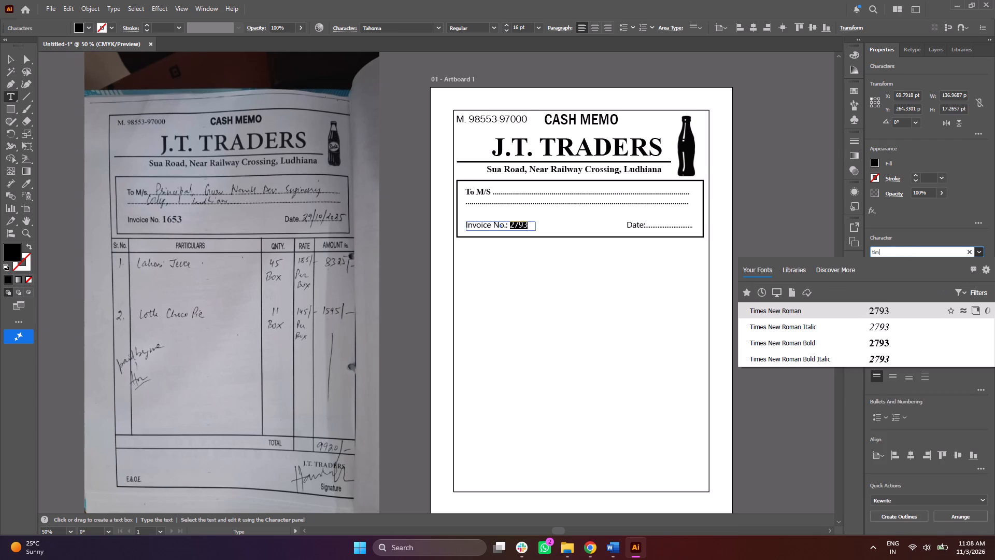
click(900, 340)
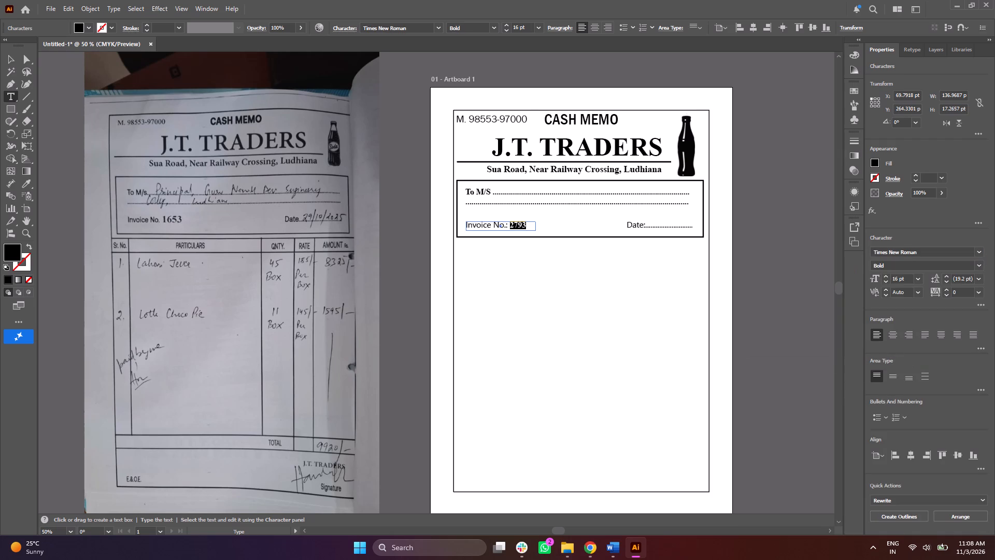
click(8, 56)
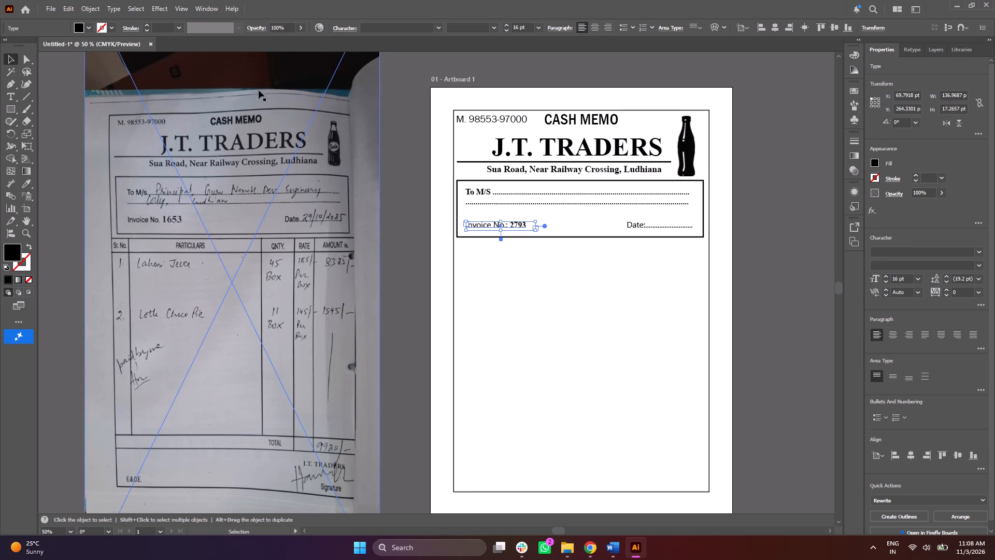
click(389, 142)
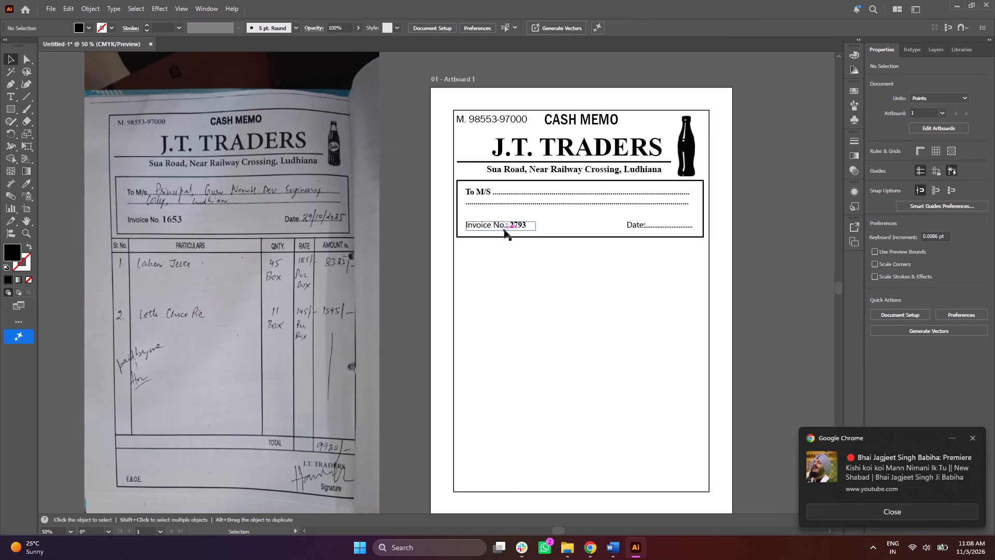
Move the Invoice No. and Date text frames together up to about X 70.5 pt, Y 256.2 pt.
click(504, 230)
shift+click(636, 228)
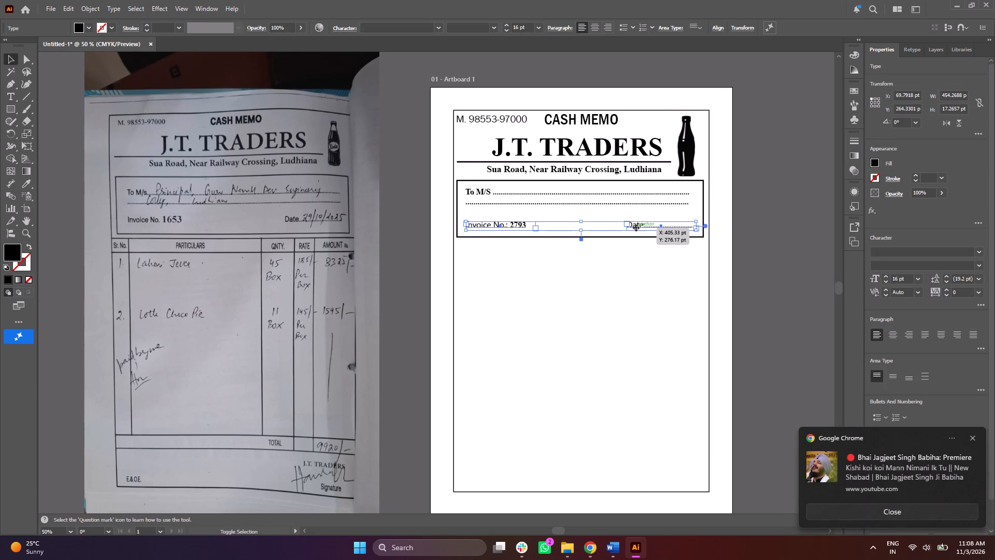
click(639, 226)
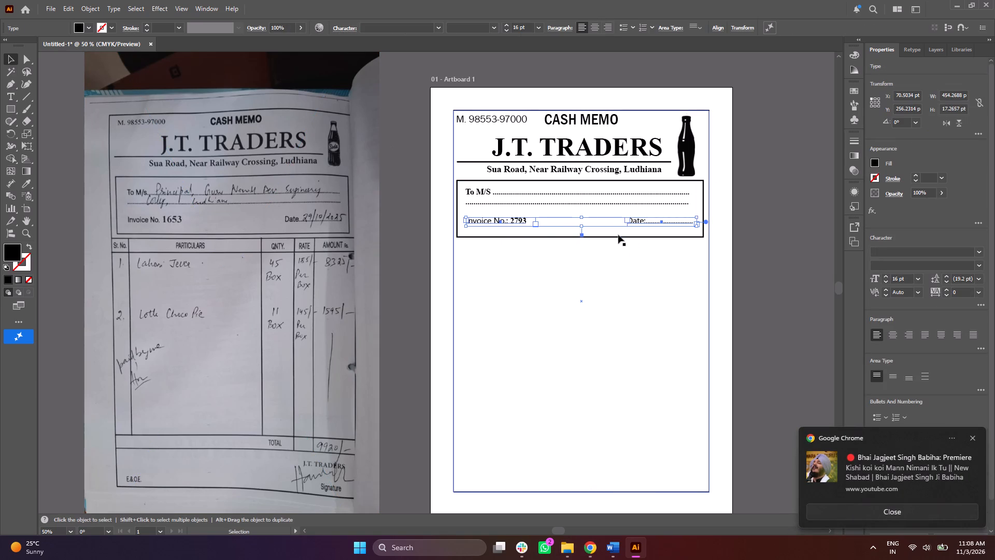
click(618, 235)
Move the Invoice No. and Date text frames together up to about X 68.1 pt, Y 251.3 pt.
click(499, 219)
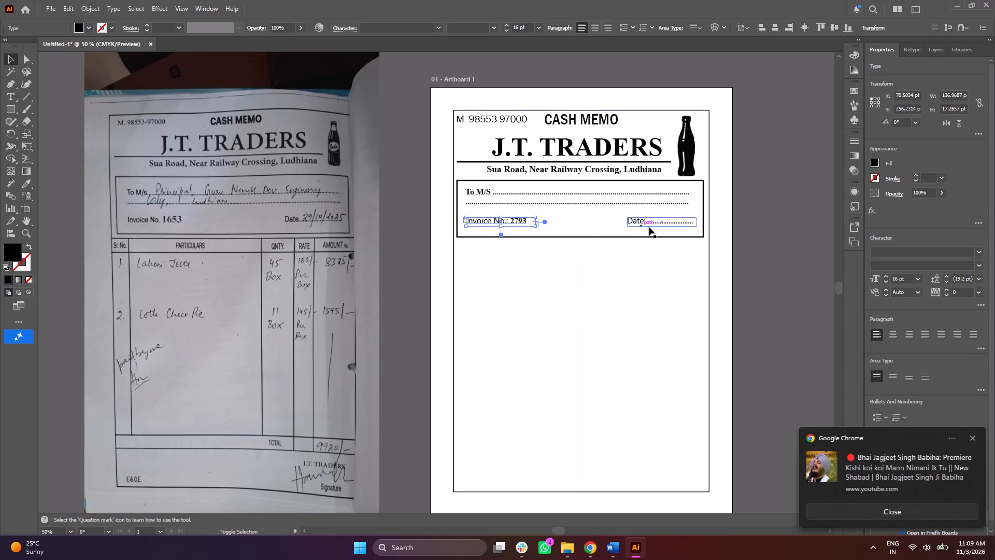
shift+click(649, 228)
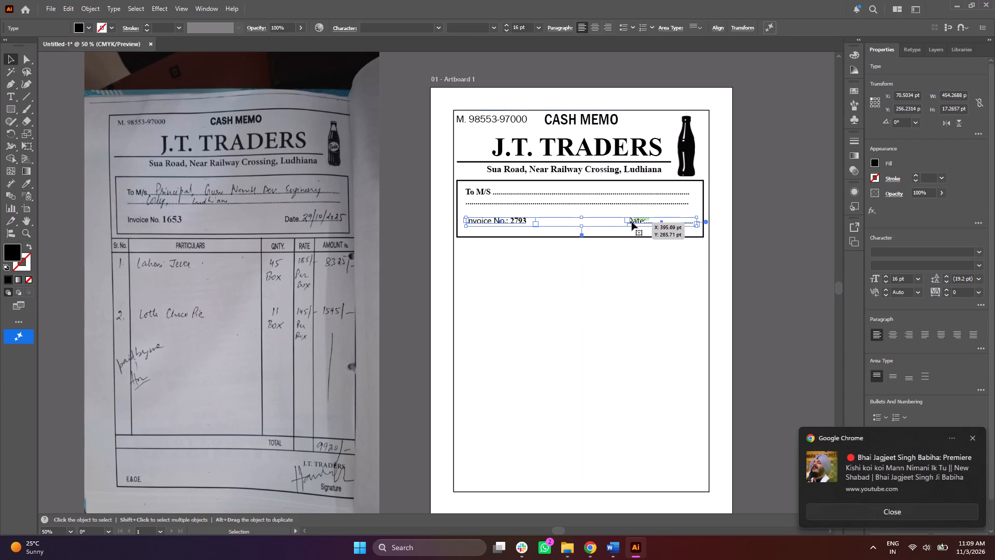
click(633, 222)
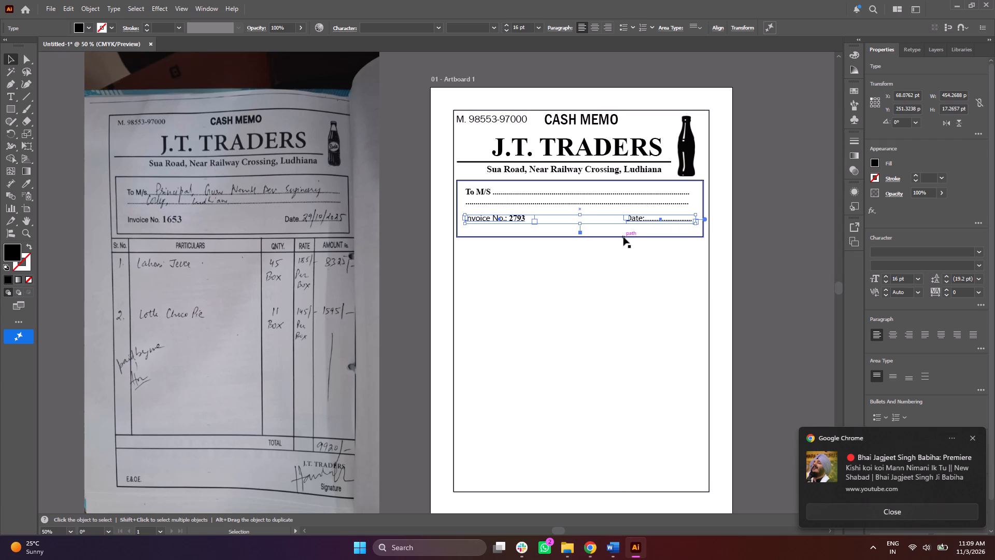
Shorten the To M/S box from its bottom edge to a height of about 99 pt.
click(623, 237)
drag(580, 237, 585, 231)
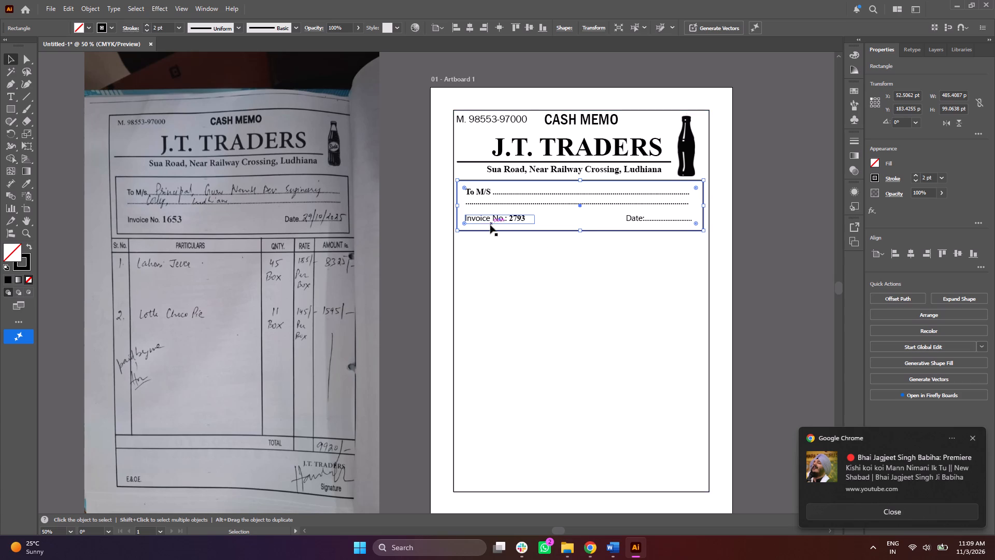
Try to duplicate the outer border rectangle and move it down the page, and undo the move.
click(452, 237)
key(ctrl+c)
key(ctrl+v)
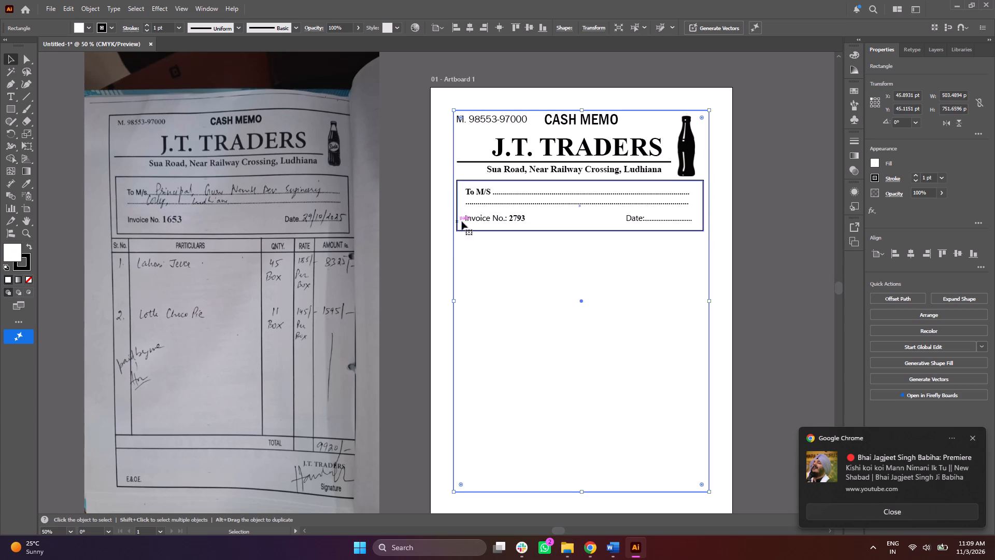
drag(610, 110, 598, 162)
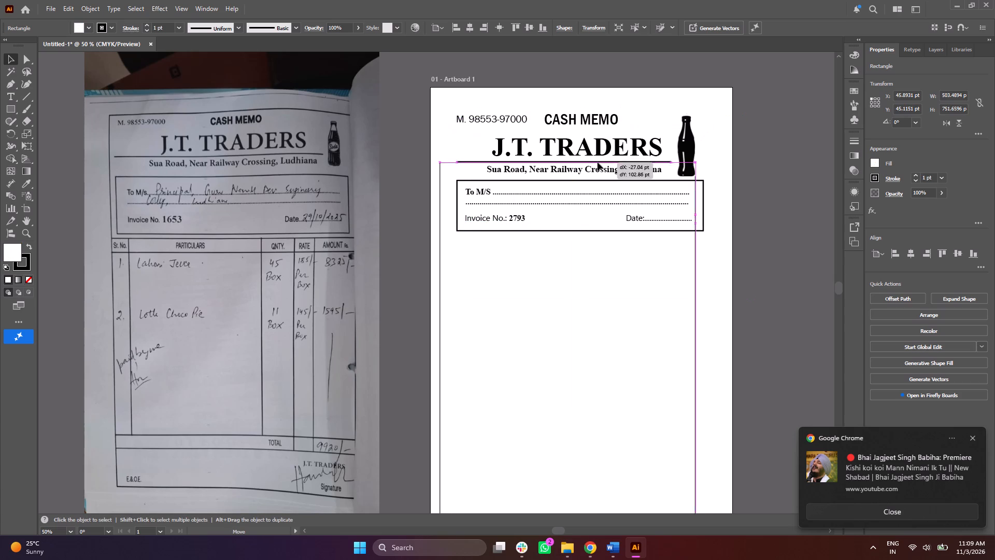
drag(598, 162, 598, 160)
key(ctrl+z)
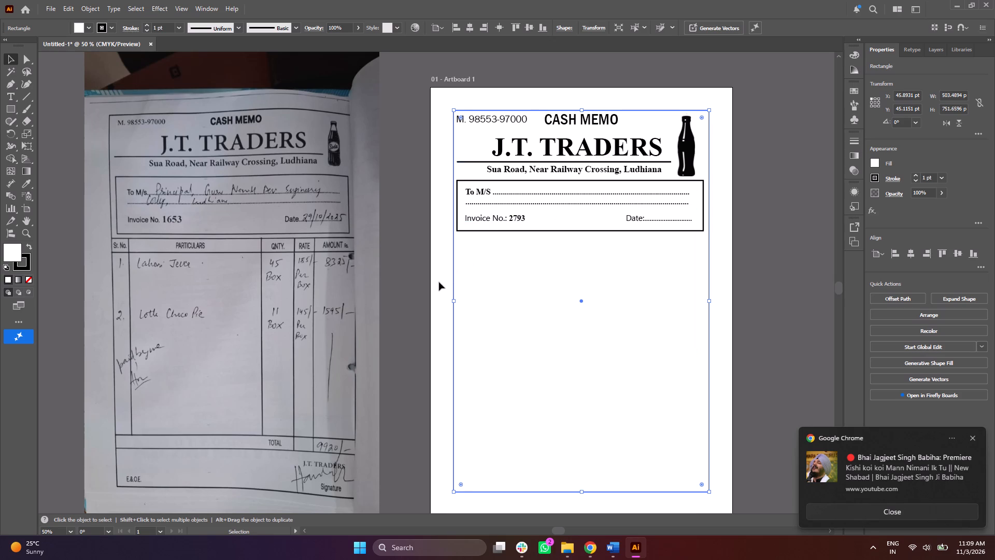
Duplicate the outer border rectangle and place the copy over the original at about X 43.5 pt, Y 45.1 pt.
drag(439, 282, 458, 317)
key(ctrl+c)
key(ctrl+v)
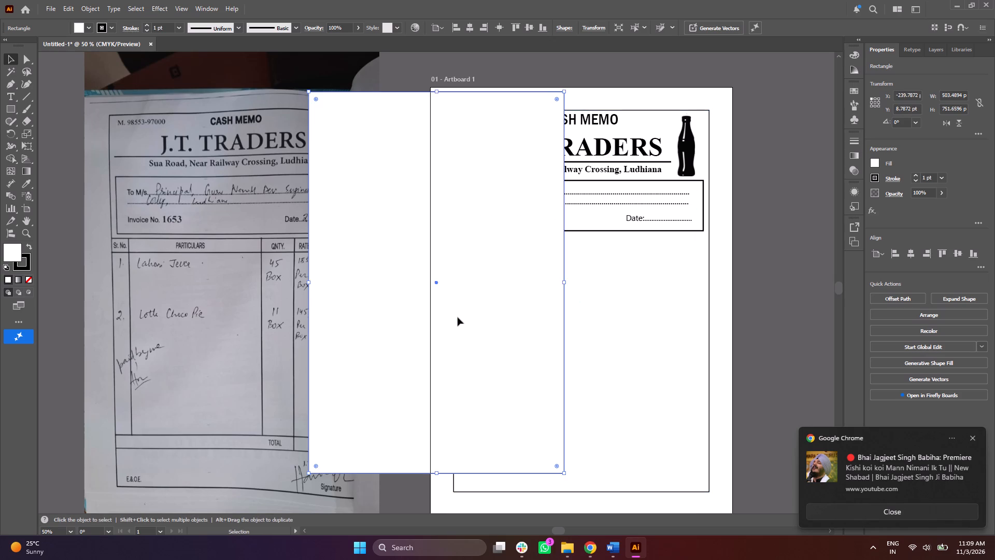
drag(475, 329, 616, 347)
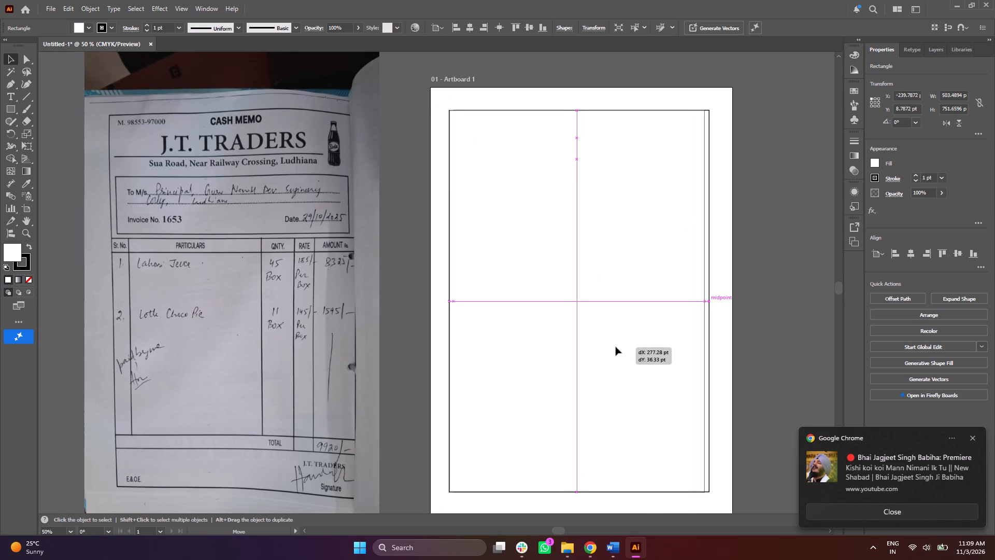
drag(616, 347, 617, 347)
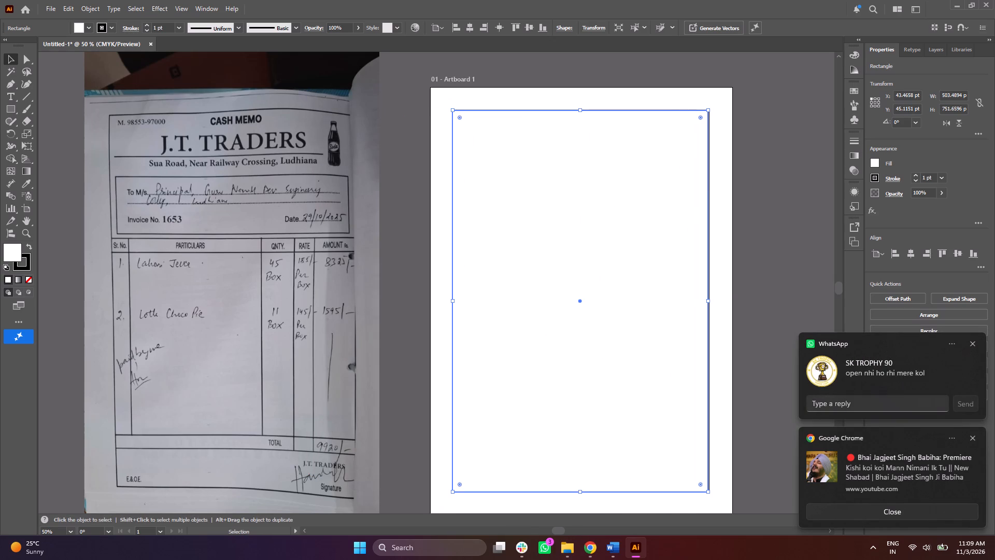
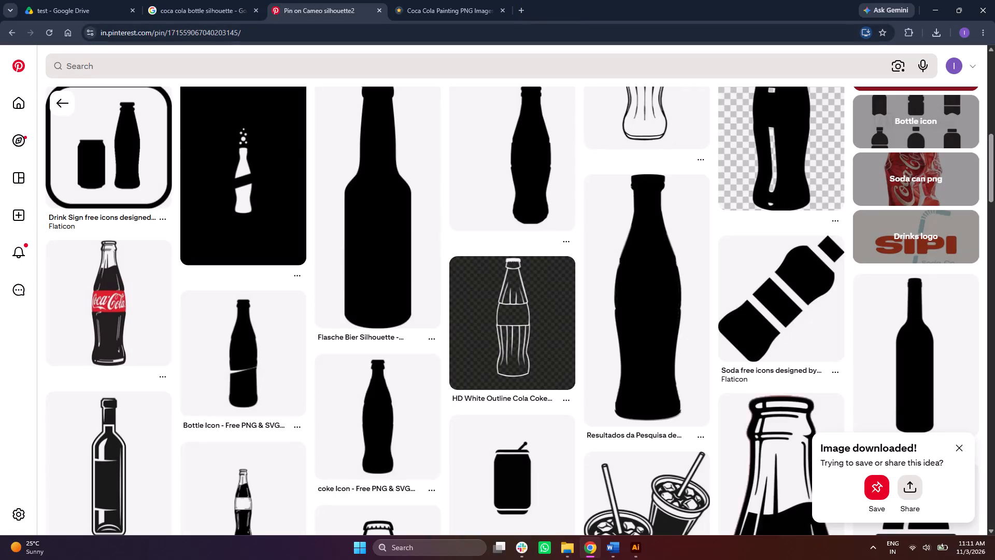
Return to Illustrator and set the duplicated outer border rectangle's fill to none.
click(631, 552)
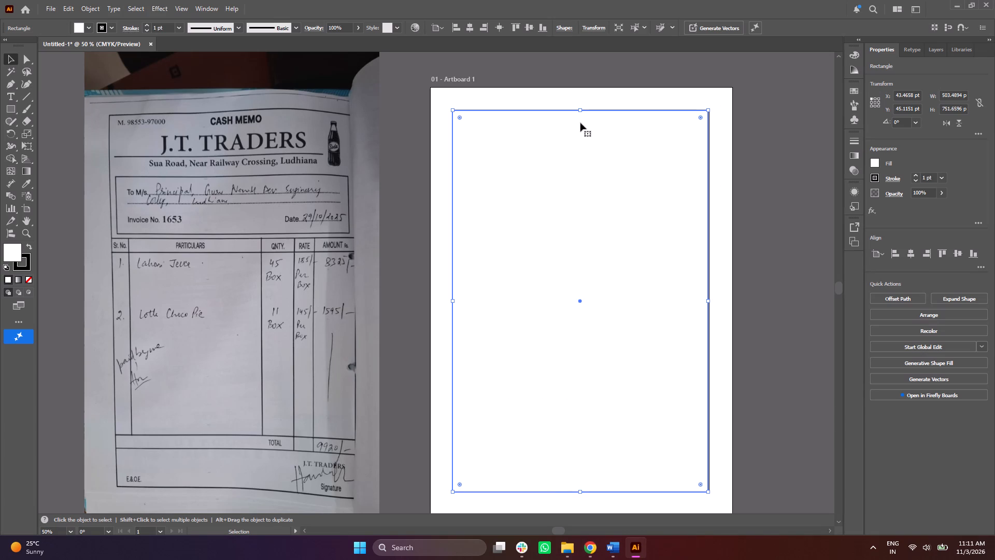
double_click(16, 251)
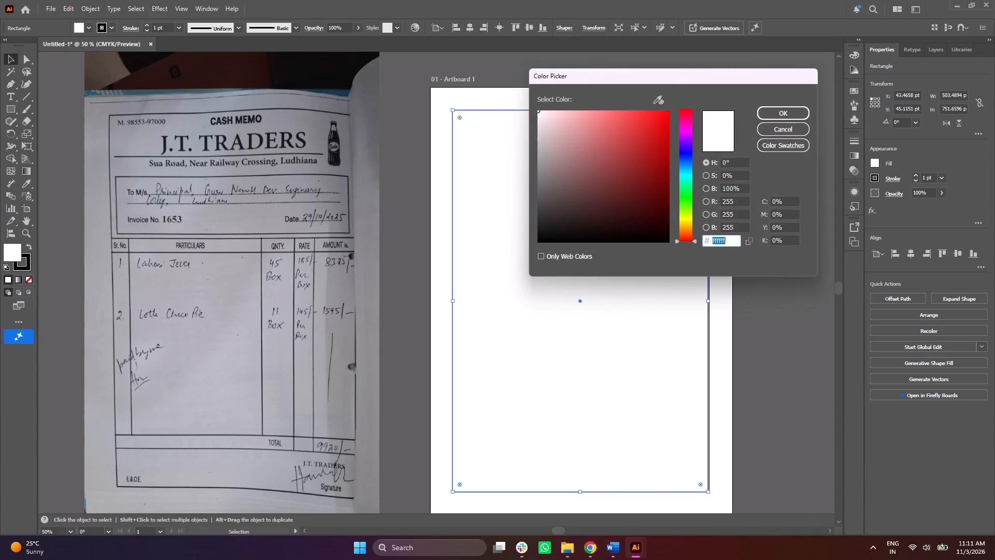
click(791, 117)
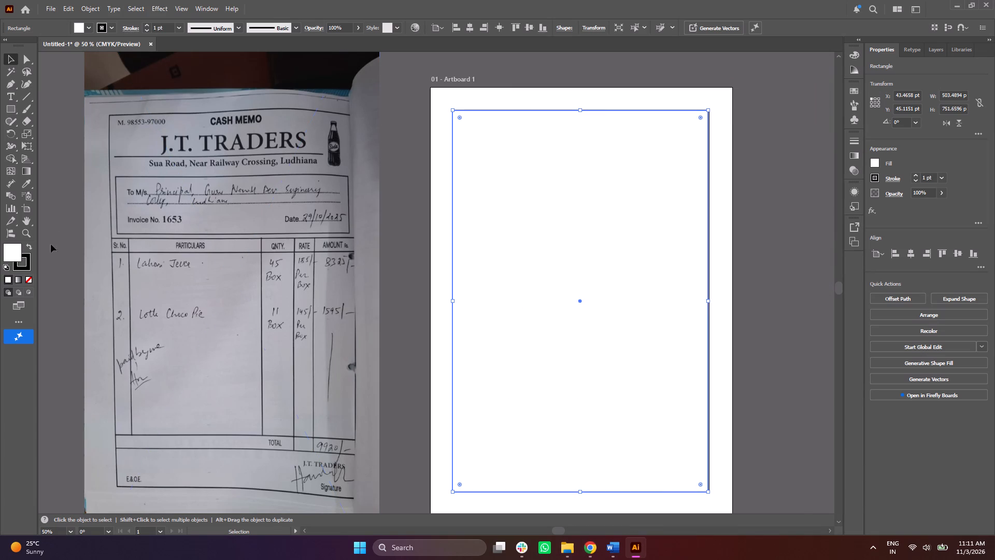
click(29, 284)
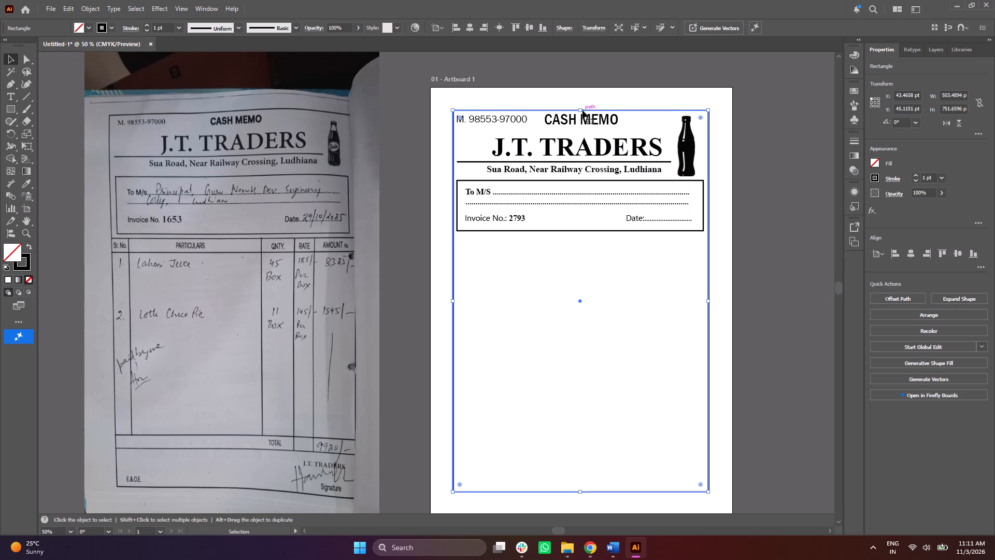
Shorten the duplicated rectangle from its top edge to about 497 pt high, below the To M/S box, and centre it horizontally on the artboard.
drag(580, 110, 590, 243)
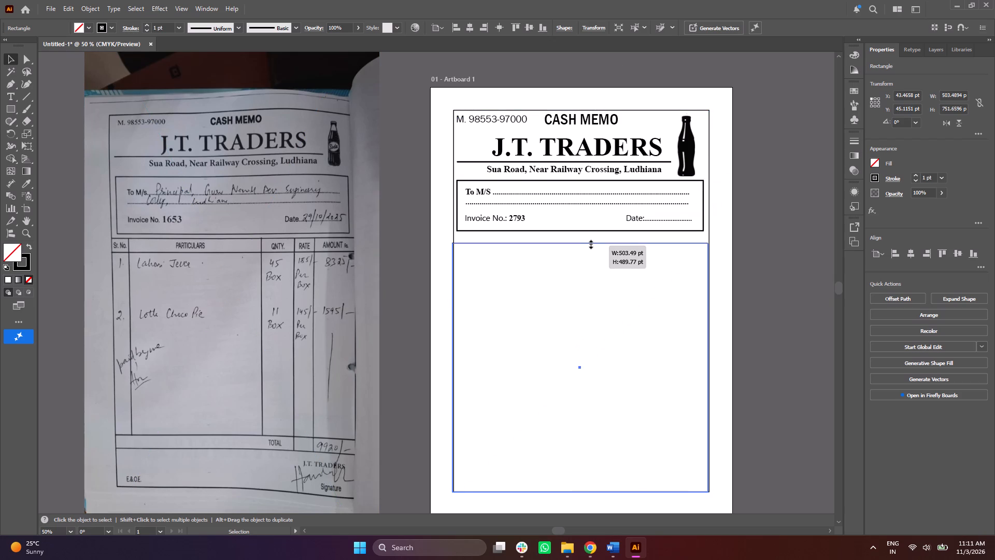
drag(590, 243, 593, 239)
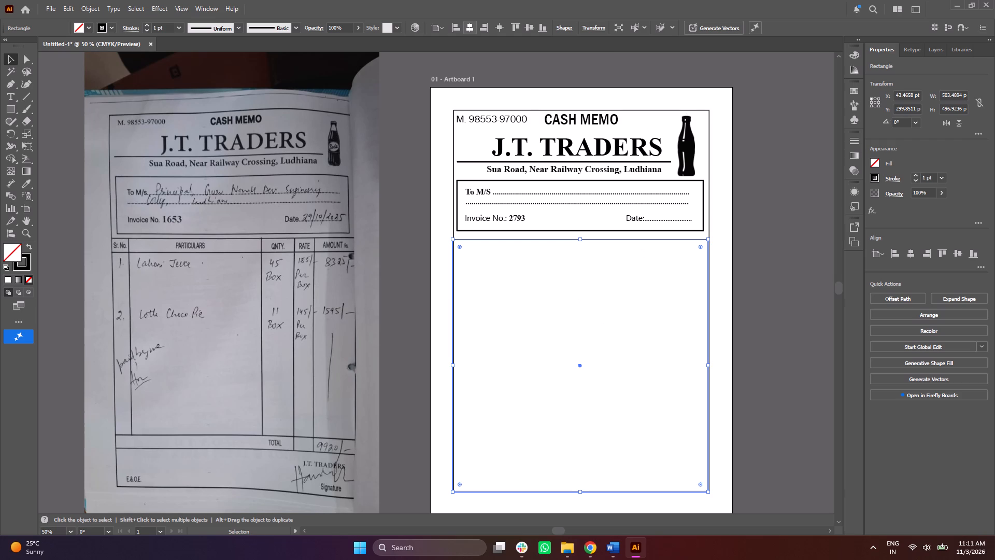
click(473, 26)
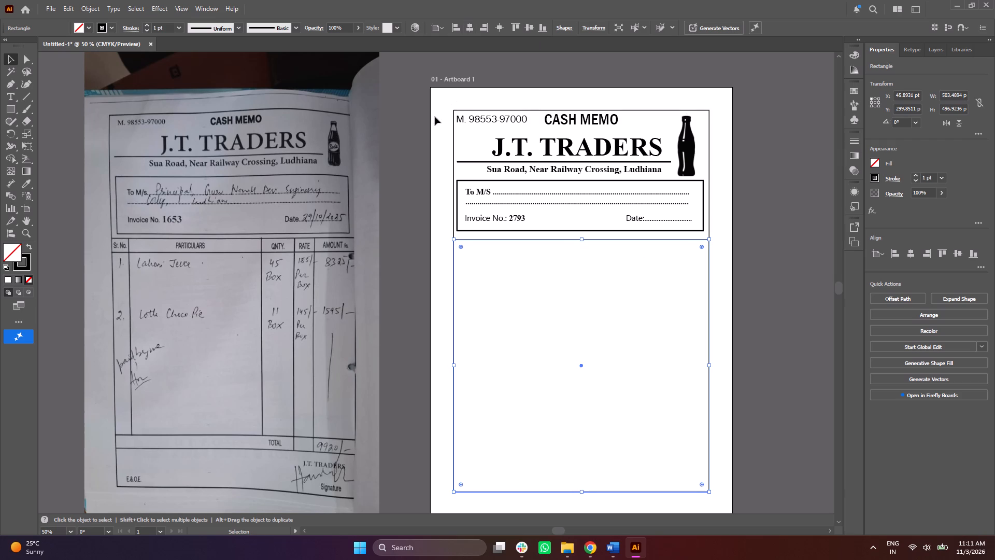
click(415, 87)
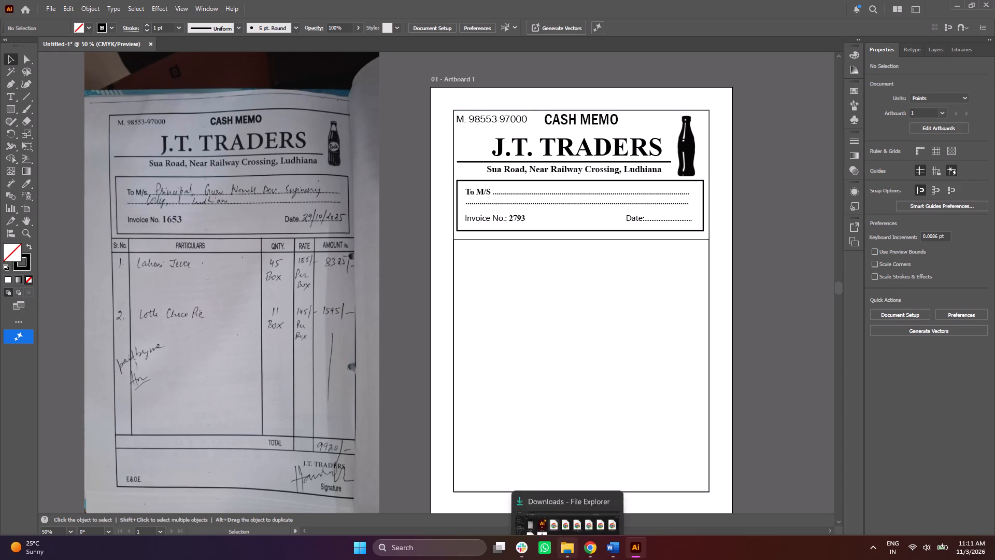
Open the project-report PDF from the Downloads folder in Chrome, fit it to the page and look through its pages to the end.
click(587, 556)
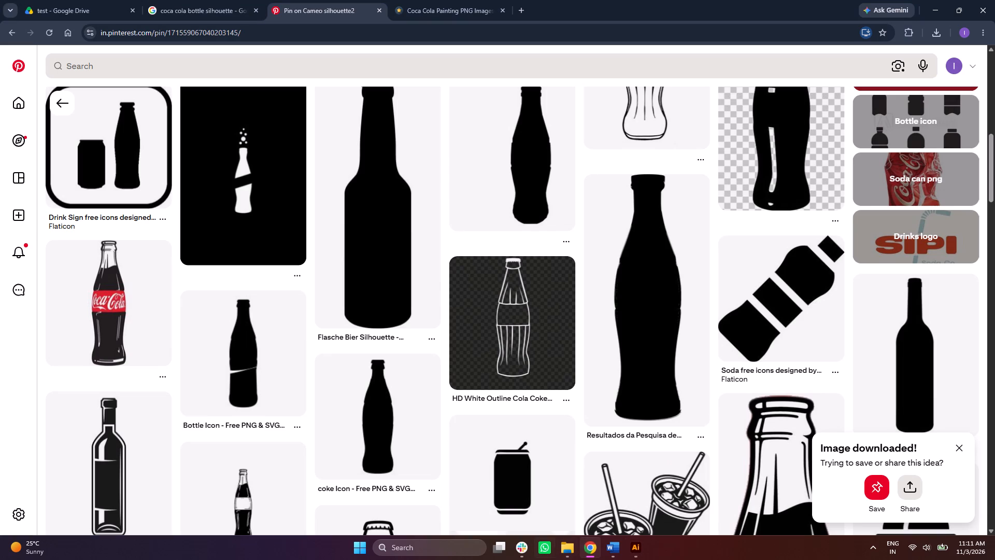
click(567, 556)
double_click(400, 150)
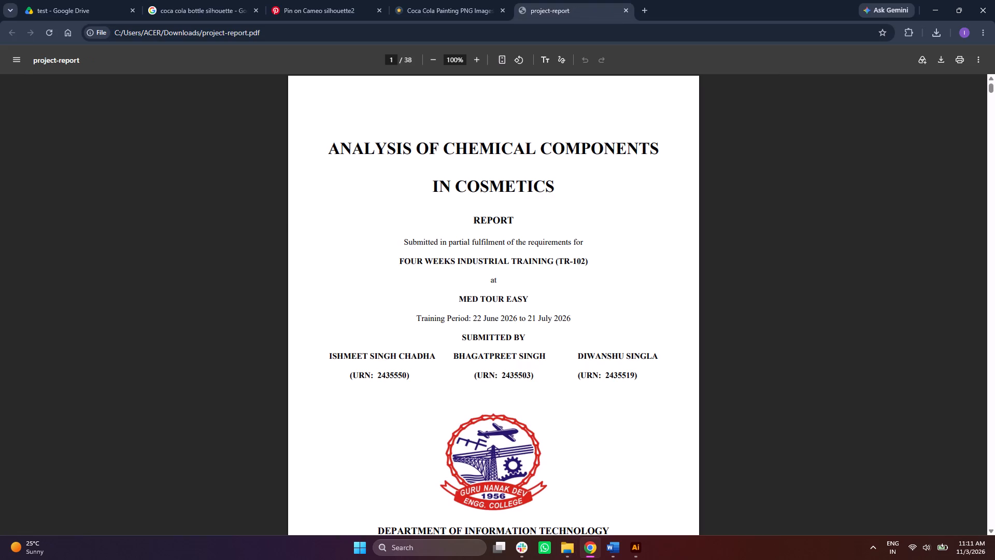
click(497, 63)
key(Right)
key(Right)
key(Right)
key(Right)
key(Right)
key(Right)
key(Right)
key(Right)
key(Right)
key(Right)
key(Right)
key(Right)
key(Right)
key(Right)
key(Right)
key(Right)
key(Right)
key(Right)
key(Right)
key(Right)
key(Right)
key(Right)
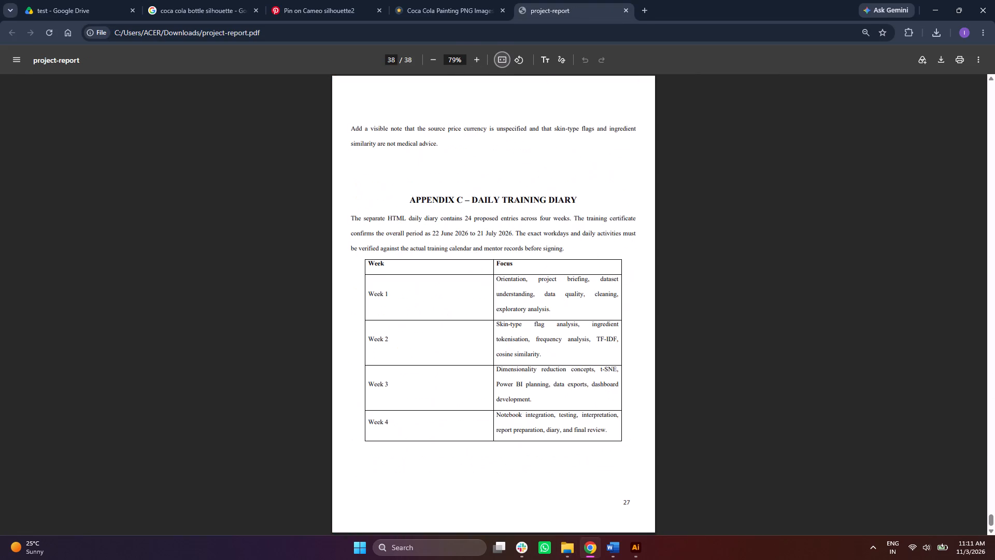
key(Left)
key(Left)
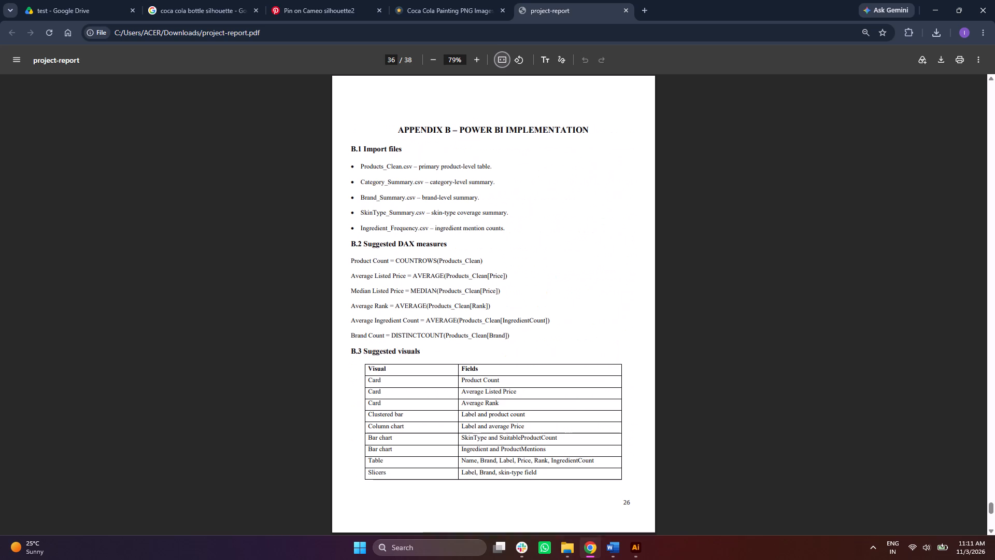
key(Right)
key(Right)
key(Right)
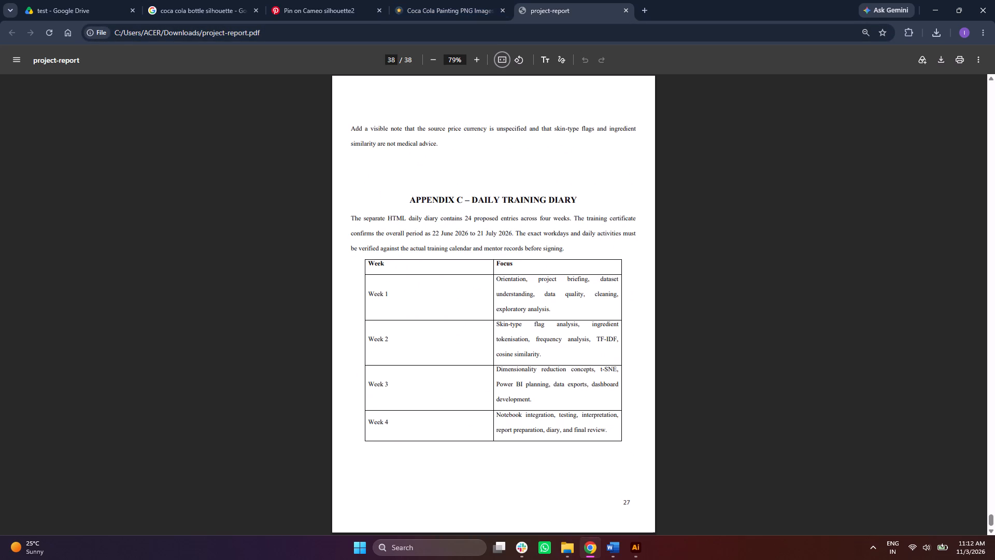
Back in Illustrator, duplicate the items table frame and place the copy at about X 66.6 pt, Y 324.7 pt.
click(635, 542)
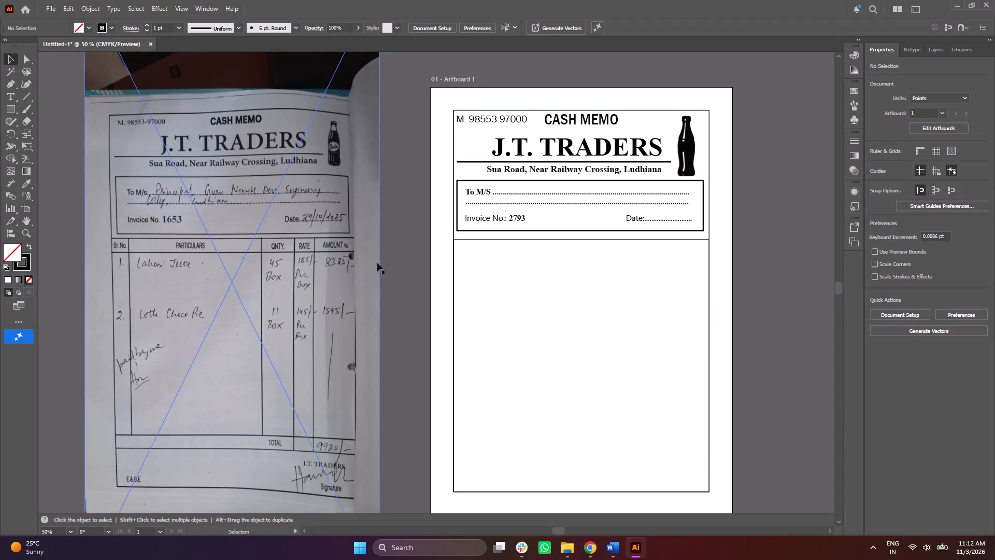
click(485, 243)
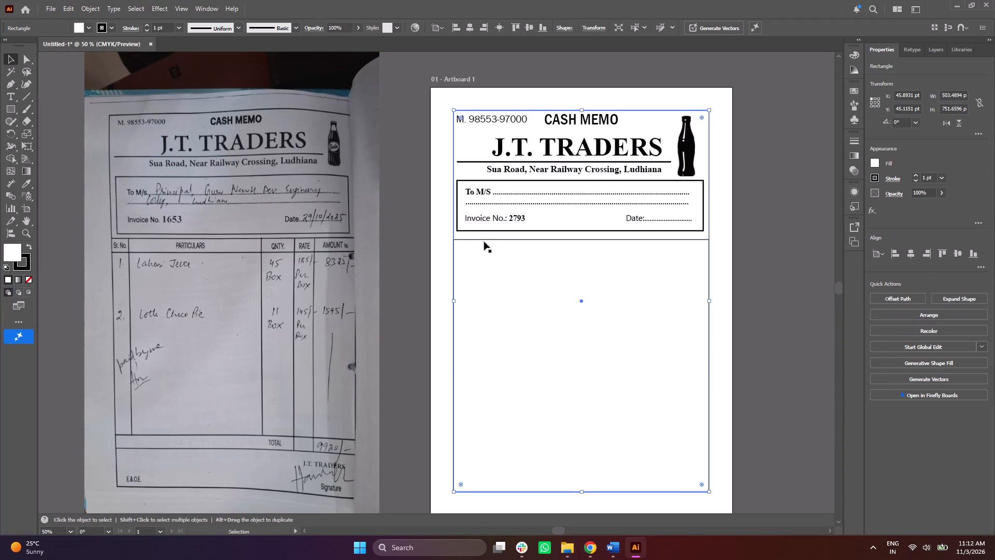
click(481, 240)
alt+drag(482, 240, 488, 244)
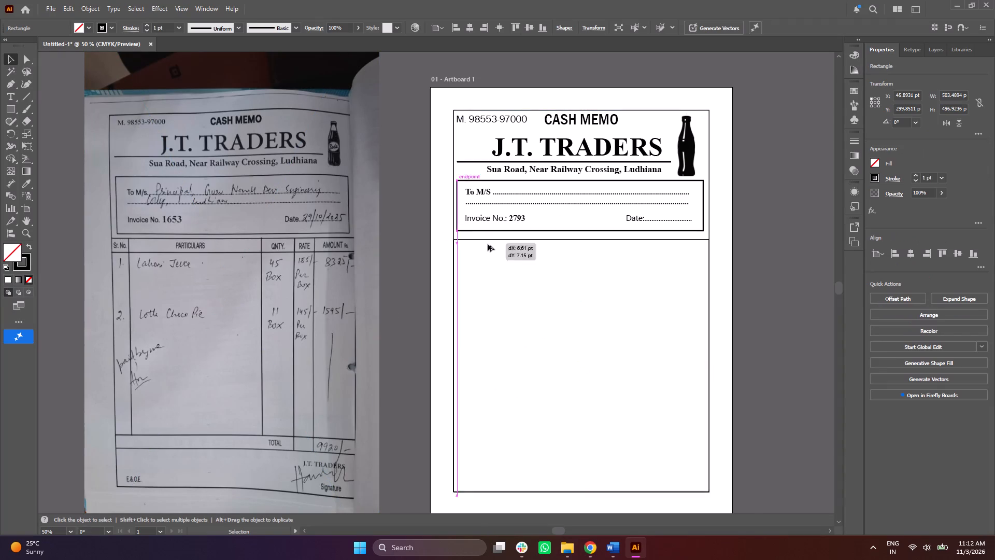
alt+drag(488, 244, 496, 263)
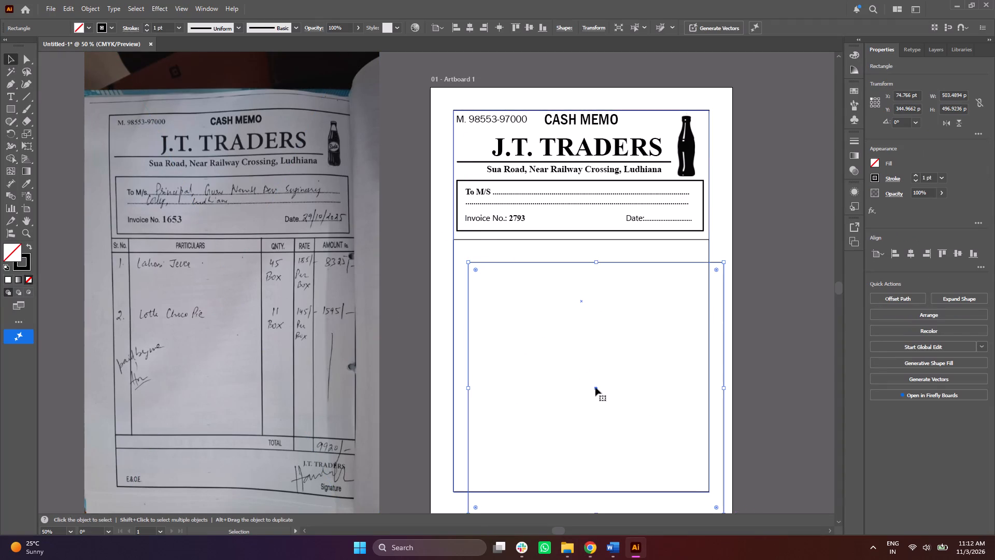
drag(595, 387, 591, 379)
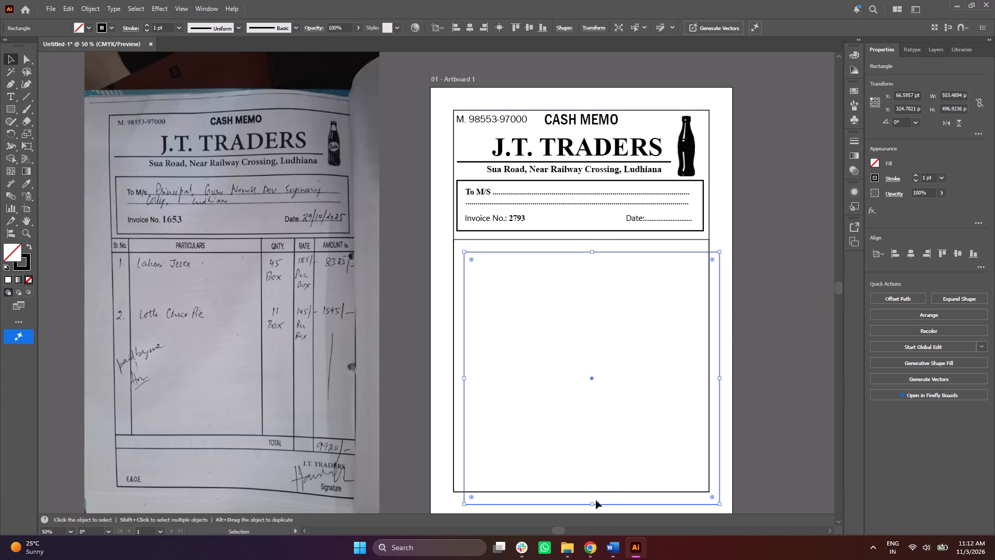
Shorten the copied frame from its bottom edge to about 357 pt high and centre it horizontally on the artboard.
drag(593, 505, 609, 474)
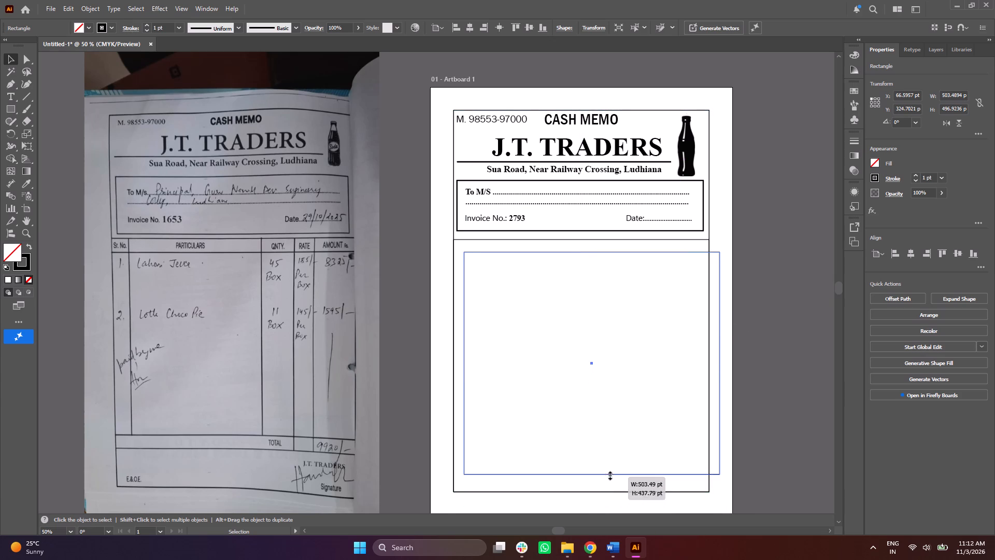
drag(609, 474, 617, 432)
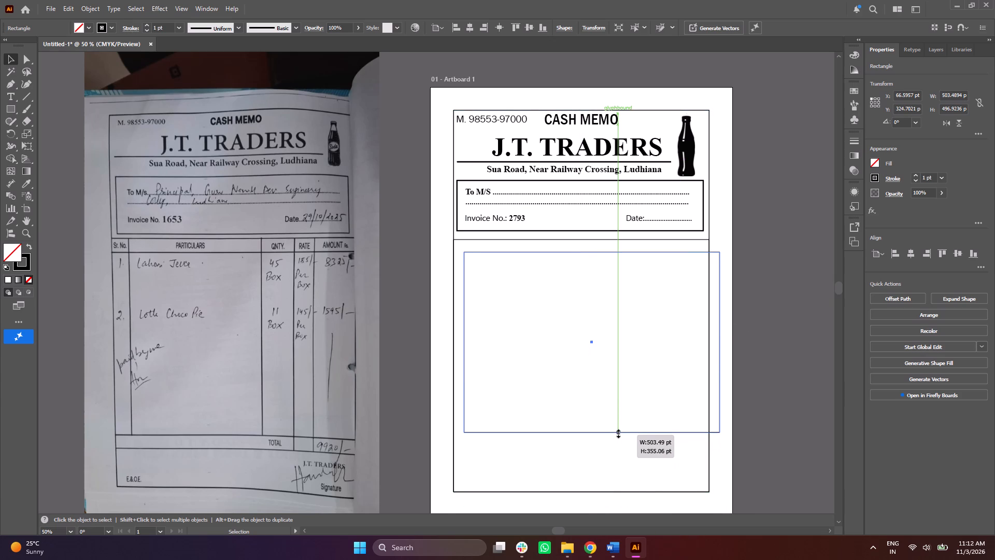
drag(617, 432, 616, 434)
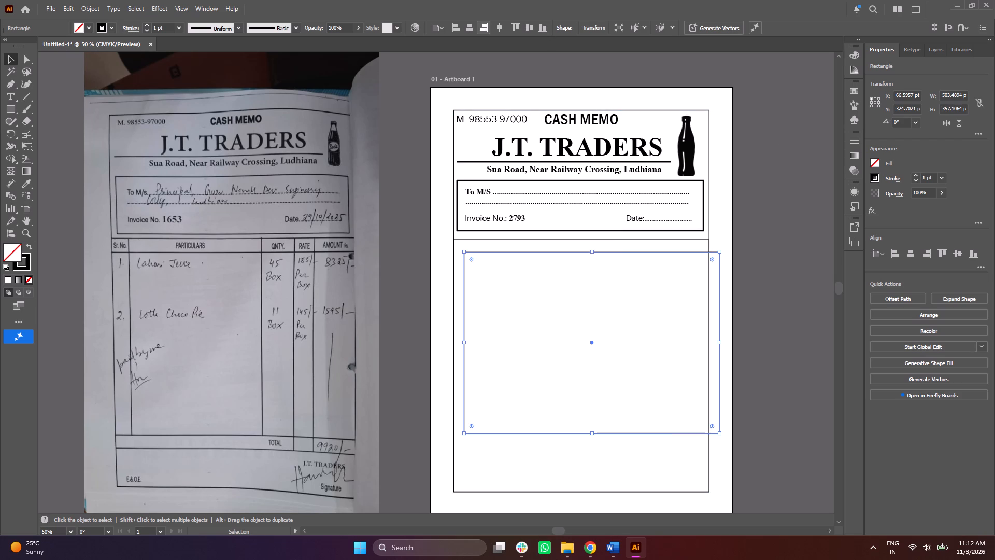
click(472, 30)
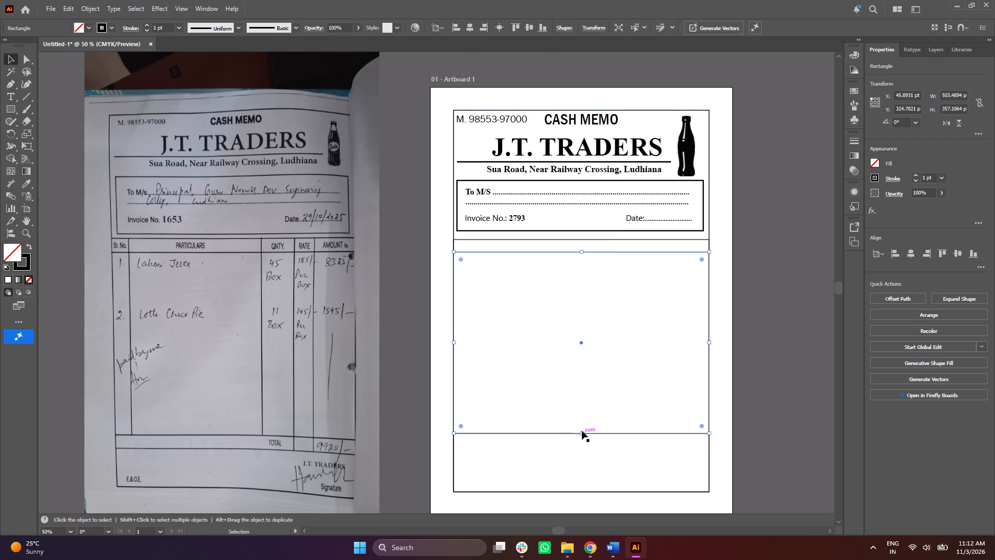
Extend the copied frame's bottom edge and lower its top edge to about Y 330.5 pt, making it about 388 pt high.
drag(580, 435, 579, 443)
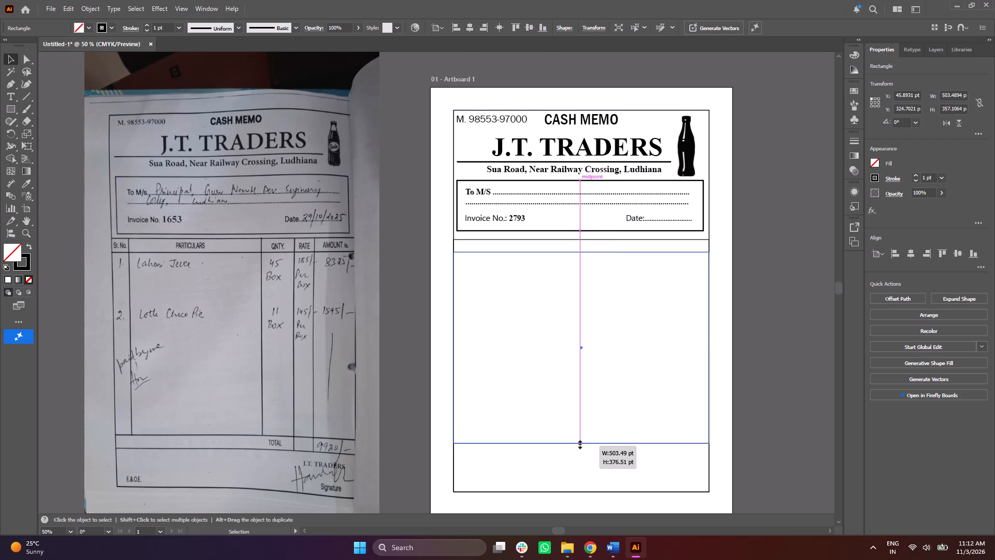
drag(579, 443, 579, 453)
click(581, 251)
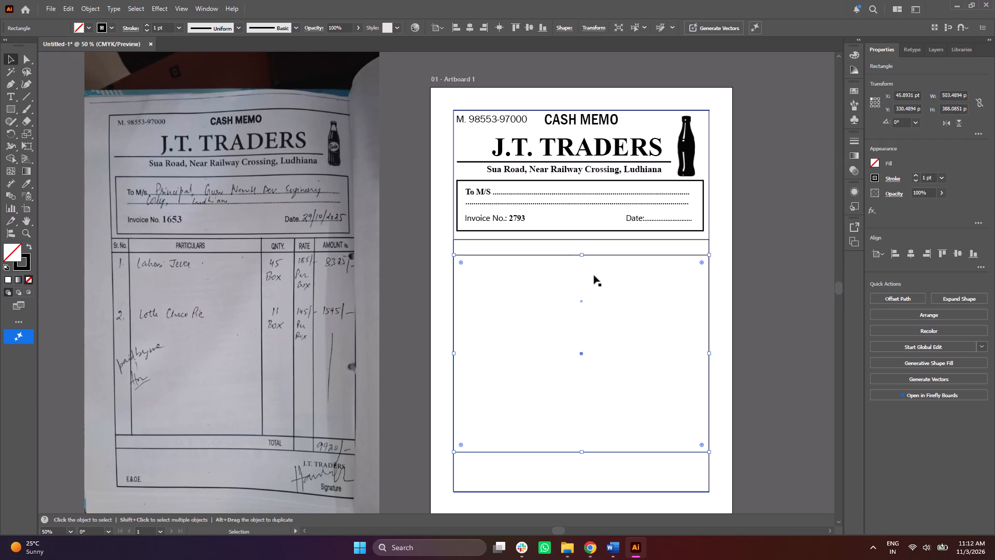
Duplicate the inner items table rectangle, offsetting the copy slightly to the right and down.
alt+drag(603, 255, 627, 262)
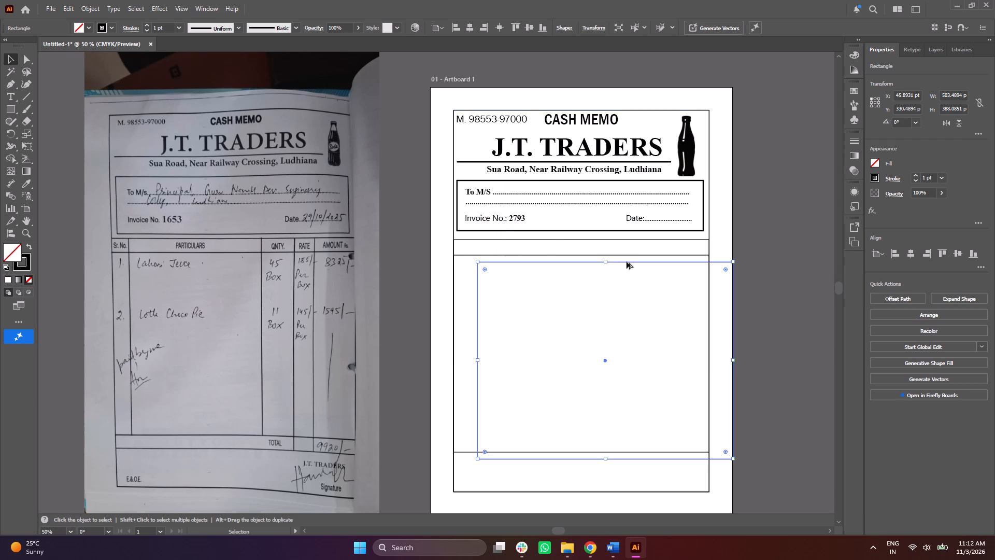
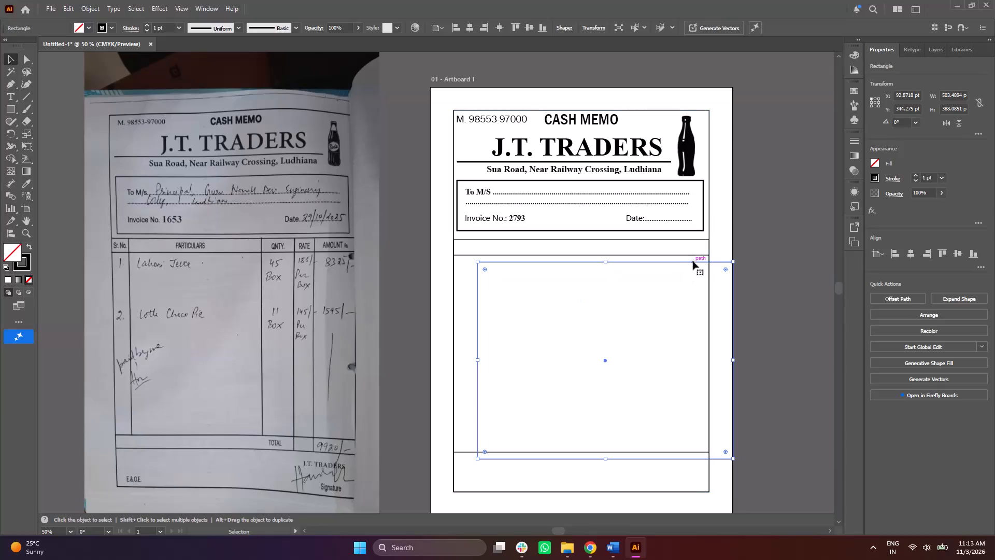
Delete the offset duplicate of the inner items table rectangle.
drag(695, 264, 679, 255)
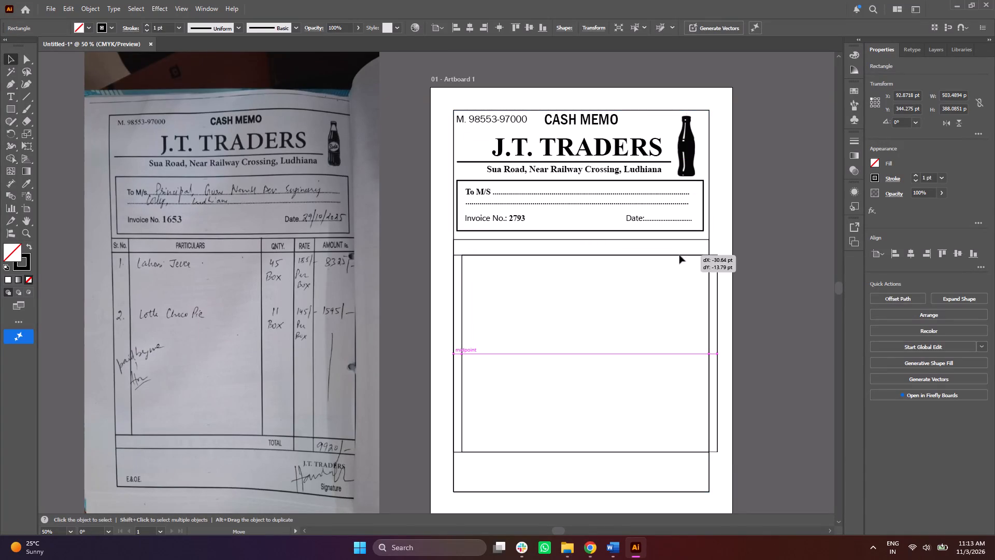
drag(679, 255, 685, 240)
key(BackSpace)
Duplicate the outer items table frame and place the copy at about X 84 pt, Y 299.9 pt, level with the table's top edge.
click(684, 242)
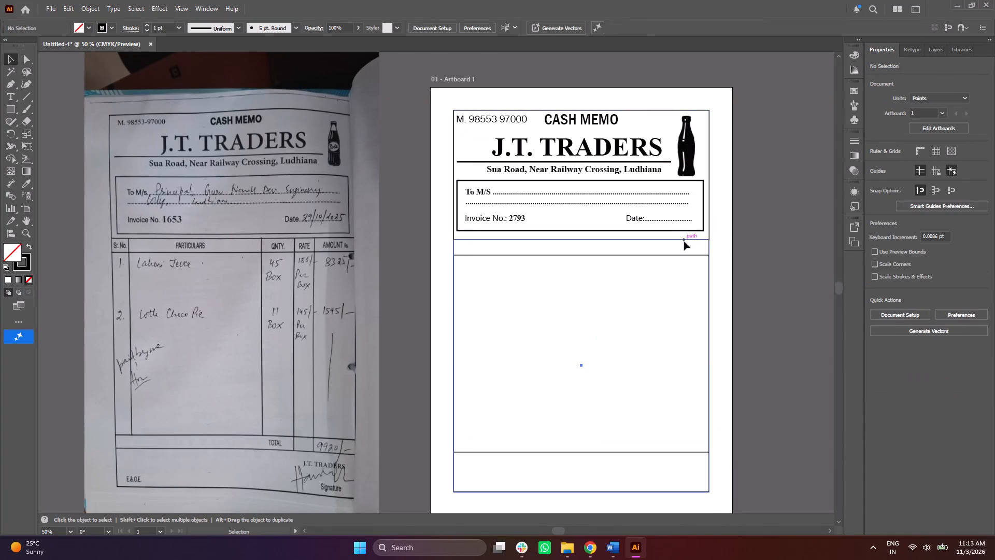
key(ctrl+c)
key(ctrl+v)
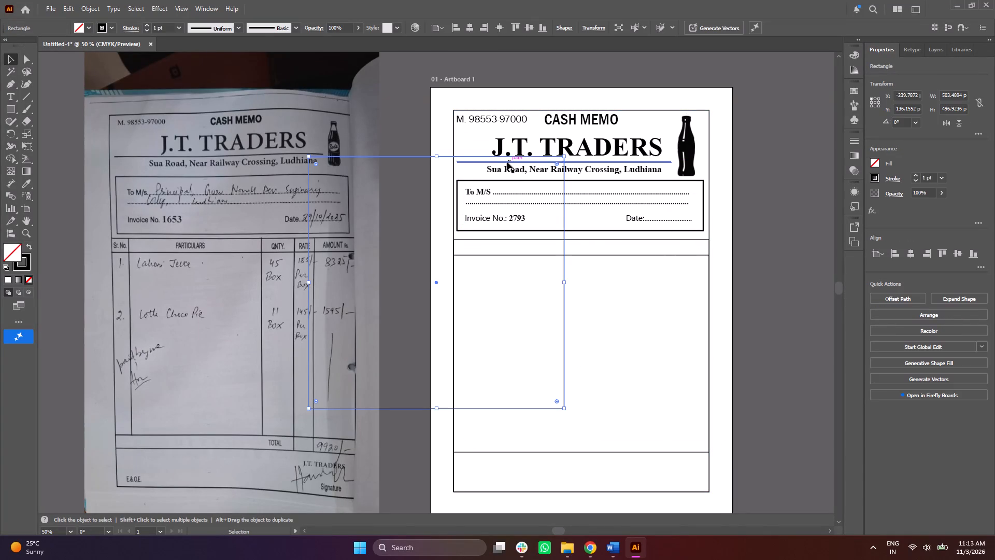
drag(492, 156, 536, 160)
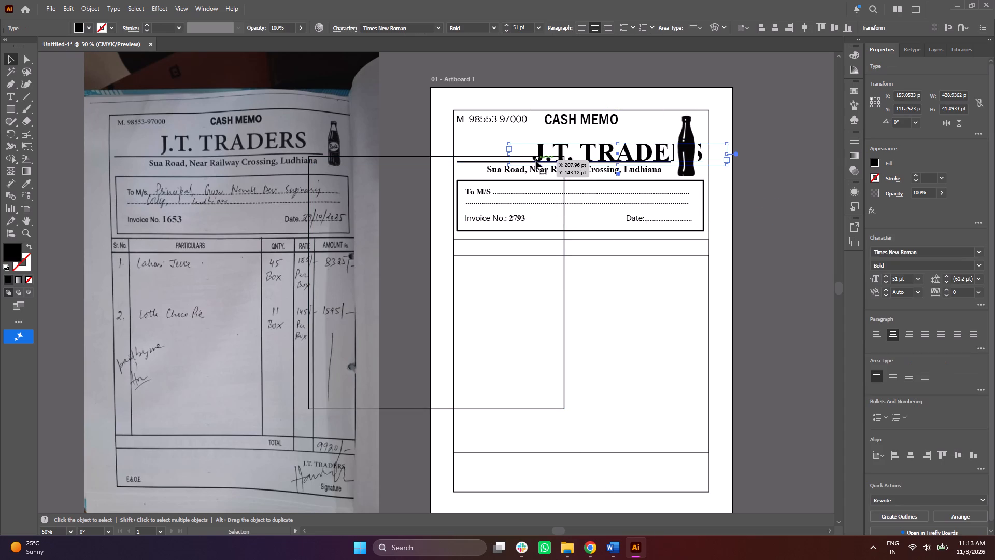
key(ctrl+z)
drag(427, 156, 568, 229)
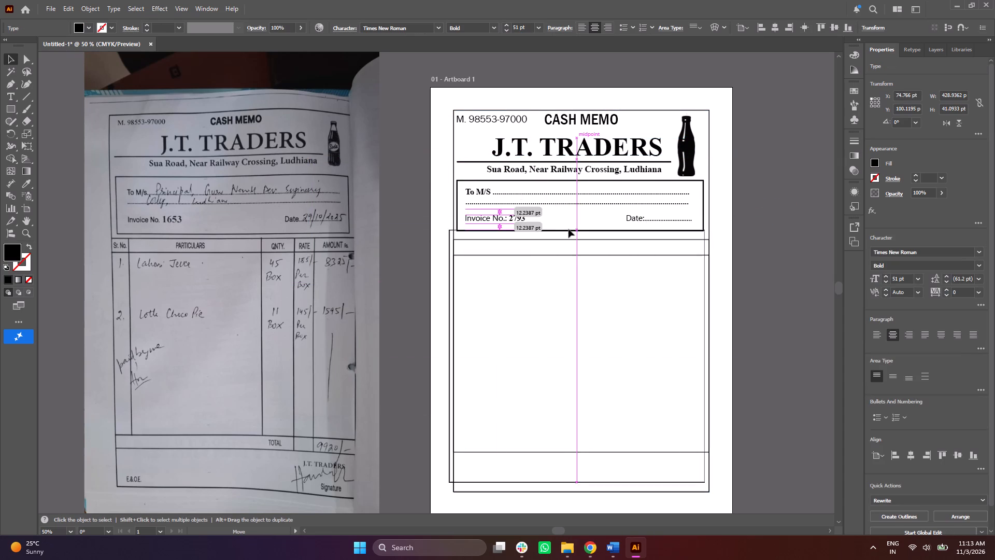
drag(568, 229, 571, 238)
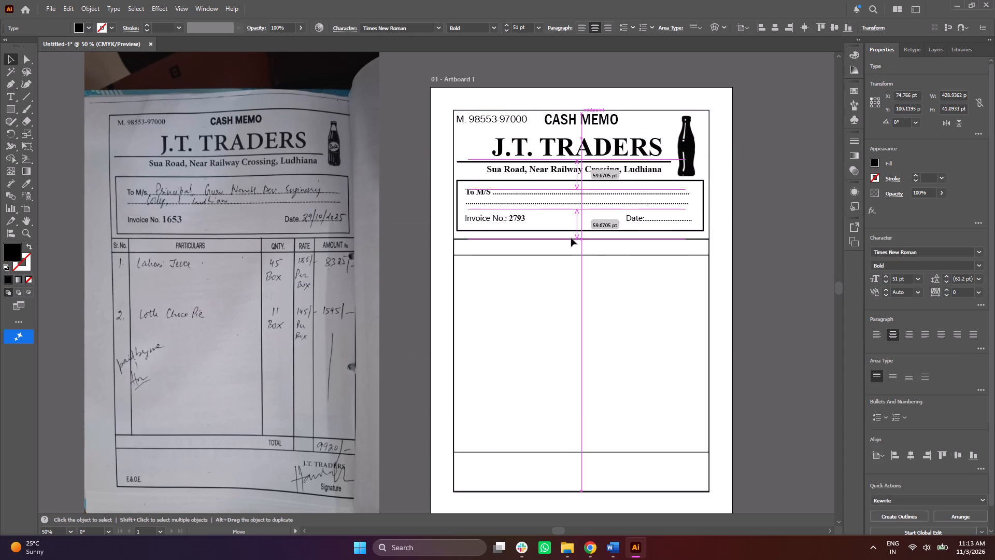
drag(571, 238, 579, 242)
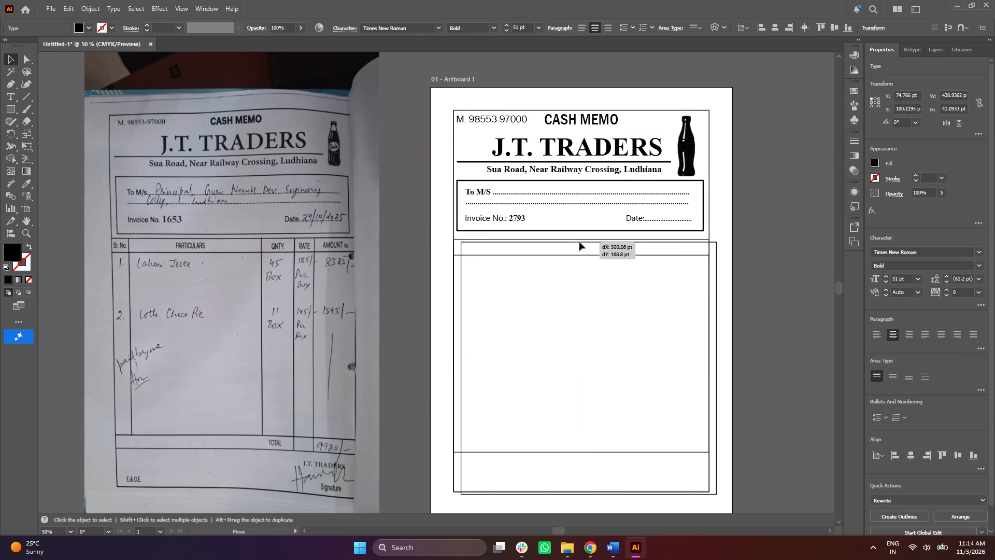
drag(579, 242, 586, 240)
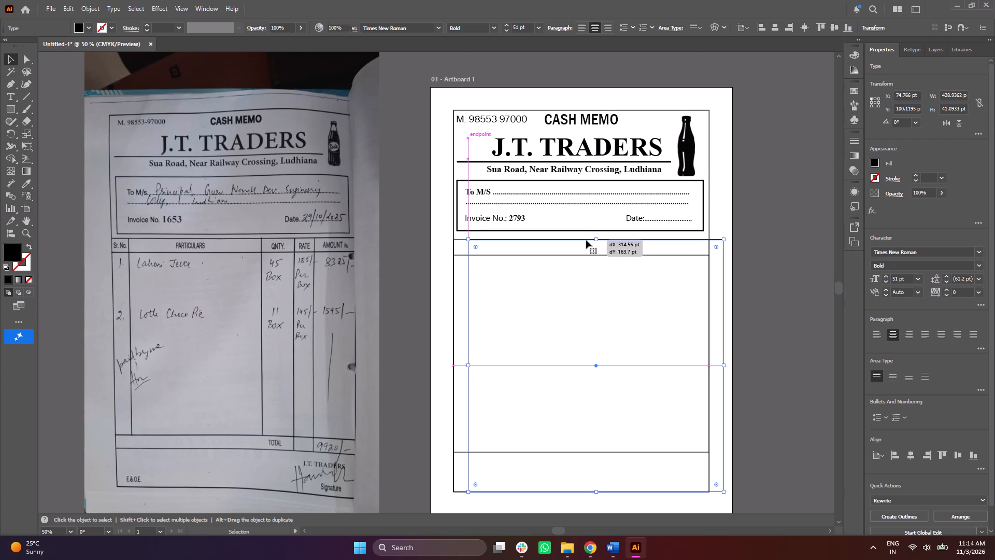
click(607, 491)
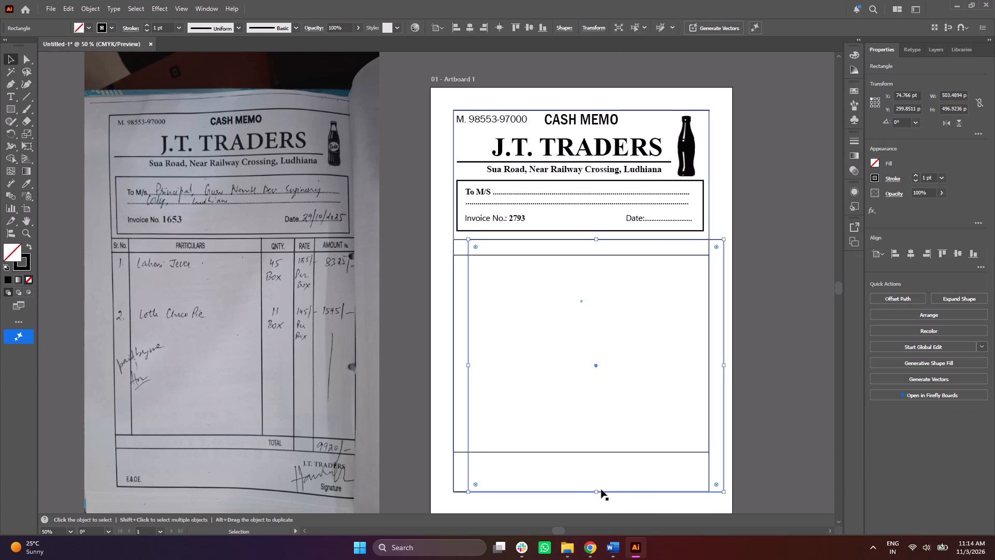
drag(602, 490, 608, 493)
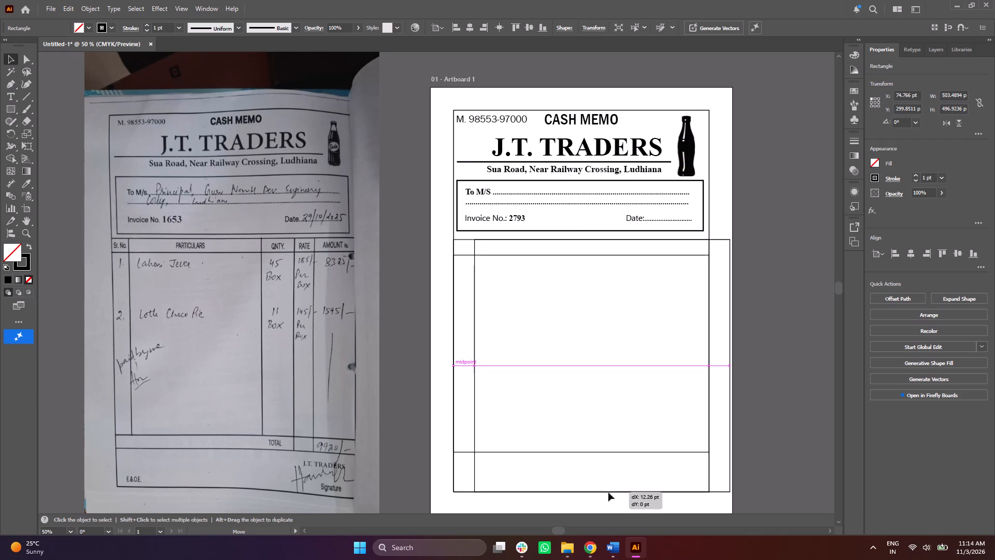
drag(608, 493, 607, 494)
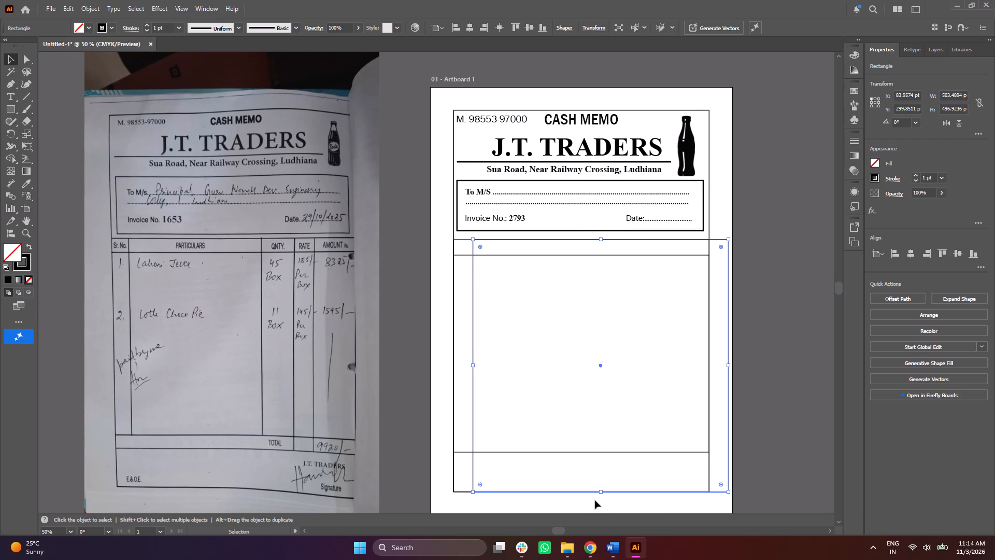
Shrink the copied frame from its bottom and right edges to about 371.9 pt wide and 391.1 pt high.
drag(601, 492, 624, 467)
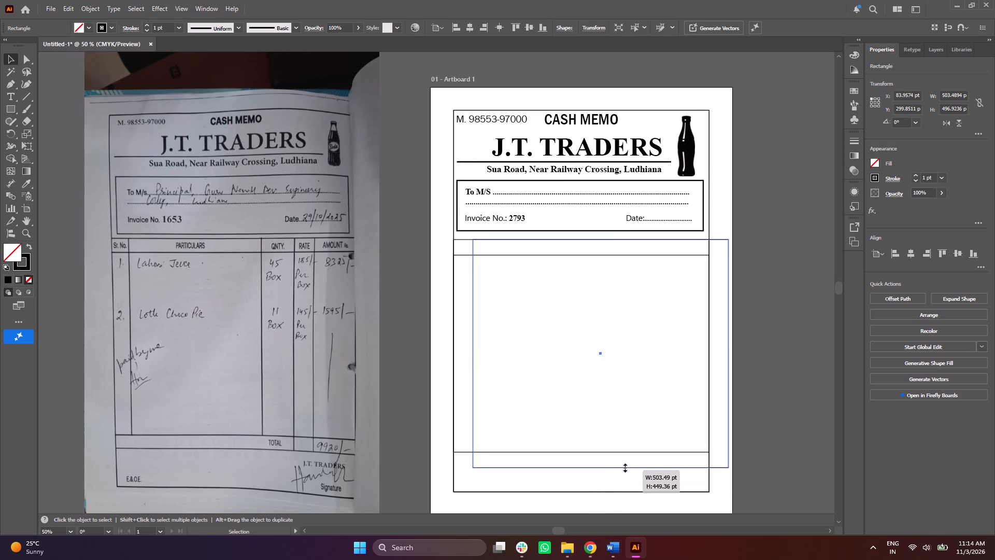
drag(624, 467, 635, 438)
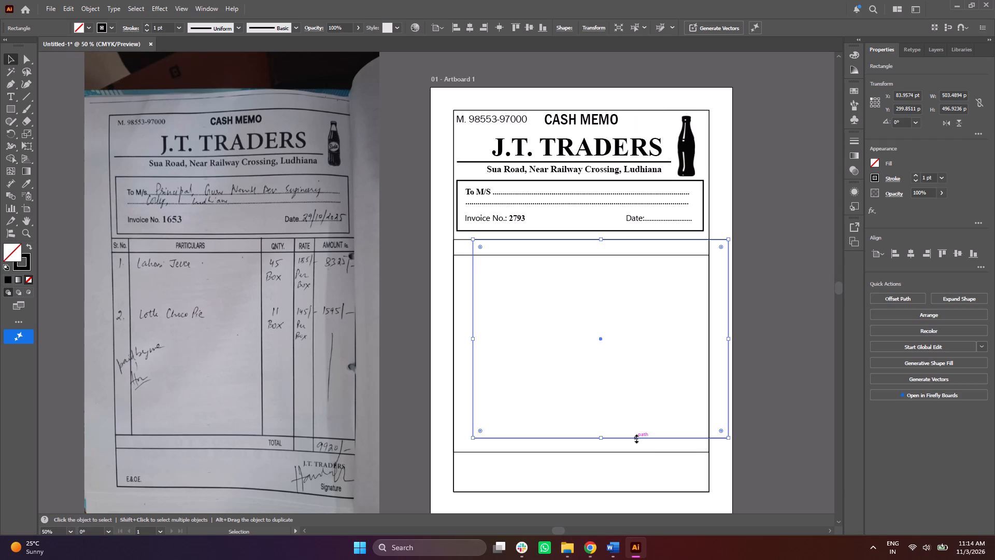
drag(730, 338, 709, 333)
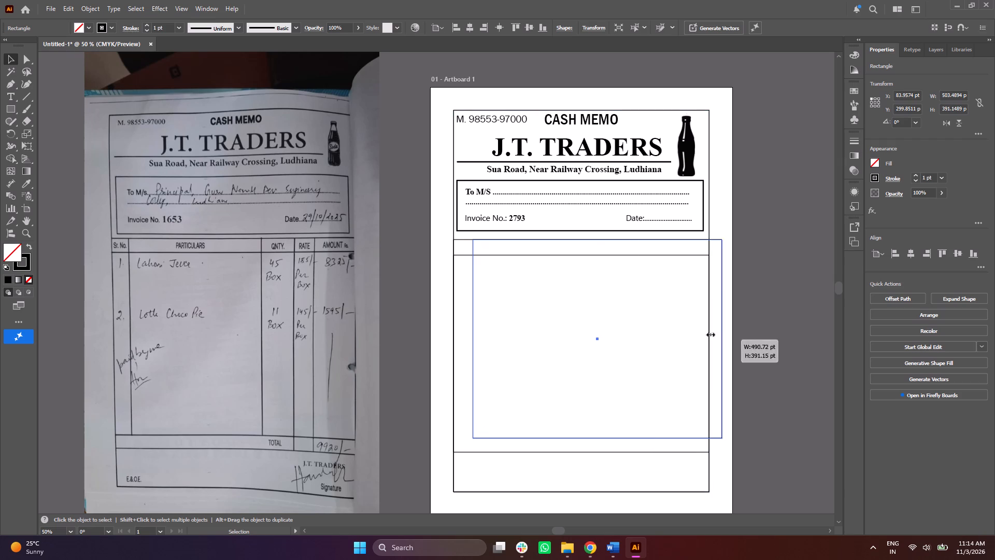
drag(709, 333, 663, 326)
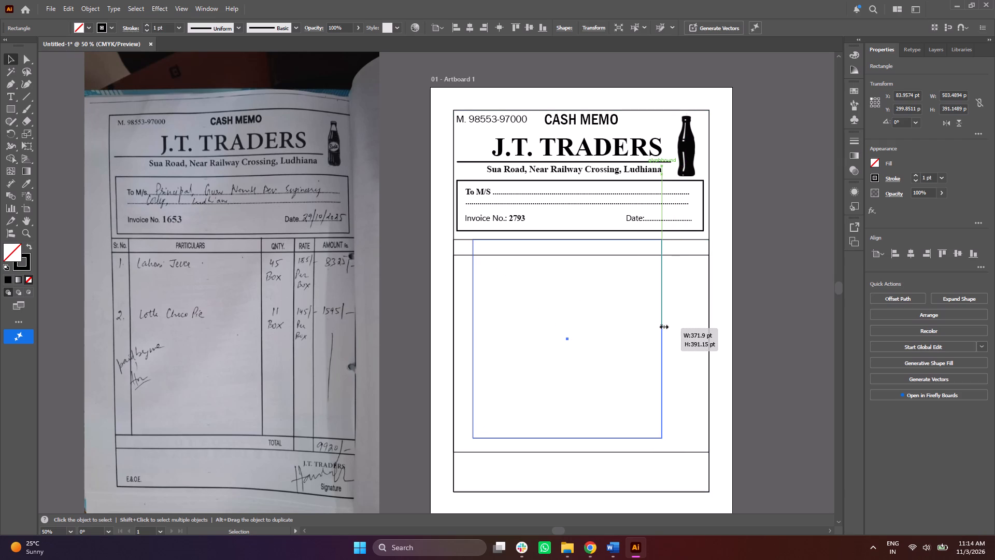
drag(663, 326, 663, 326)
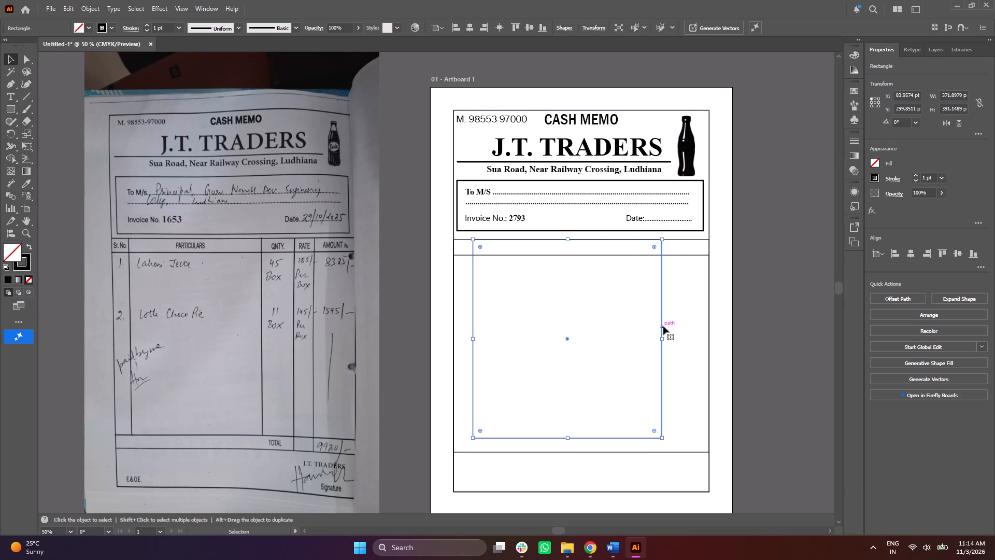
alt+drag(662, 325, 648, 327)
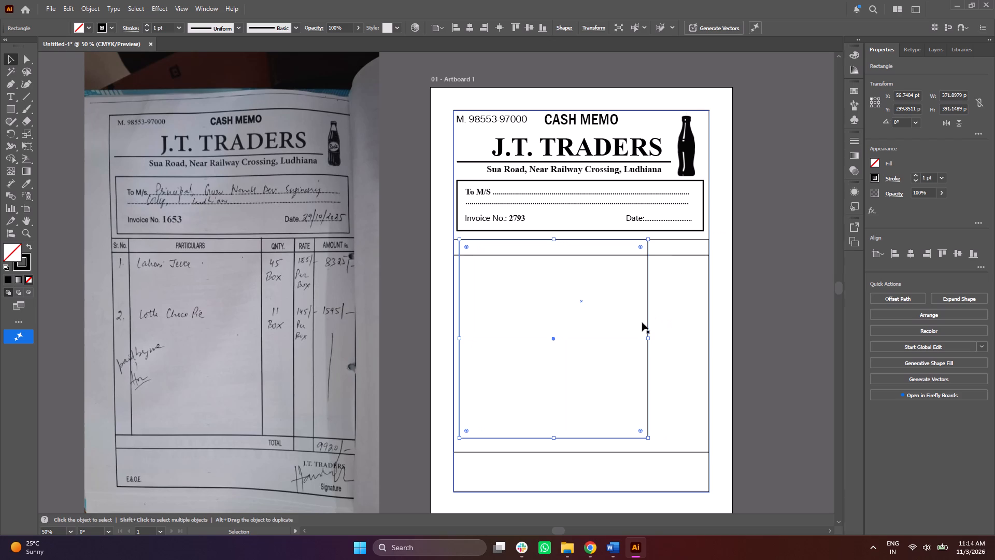
key(ctrl+z)
Duplicate the resized column rectangle and narrow the copy from its left edge to about 123.4 pt wide at X 360.2 pt.
alt+drag(661, 327, 676, 327)
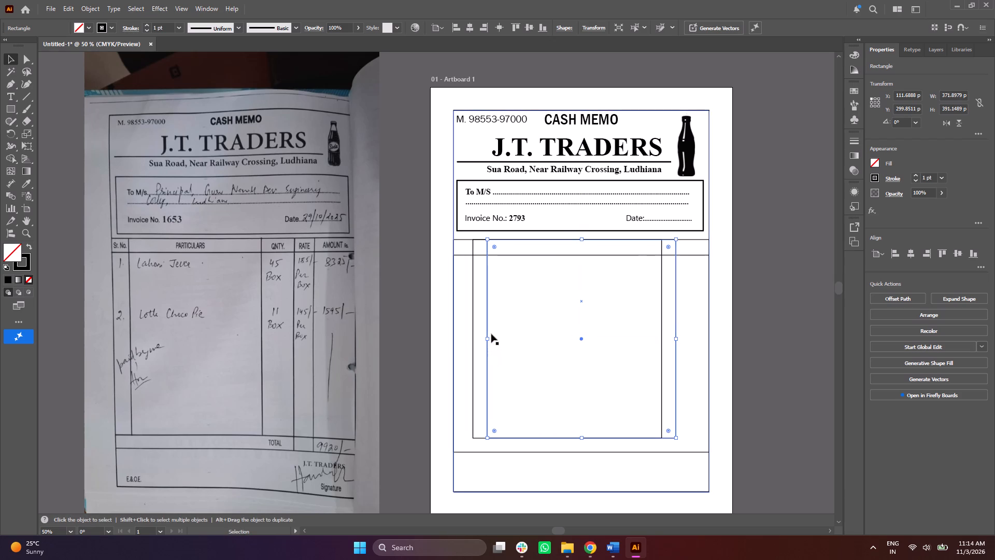
drag(486, 339, 533, 359)
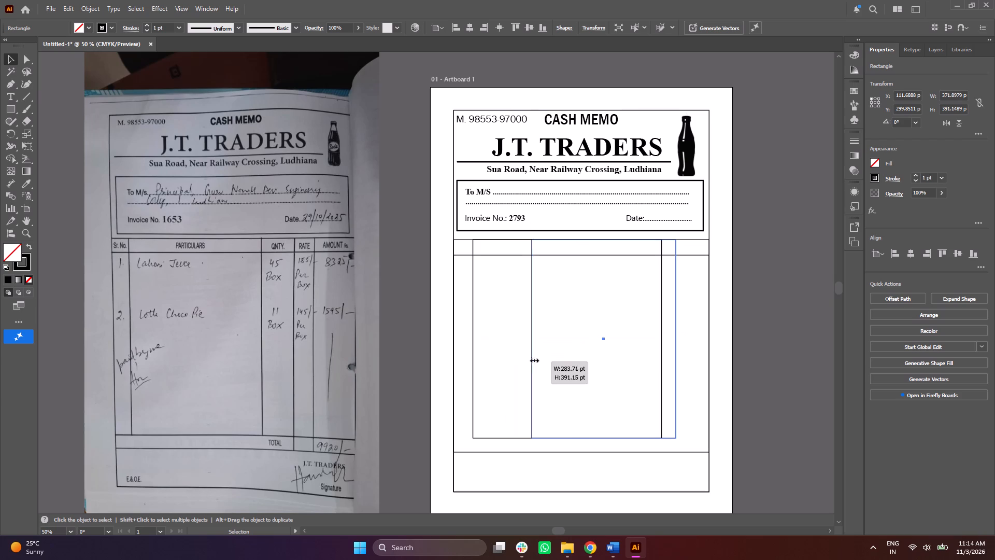
drag(533, 359, 613, 392)
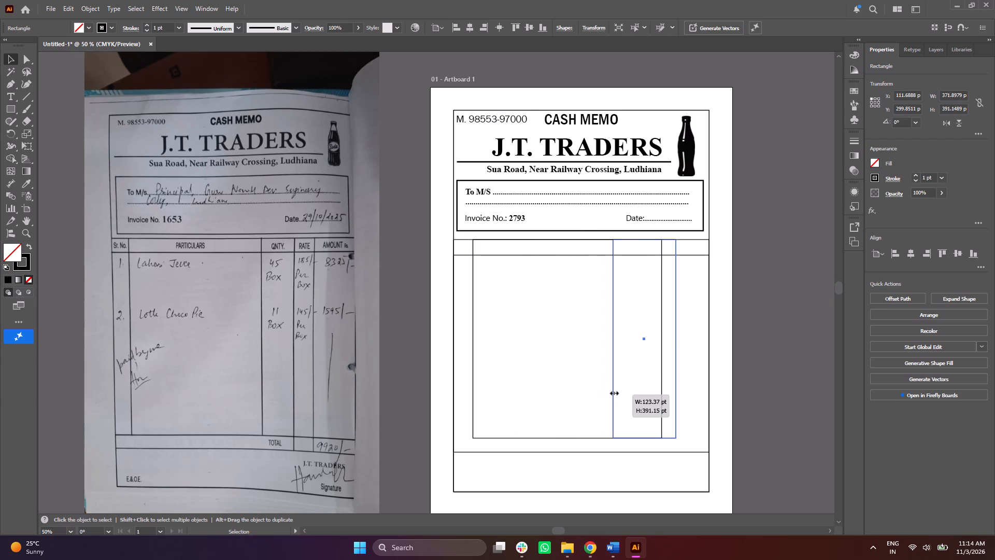
drag(613, 392, 614, 392)
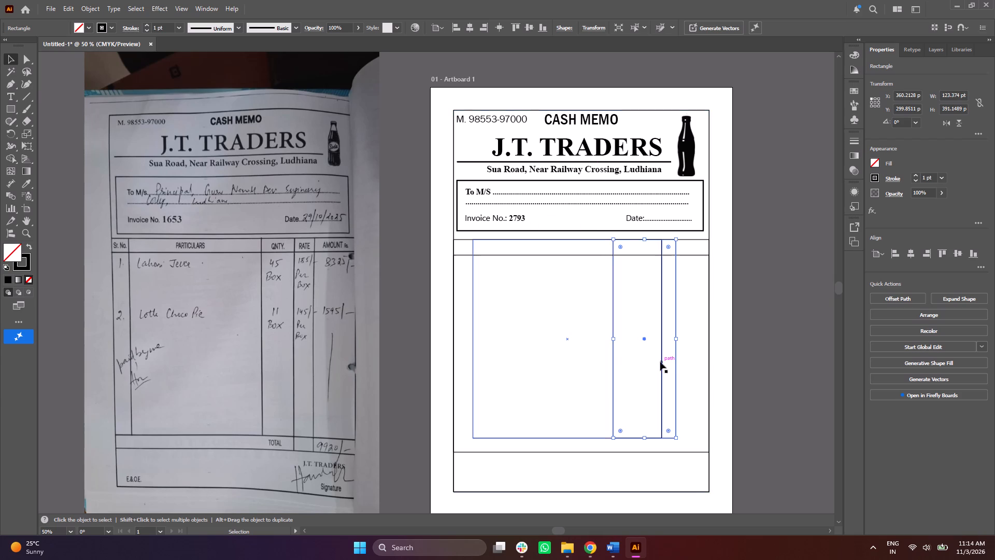
Space the column dividers by narrowing the wide rectangle to about 313 pt and resizing the narrow one to about 112.3 pt wide at X 335.7 pt.
click(663, 363)
drag(663, 337, 646, 332)
click(676, 332)
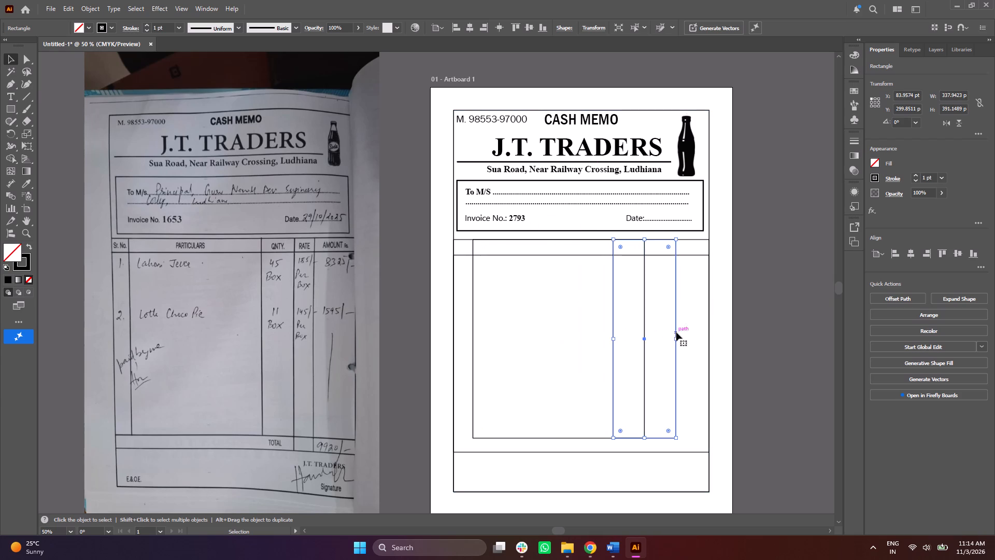
drag(675, 339, 656, 333)
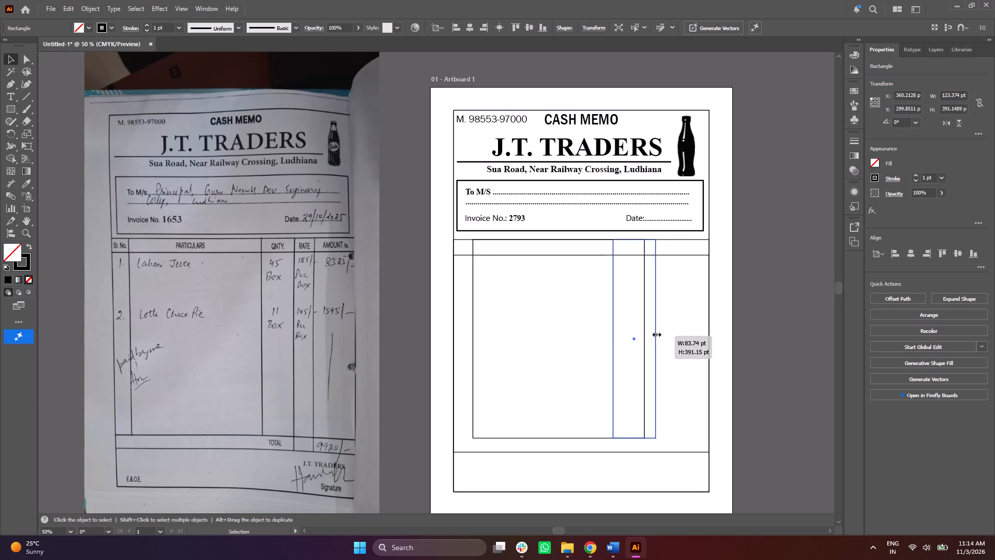
drag(656, 333, 657, 332)
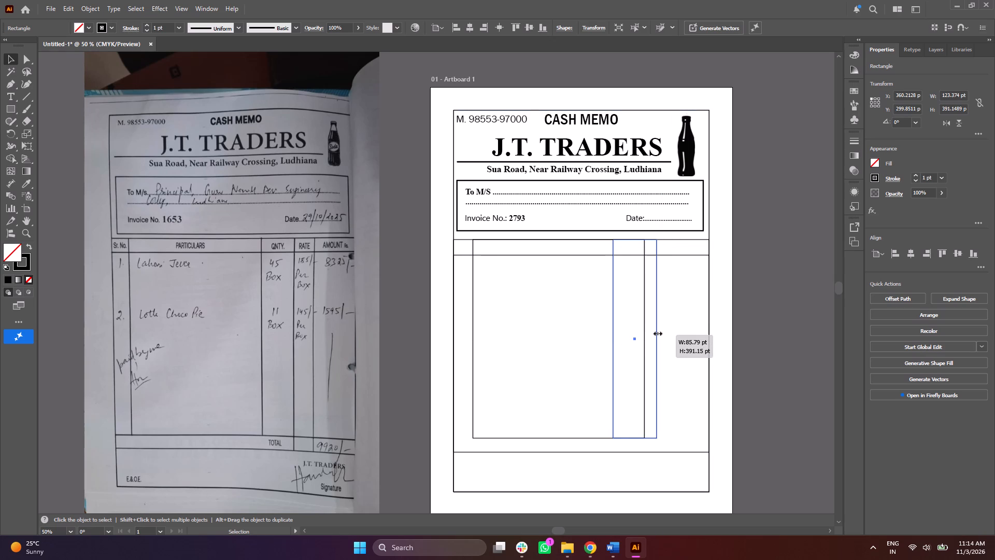
drag(657, 332, 658, 332)
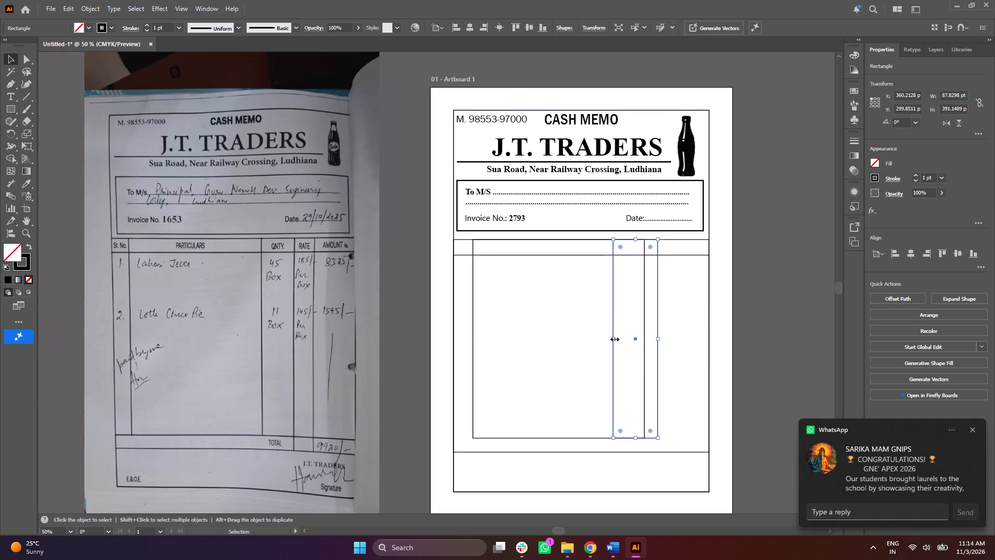
drag(613, 338, 600, 338)
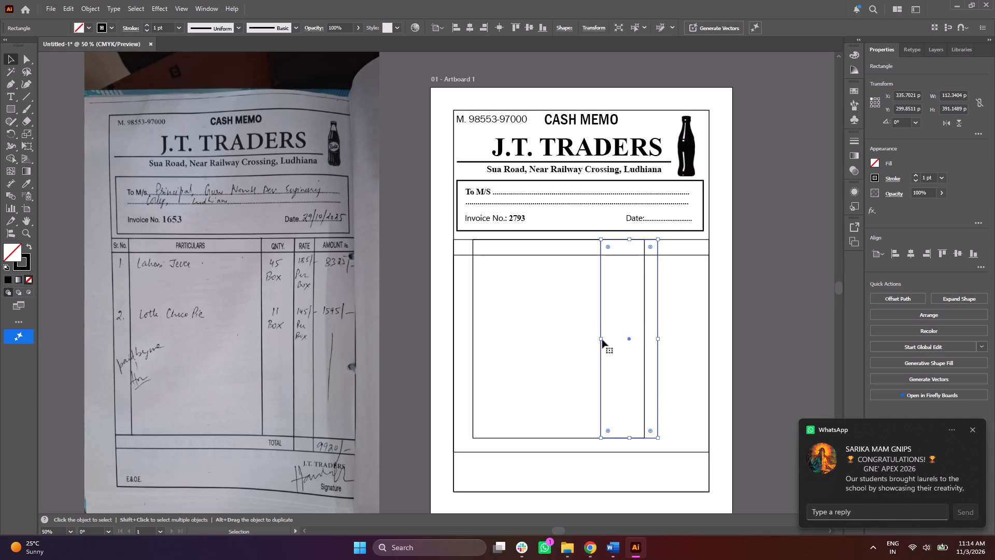
click(644, 331)
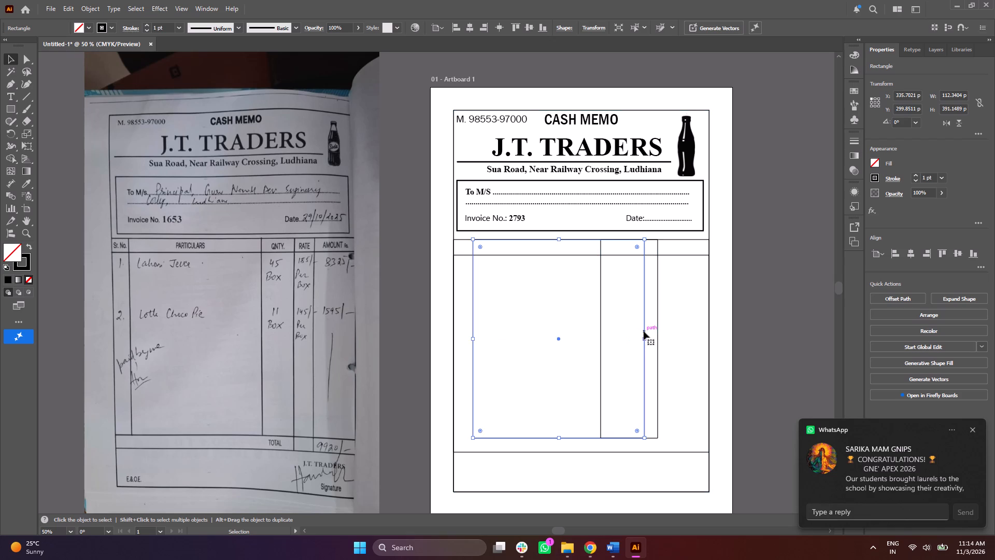
drag(646, 340, 631, 340)
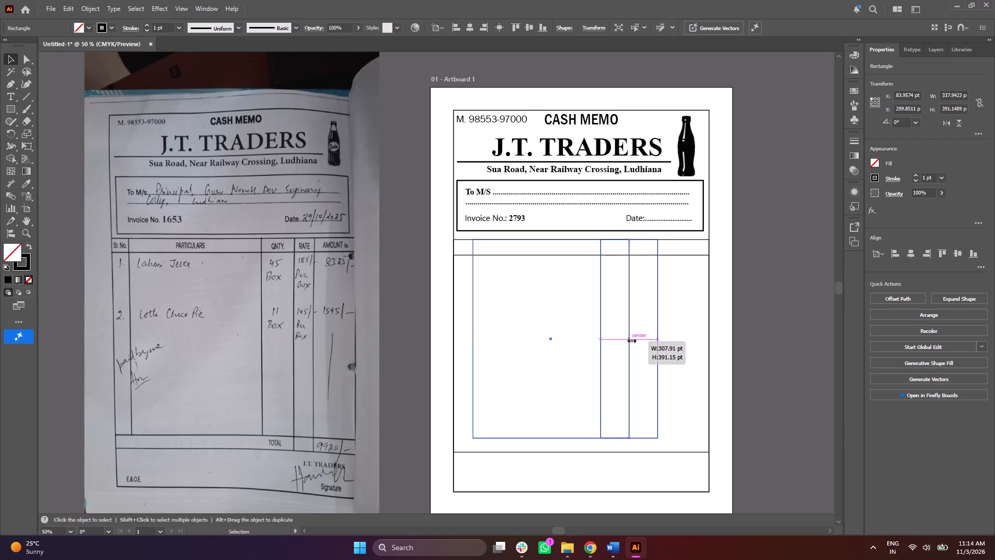
drag(631, 340, 631, 341)
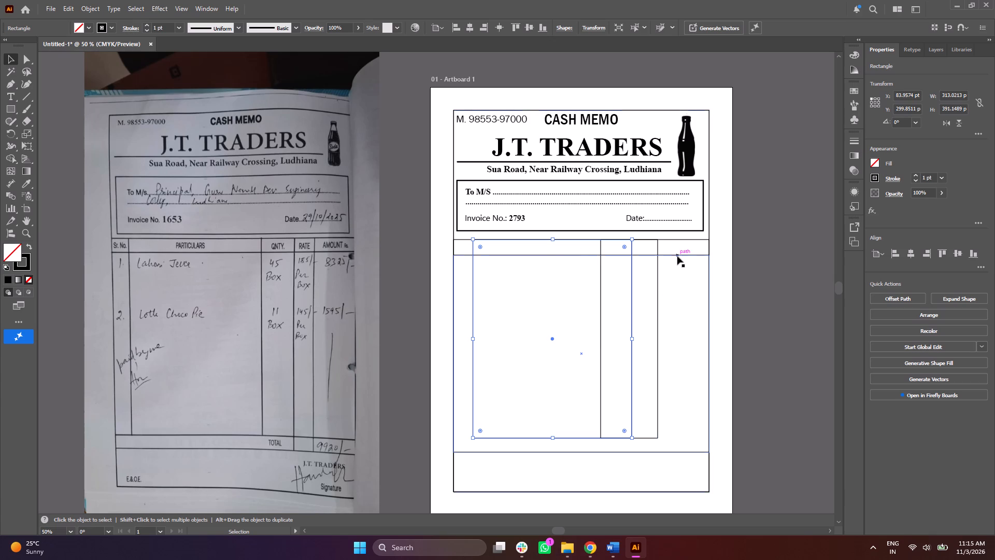
Duplicate the inner items table rectangle and place the copy at about X 45.9 pt, Y 298.8 pt, along the table's top edge.
click(677, 256)
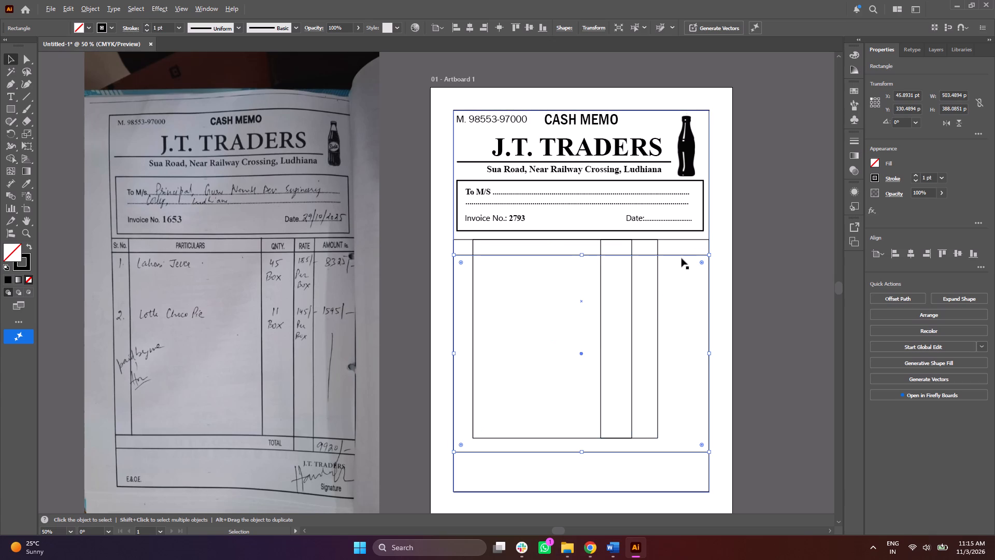
alt+drag(681, 256, 686, 275)
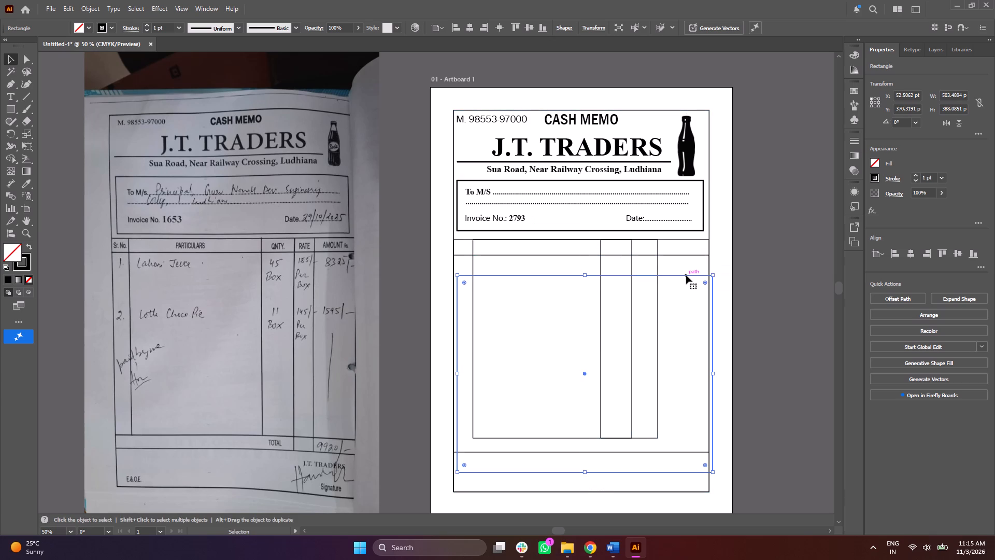
drag(686, 275, 696, 249)
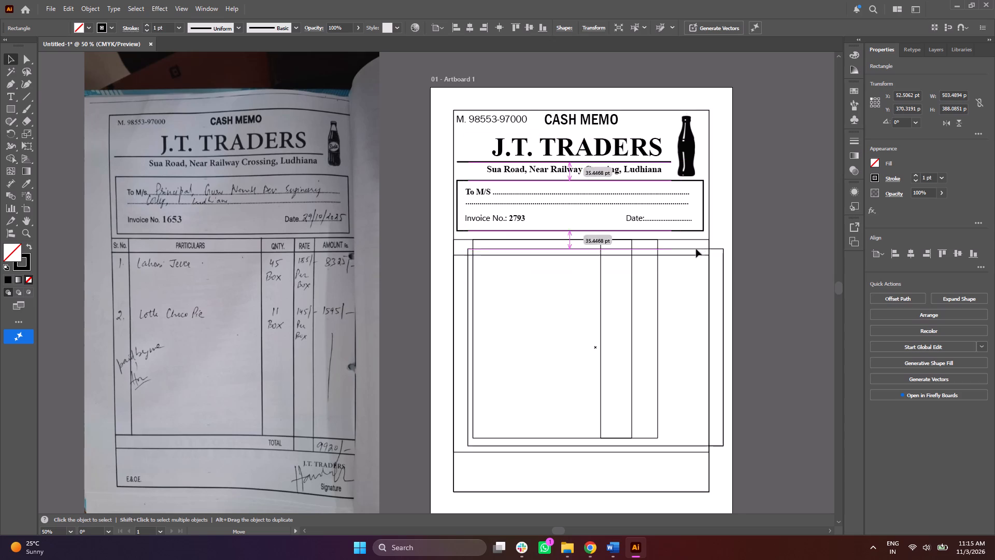
drag(696, 249, 684, 238)
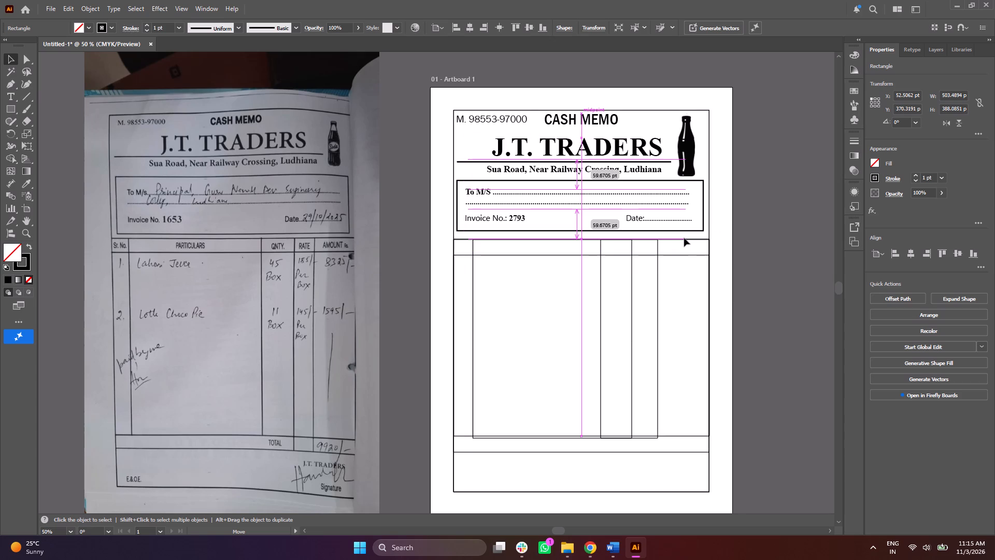
drag(684, 238, 683, 238)
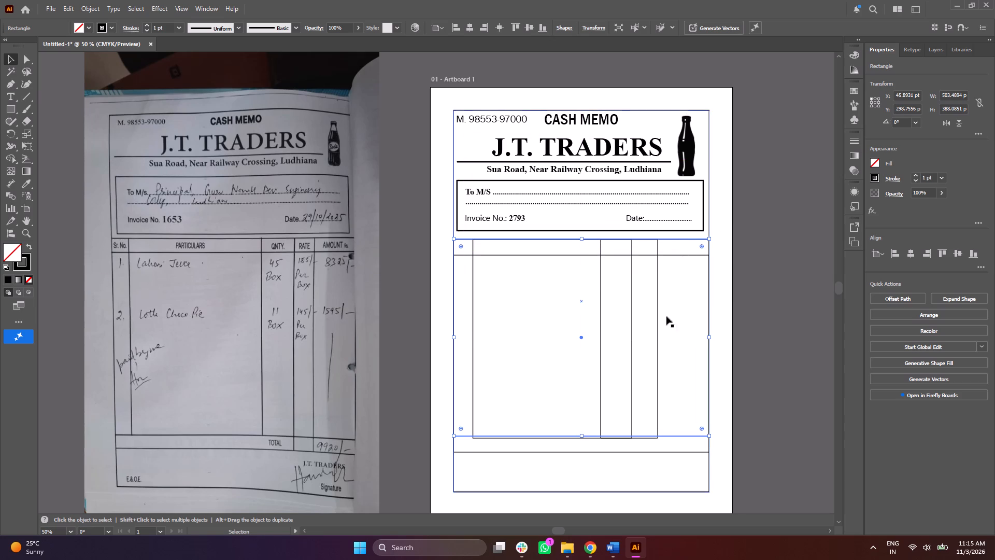
Move the white-filled outer frame clear of the items table to about X 297.6 pt, Y -520.8 pt.
drag(649, 459, 668, 458)
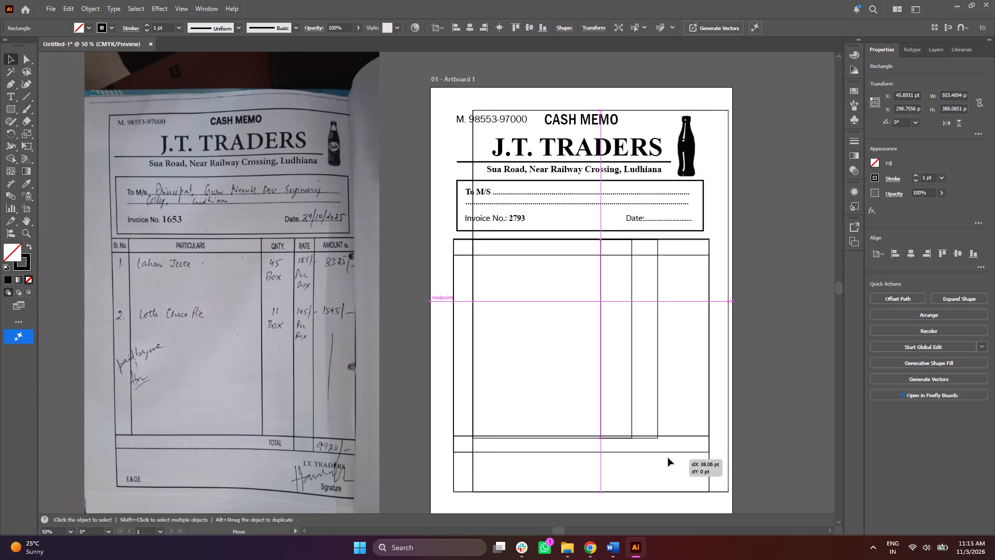
drag(668, 458, 799, 454)
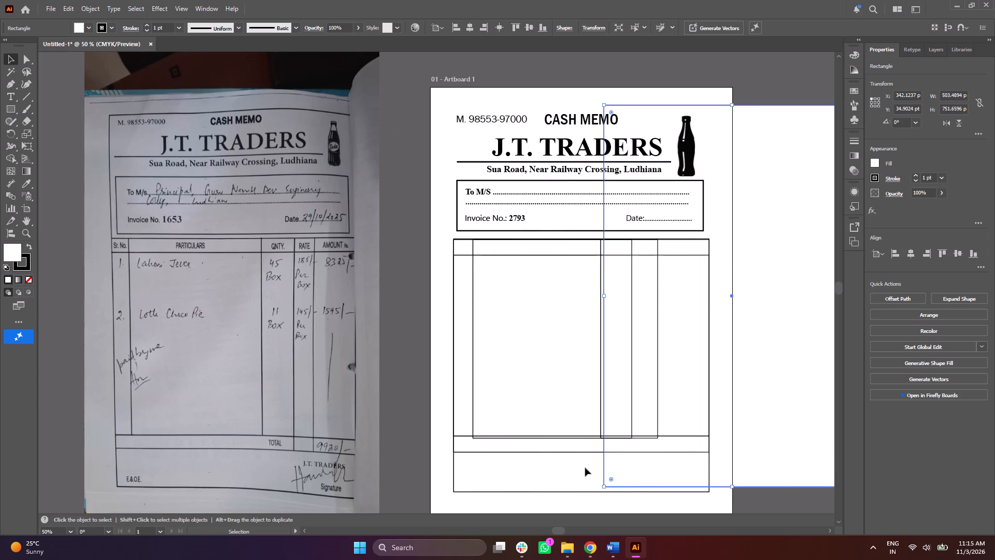
drag(763, 465, 731, 164)
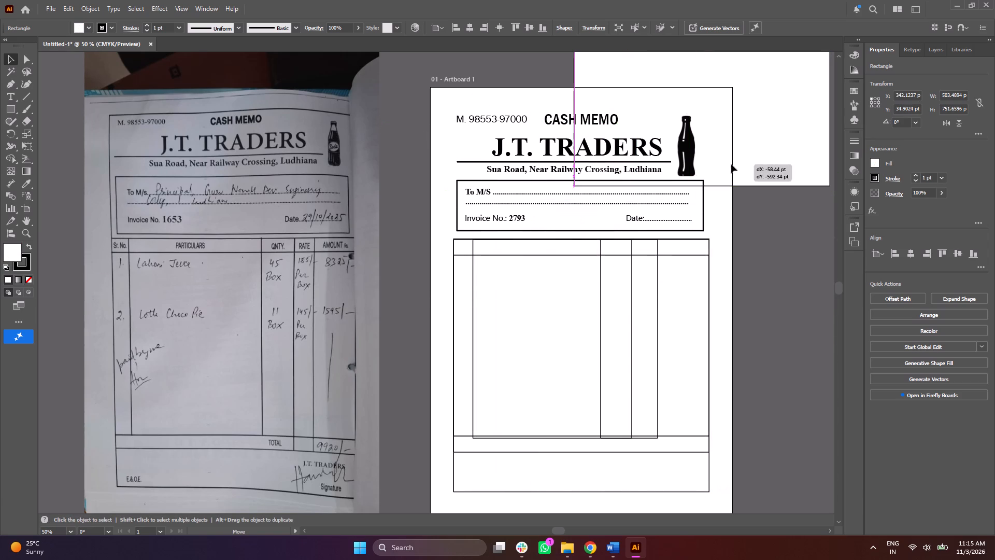
drag(731, 164, 740, 183)
Select all the items table's rectangles and align their top edges.
drag(720, 235, 663, 337)
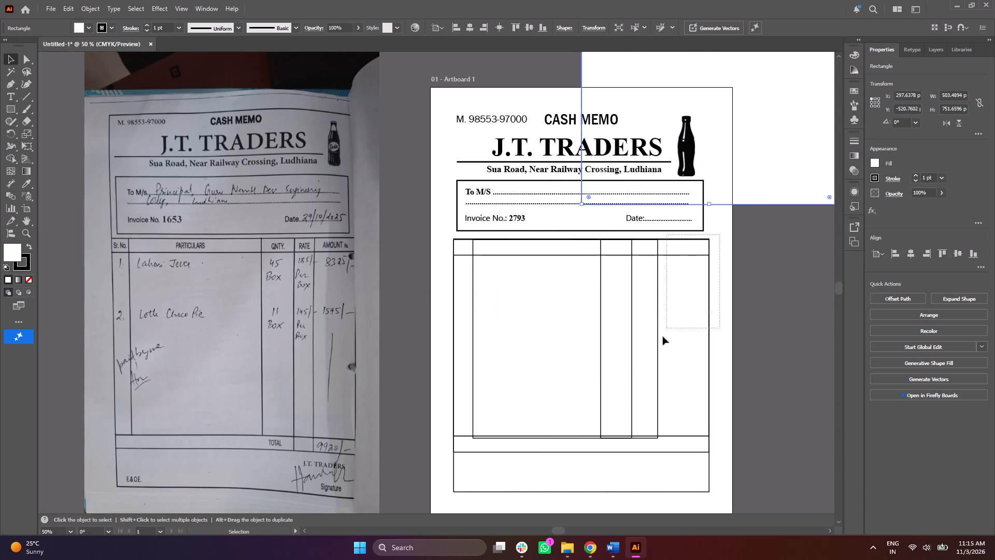
drag(663, 337, 494, 486)
drag(494, 486, 454, 489)
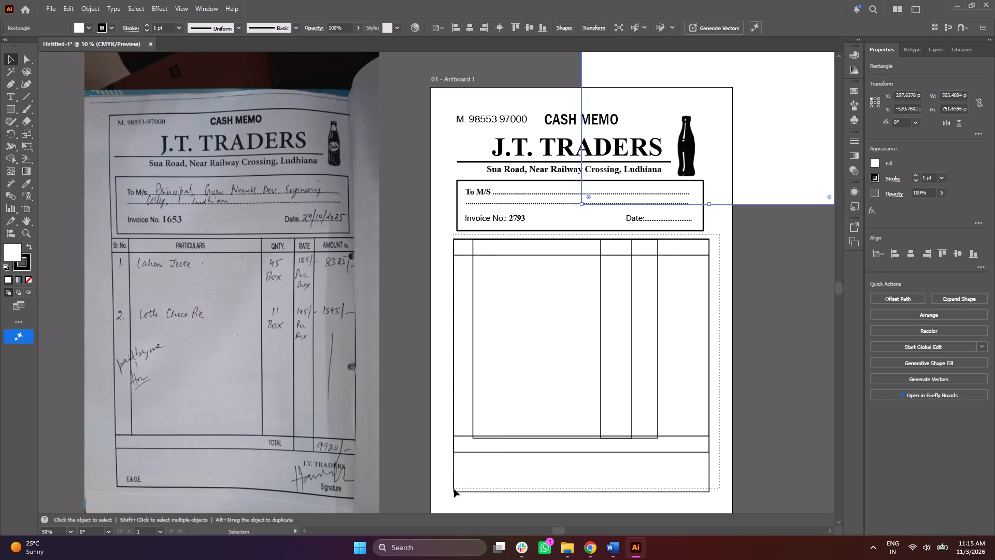
drag(454, 489, 447, 489)
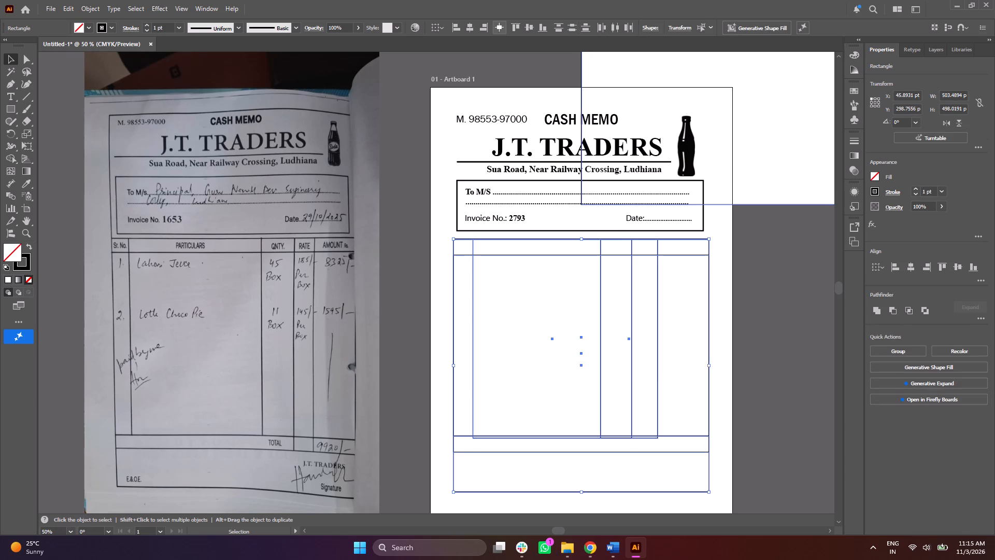
click(517, 32)
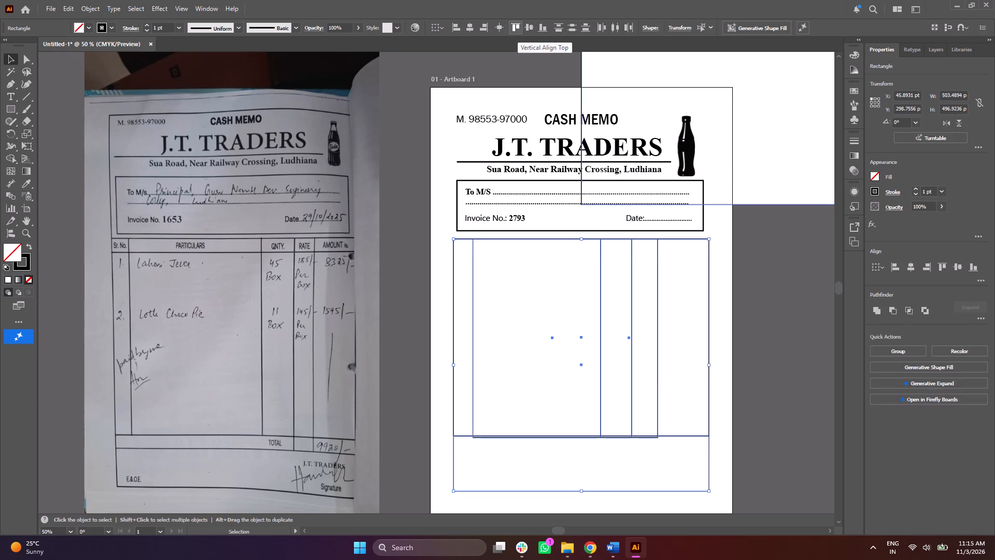
click(756, 276)
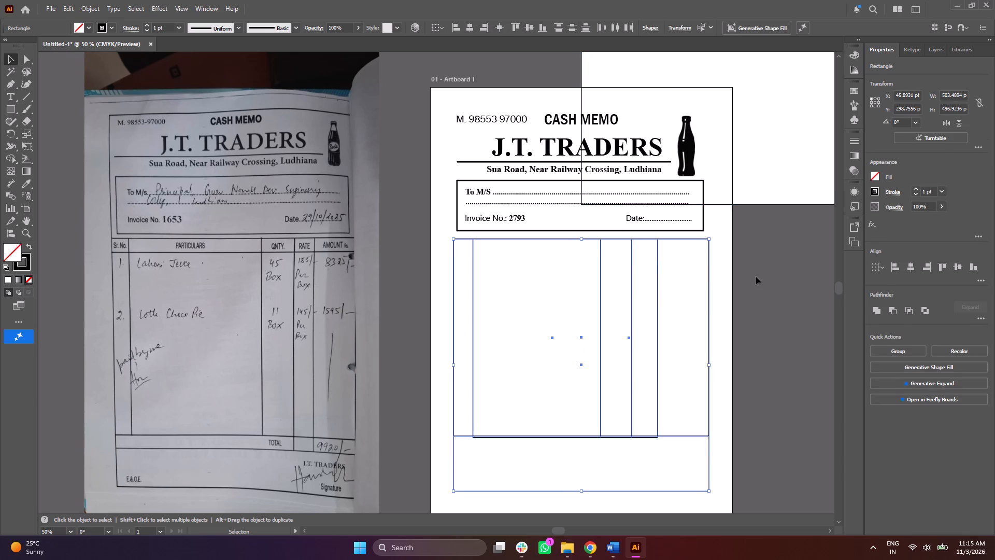
Bring the white outer frame back around the memo, centred horizontally and vertically on the artboard.
drag(778, 156, 637, 398)
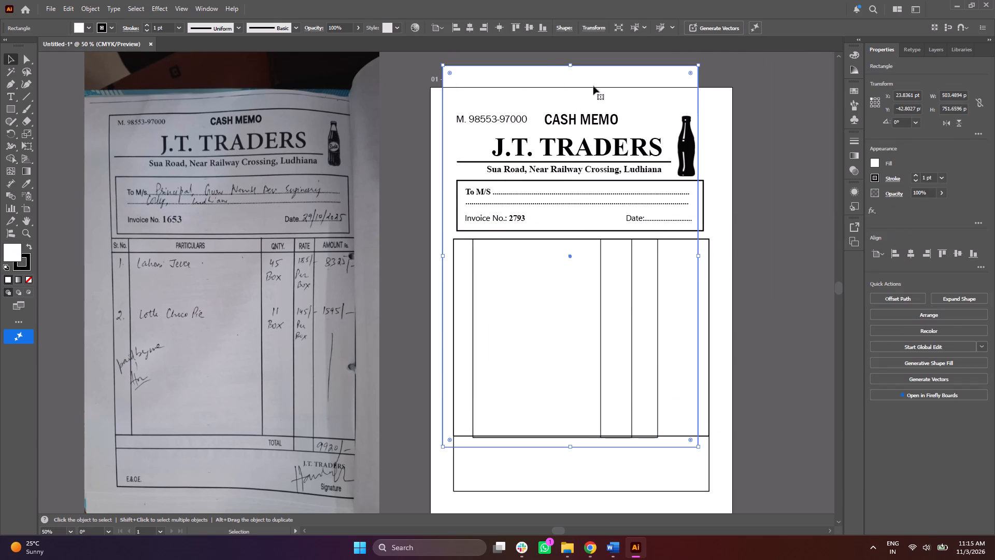
click(471, 30)
click(530, 25)
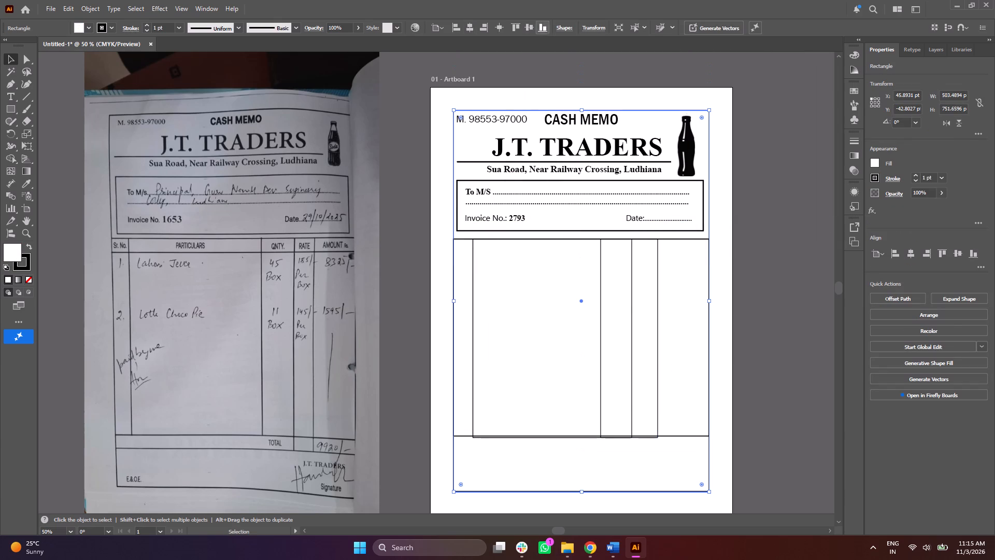
click(749, 131)
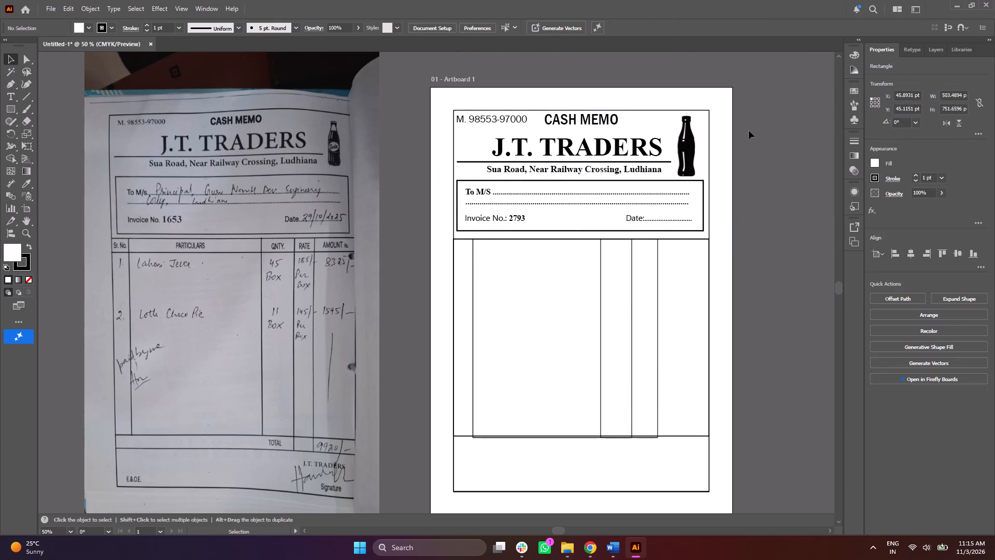
Shorten the wide and narrow column rectangles from their bottom edges to about 388.1 pt high, matching the table's lower line.
click(541, 439)
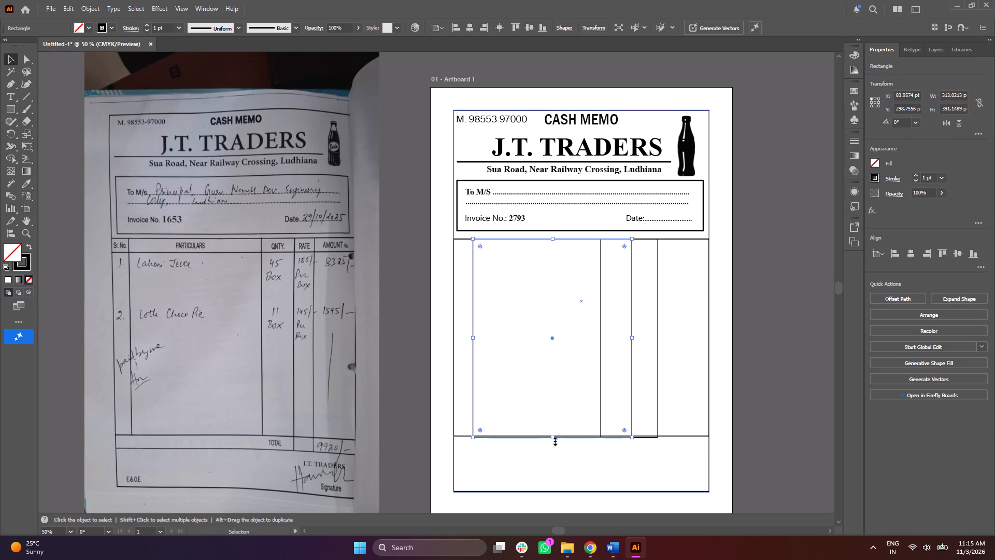
click(551, 440)
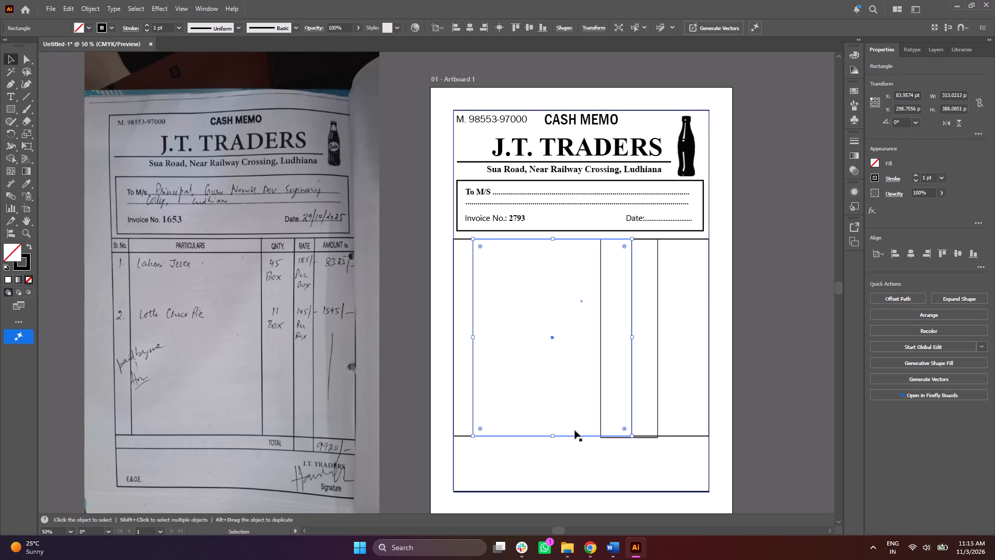
click(610, 440)
click(613, 439)
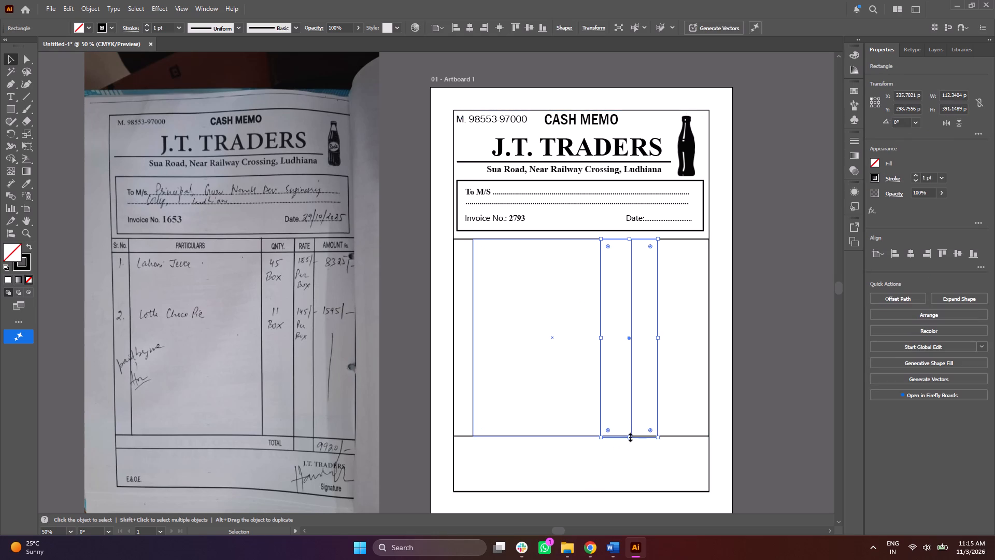
click(629, 436)
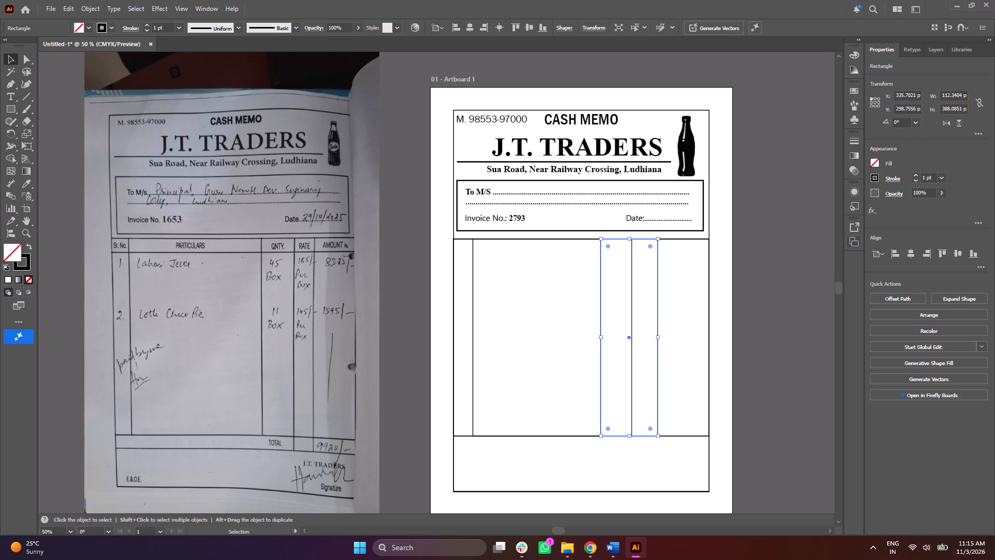
click(771, 272)
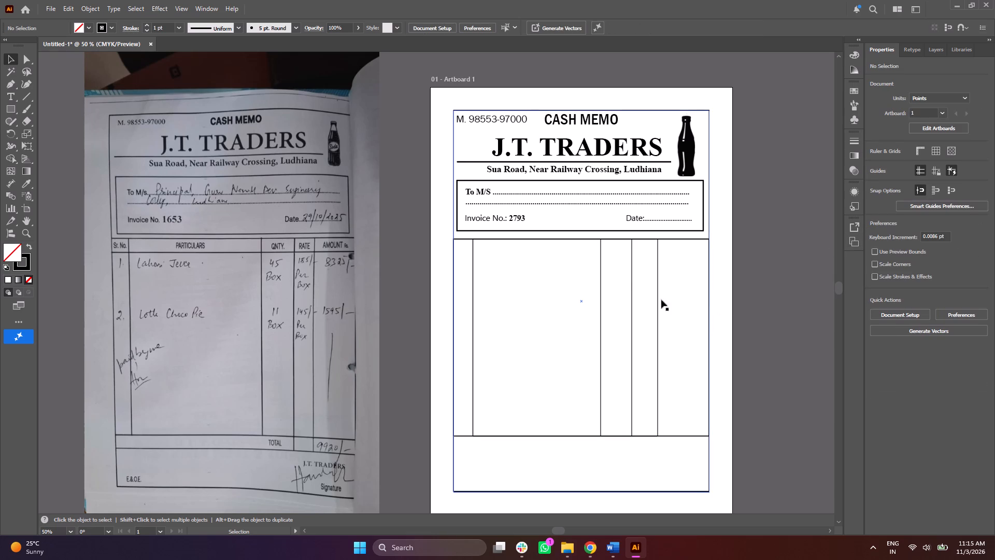
Separate the two stacked full-width table rectangles, placing one at about Y 332.5 pt and the other at Y 298.8 pt, both at X 45.9 pt.
click(591, 239)
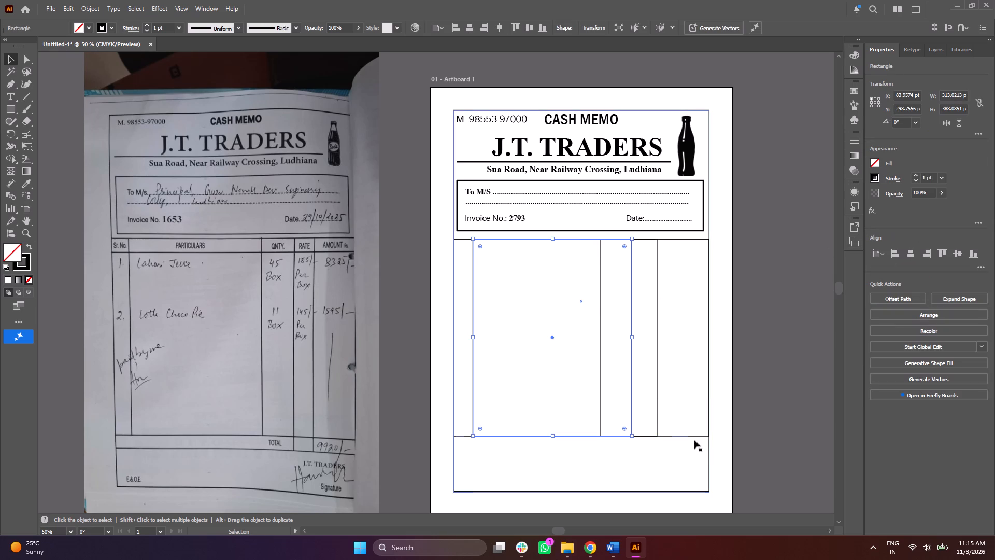
drag(687, 435, 684, 492)
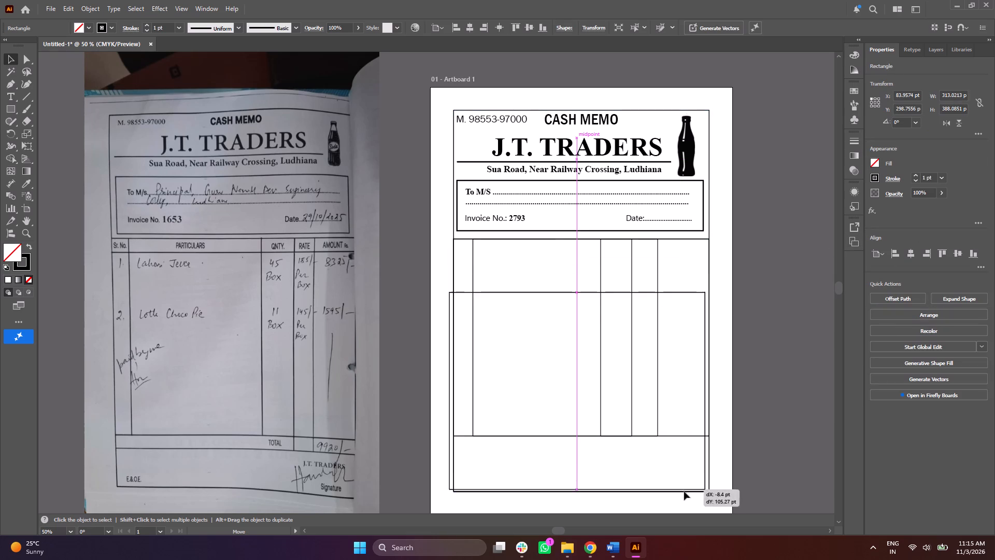
drag(684, 492, 701, 464)
drag(694, 437, 690, 451)
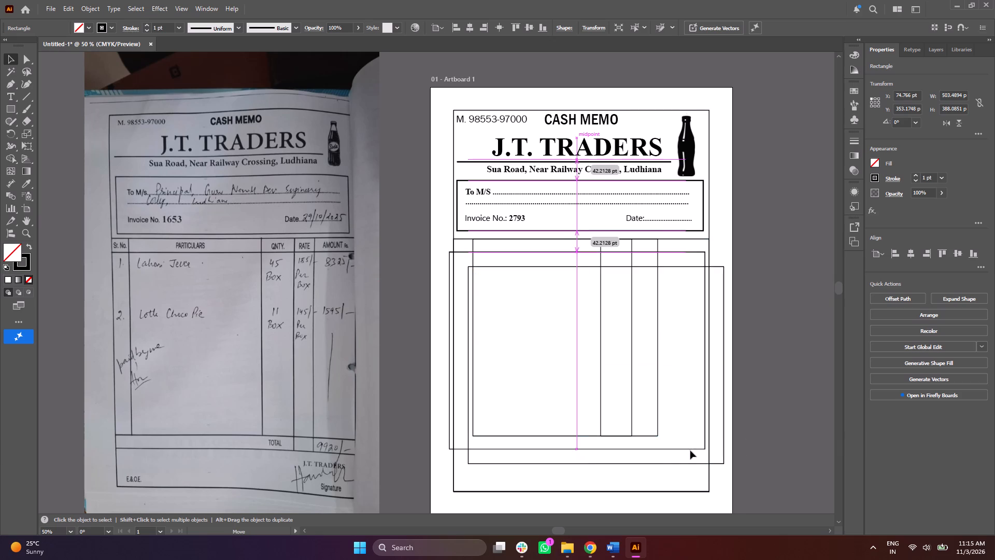
drag(690, 451, 694, 453)
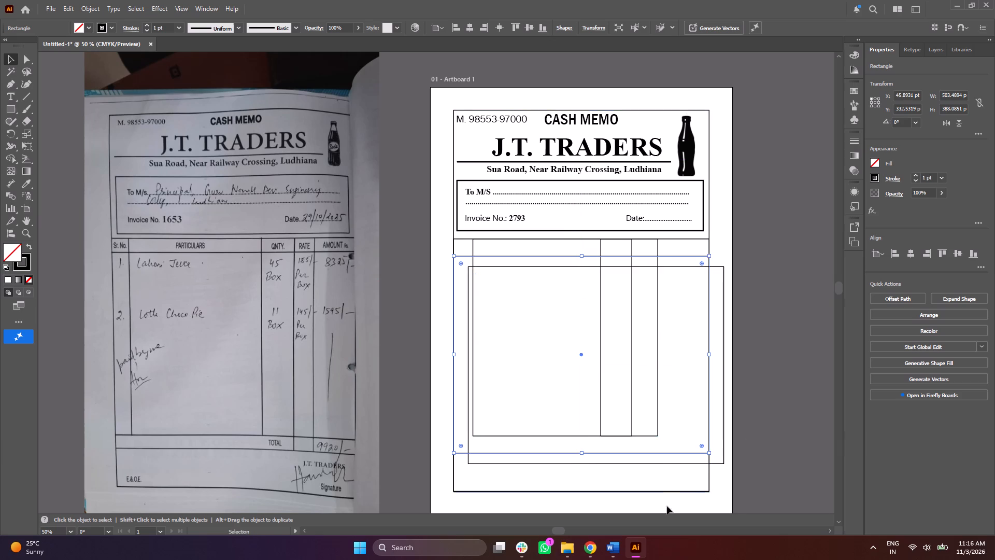
drag(696, 464, 684, 435)
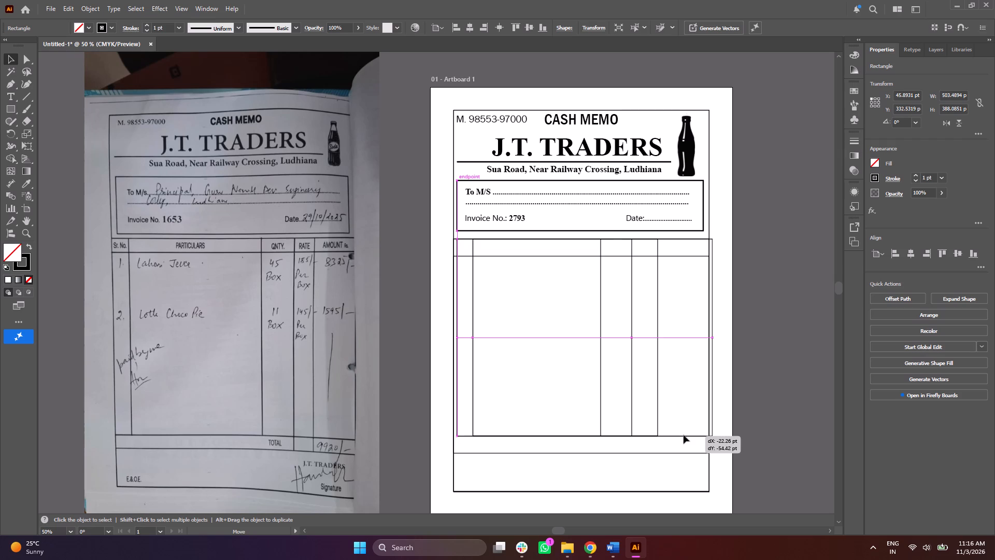
drag(684, 435, 682, 435)
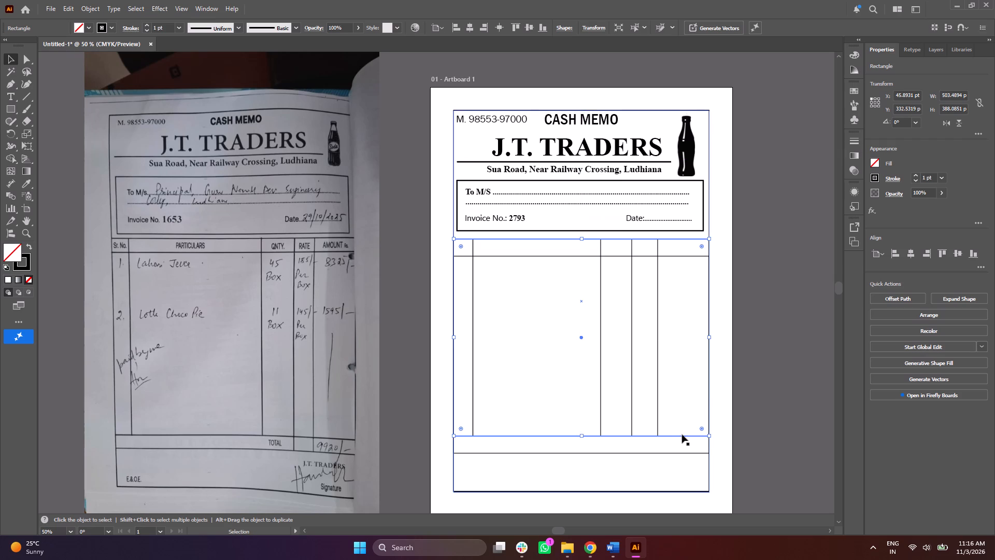
click(719, 405)
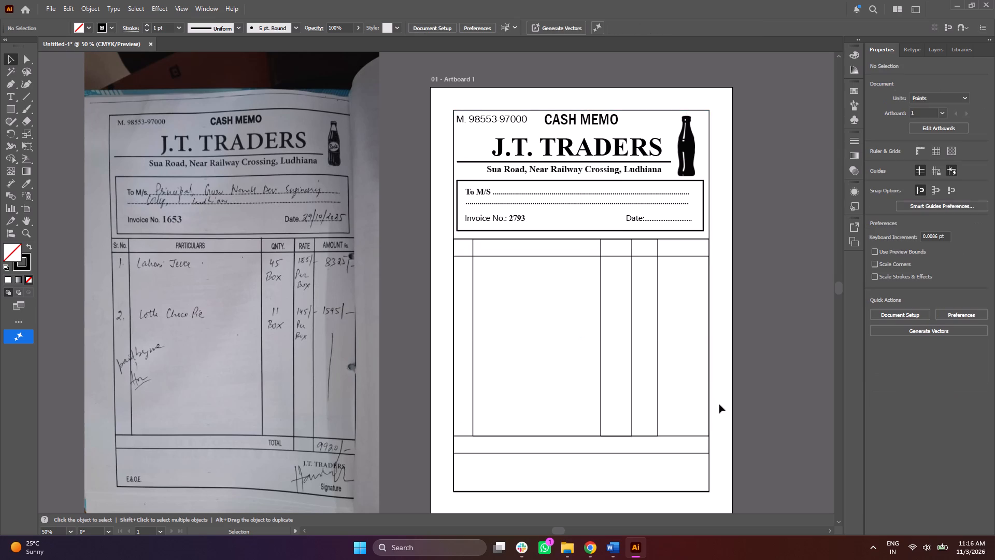
Shift the wide column rectangle horizontally to about X 85.5 pt.
click(473, 277)
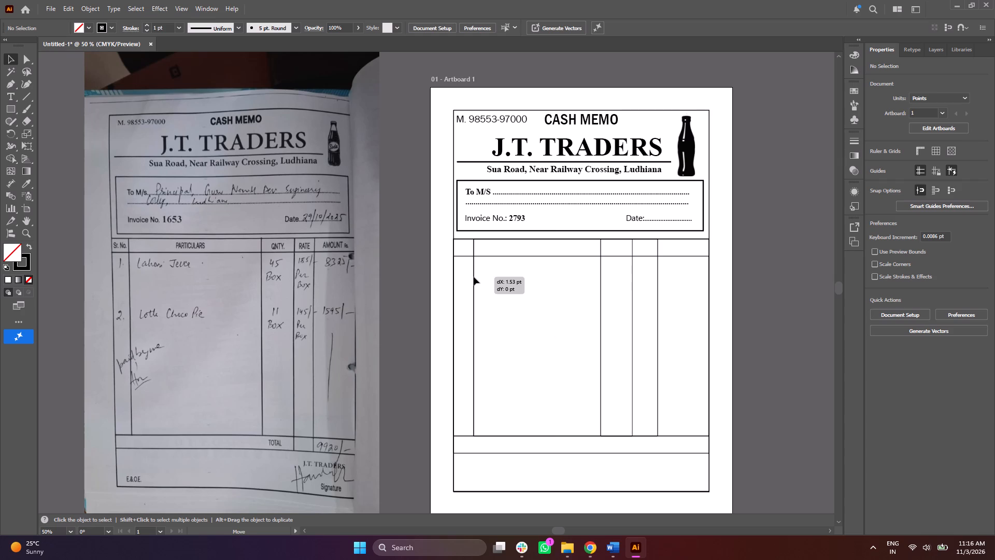
Move the Date text into the wide column's header cell and replace its wording with PARTICULARS.
alt+scroll(474, 277, up, 1)
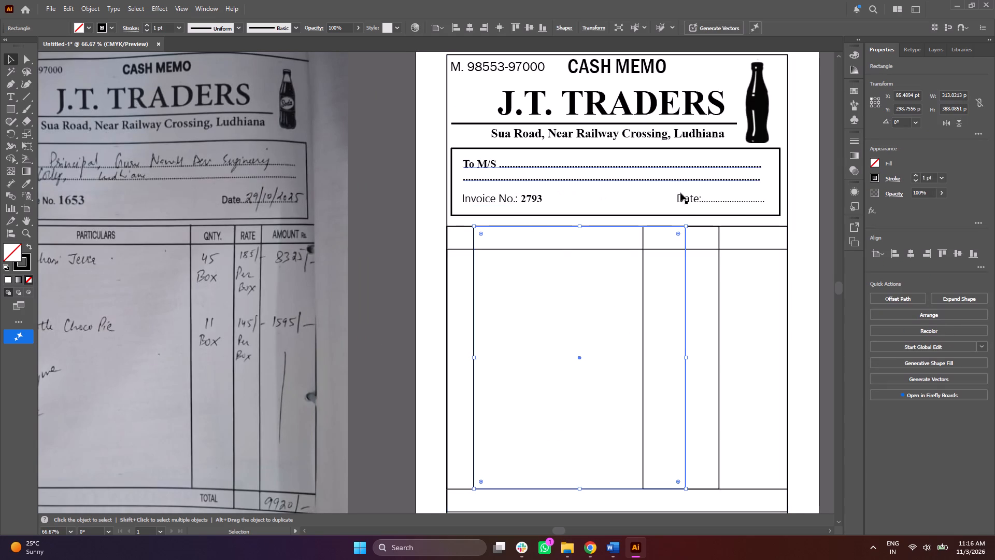
drag(686, 203, 543, 238)
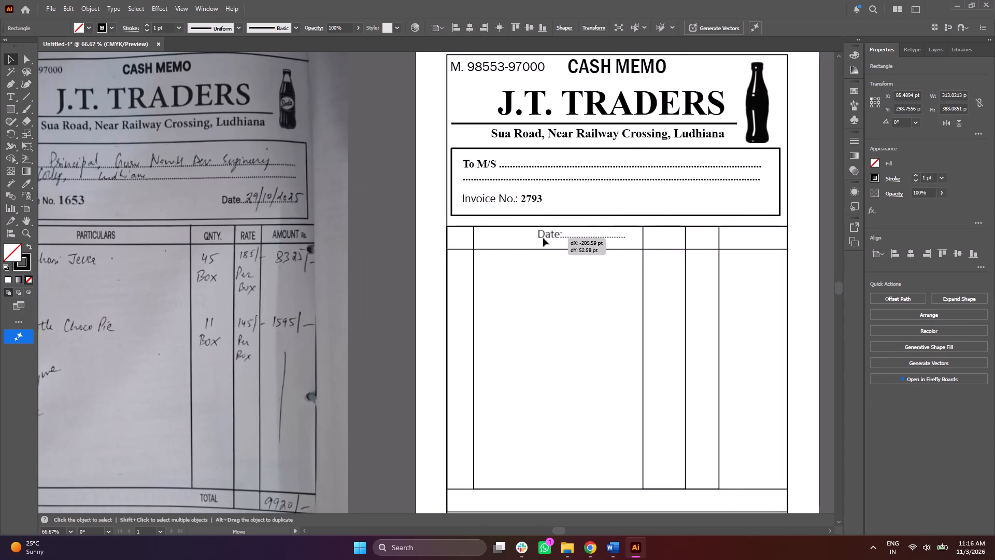
drag(543, 238, 524, 245)
click(525, 243)
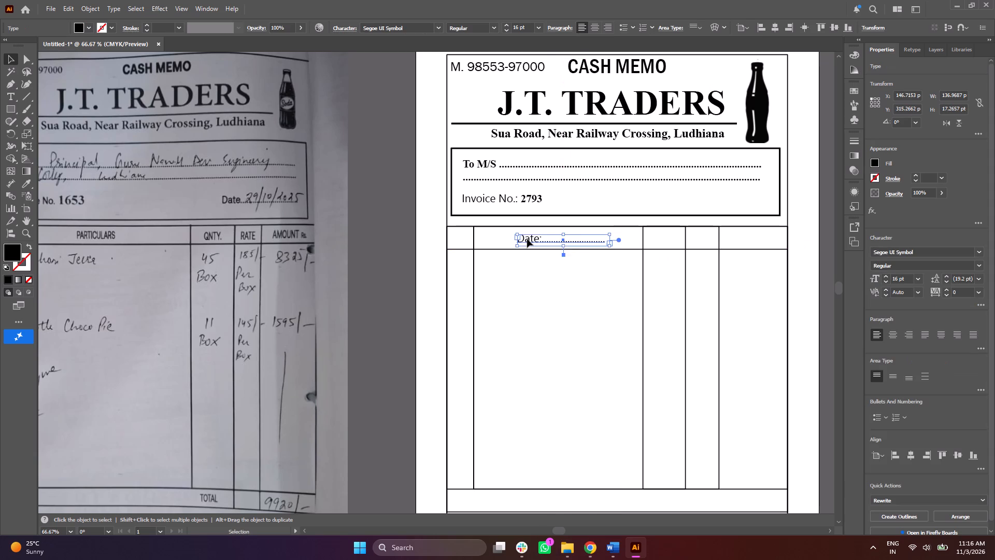
triple_click(527, 239)
click(527, 239)
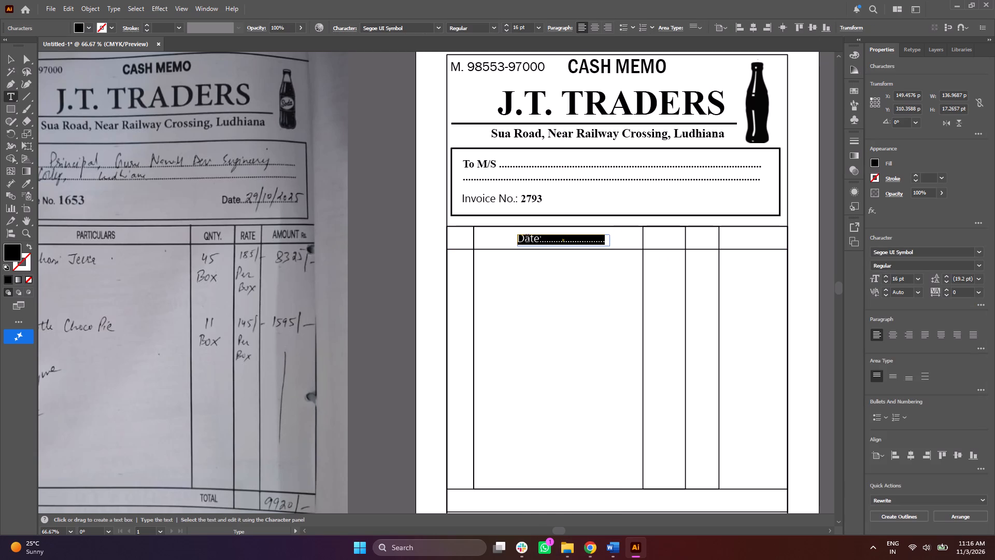
text(PARTICULARS)
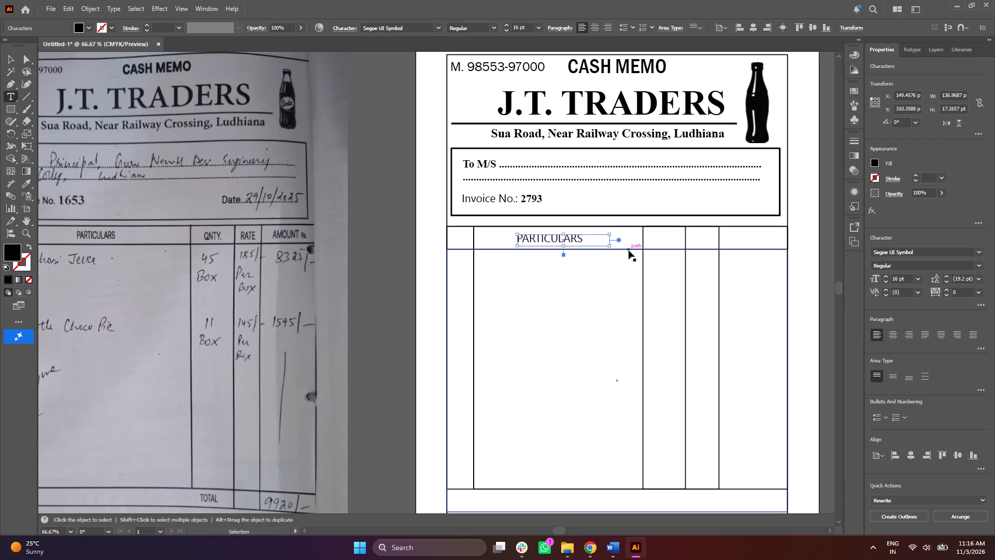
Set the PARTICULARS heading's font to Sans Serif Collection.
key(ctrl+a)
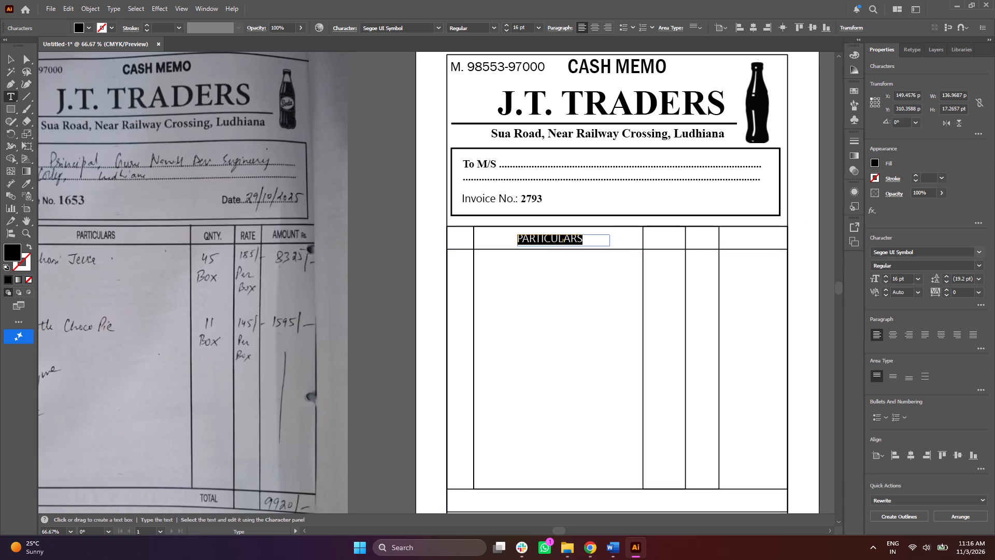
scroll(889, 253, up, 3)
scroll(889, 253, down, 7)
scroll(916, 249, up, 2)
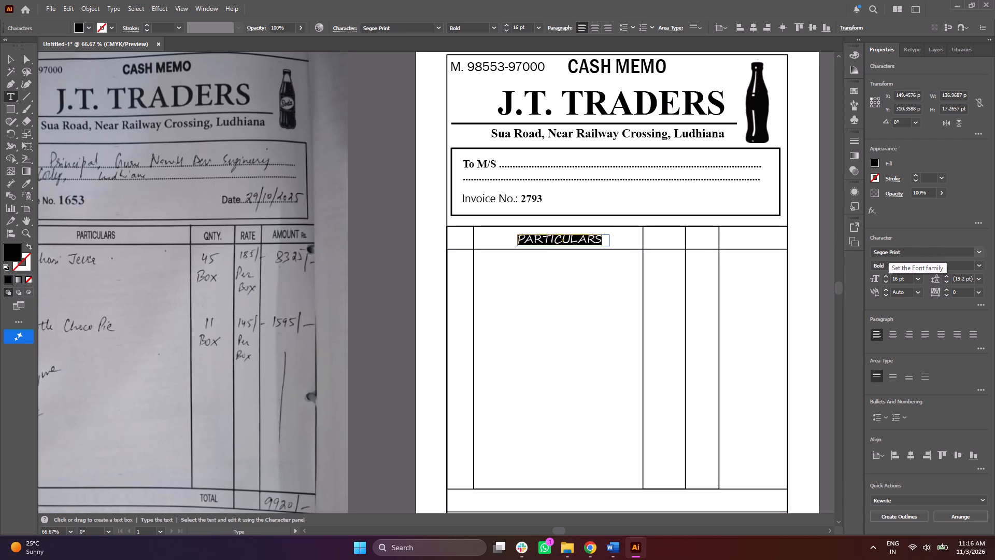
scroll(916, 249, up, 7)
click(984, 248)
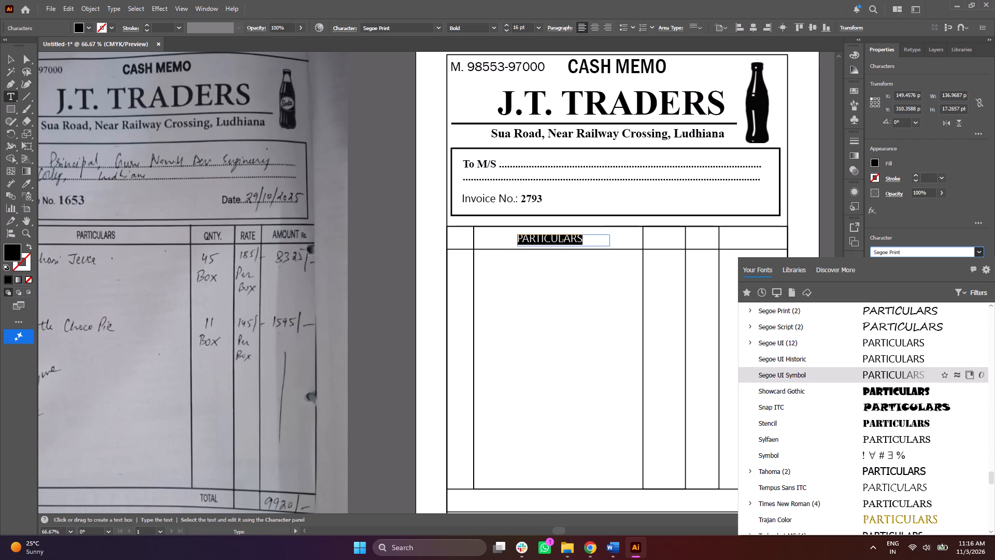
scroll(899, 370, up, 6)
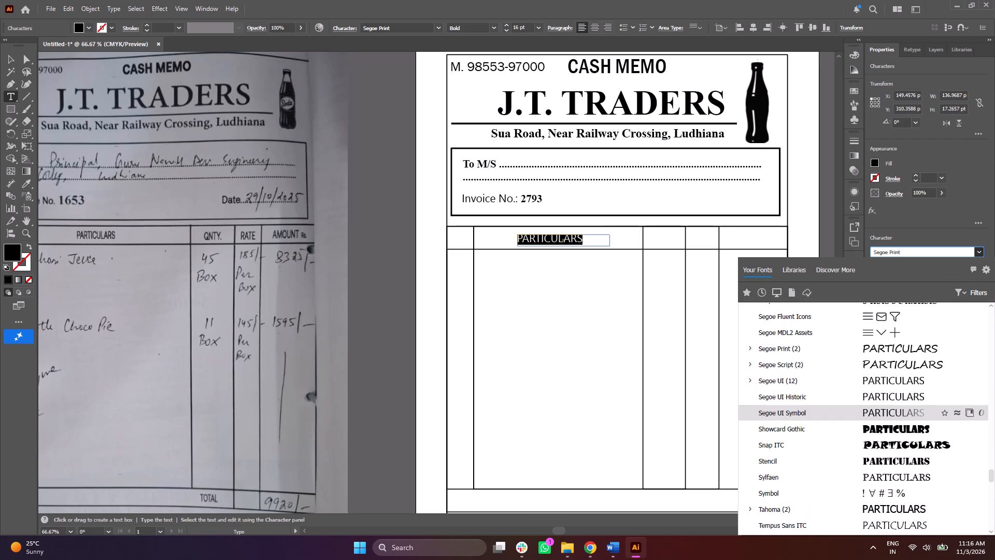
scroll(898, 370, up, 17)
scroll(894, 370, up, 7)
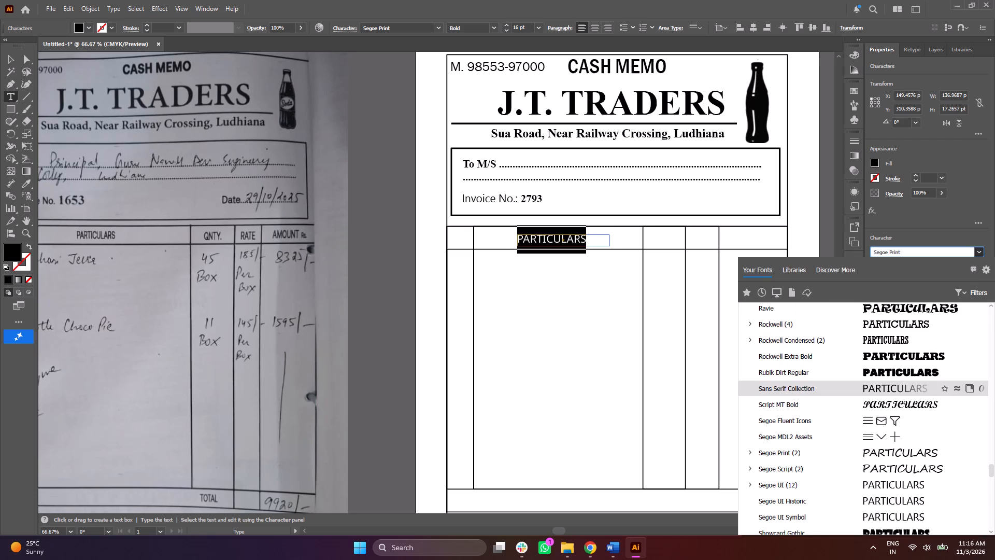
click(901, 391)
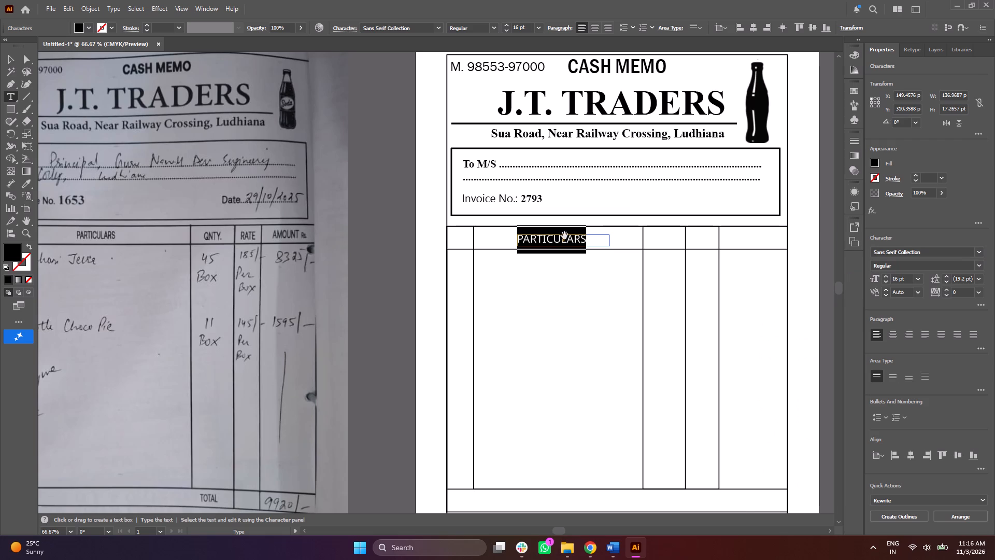
Change the PARTICULARS heading's font to Montserrat in the Medium style.
alt+scroll(564, 235, up, 2)
click(979, 265)
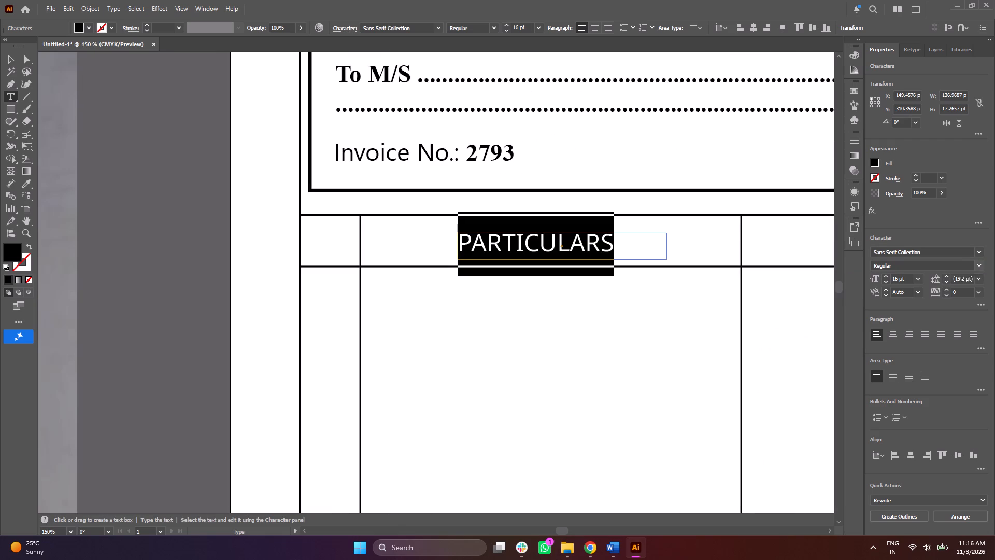
drag(974, 252, 979, 255)
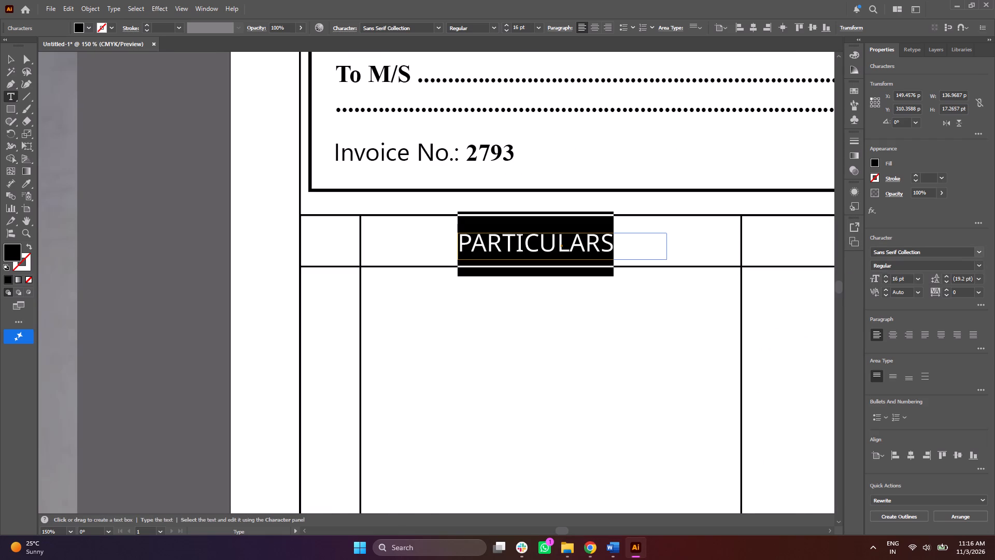
click(976, 252)
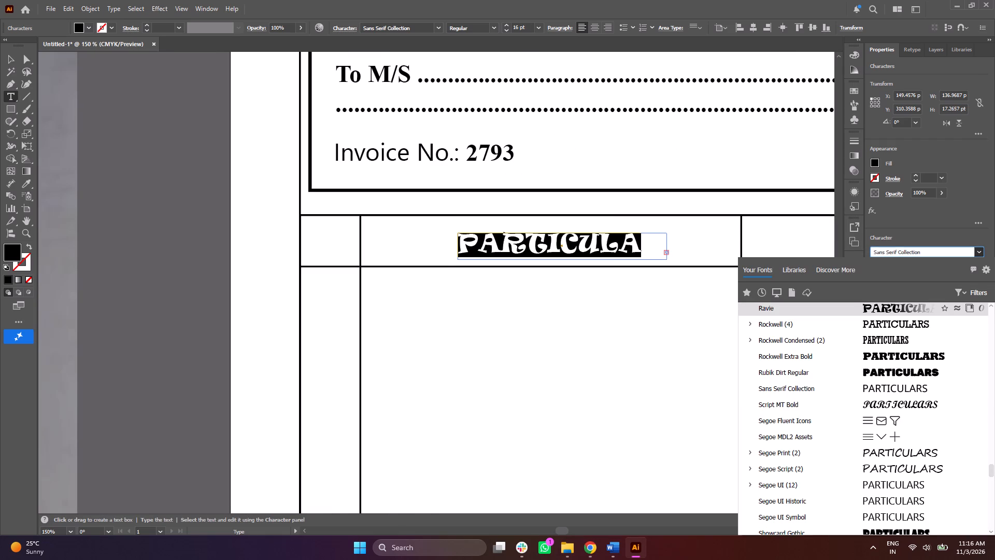
drag(989, 470, 989, 469)
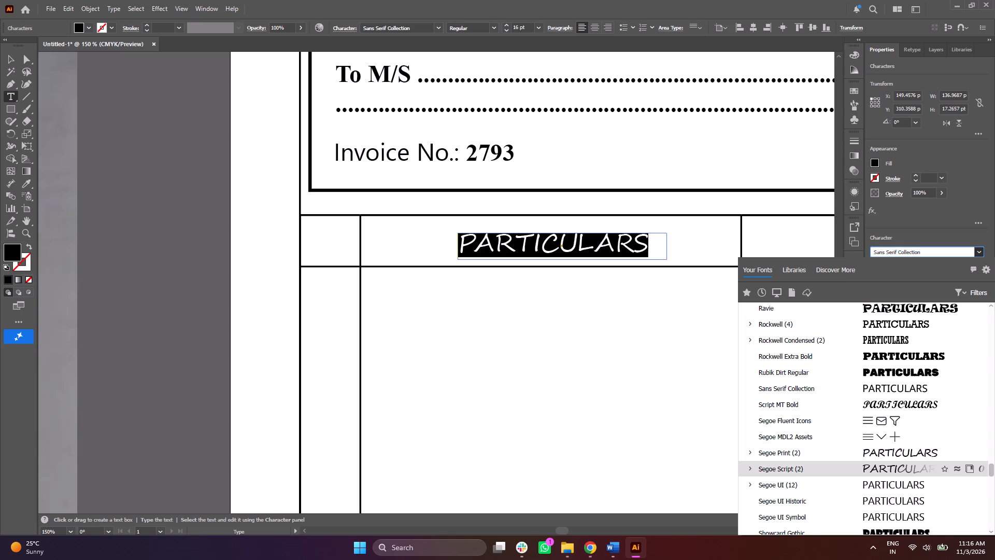
drag(989, 469, 991, 449)
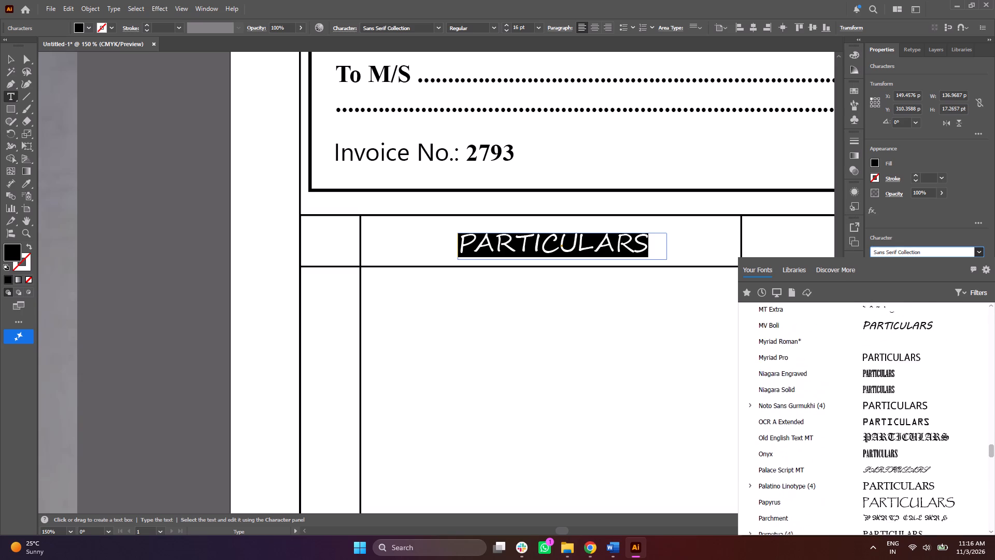
drag(991, 449, 992, 444)
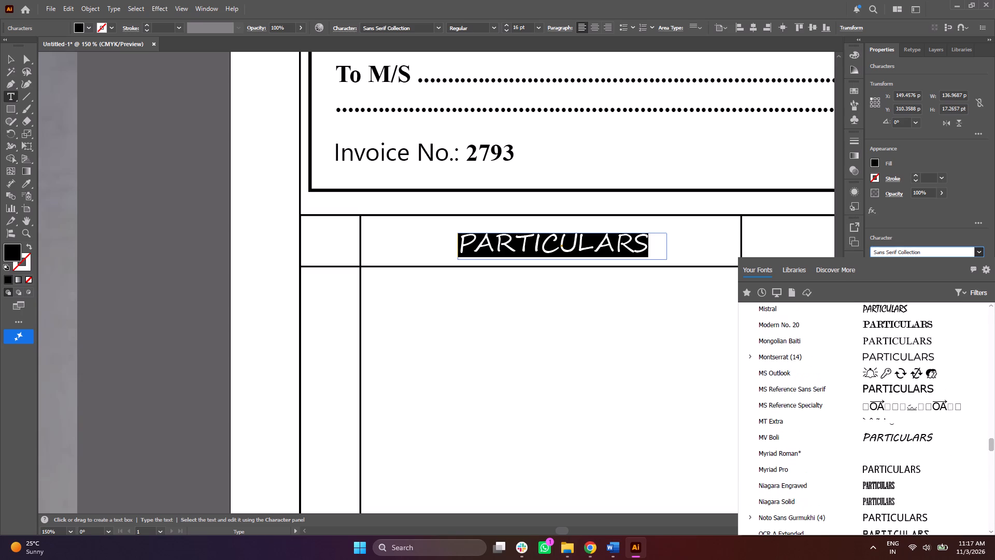
drag(992, 444, 992, 443)
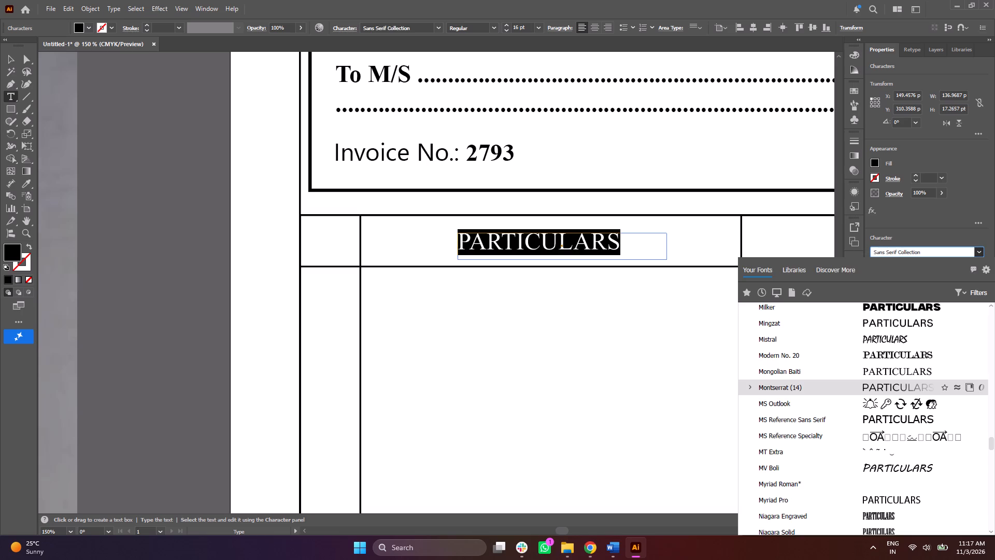
click(892, 389)
click(923, 265)
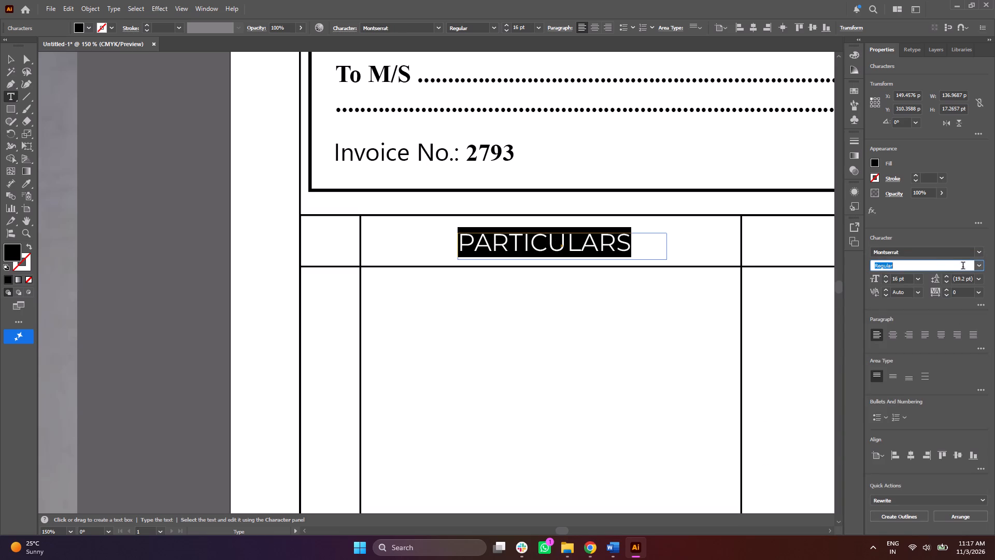
click(977, 269)
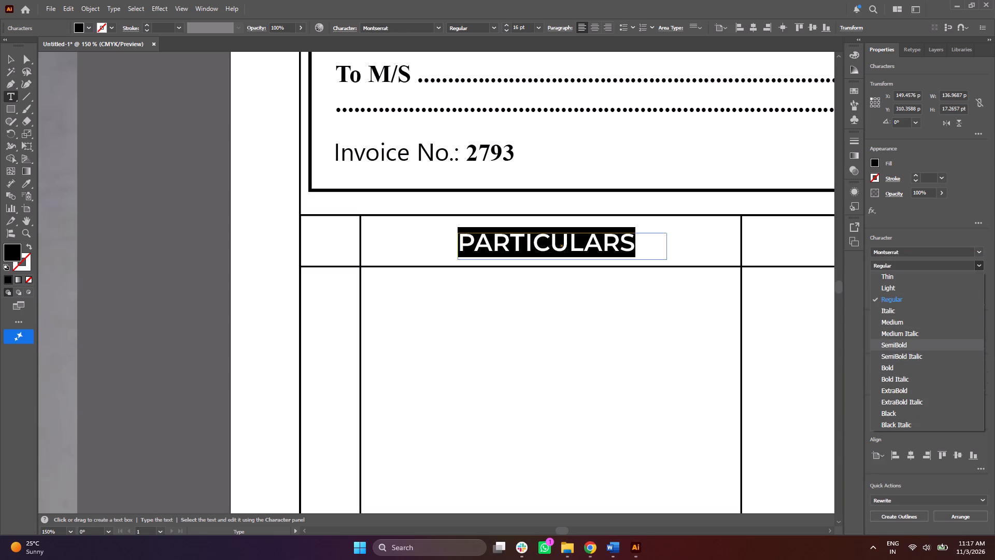
click(934, 320)
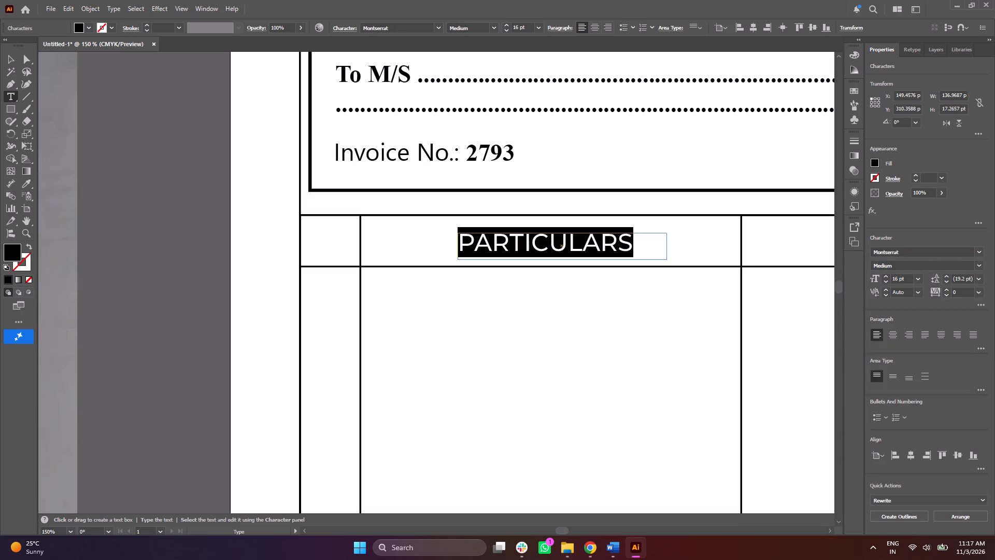
Tighten the PARTICULARS heading's tracking to -8.
click(945, 295)
double_click(945, 295)
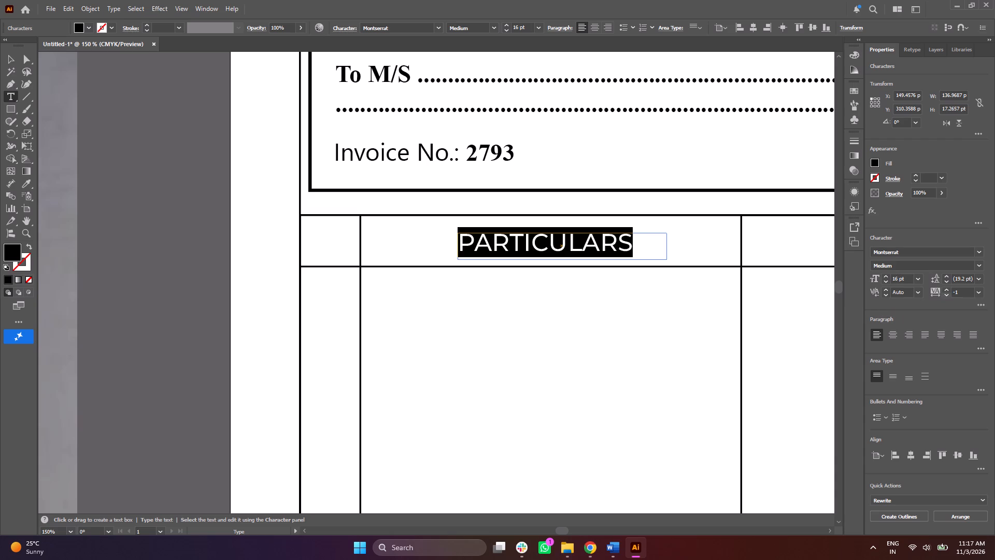
triple_click(945, 295)
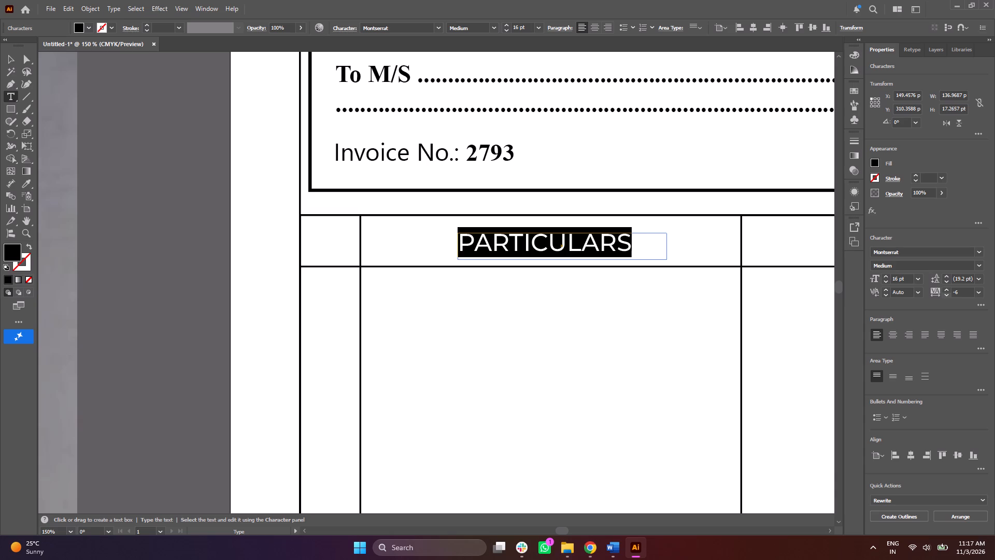
Centre-align the PARTICULARS text within its text frame.
alt+scroll(945, 295, down, 2)
ctrl+scroll(703, 328, down, 3)
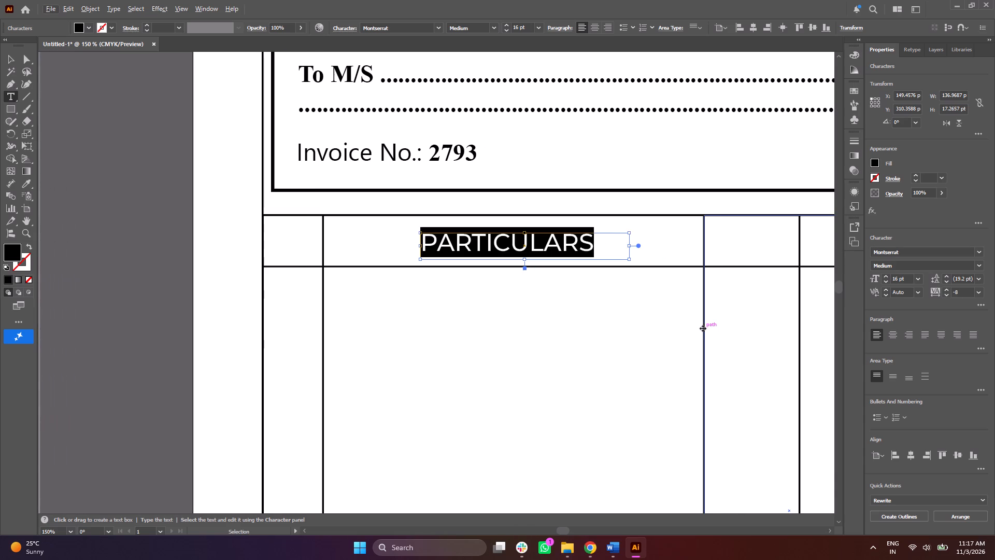
alt+scroll(617, 319, down, 4)
alt+scroll(617, 319, up, 1)
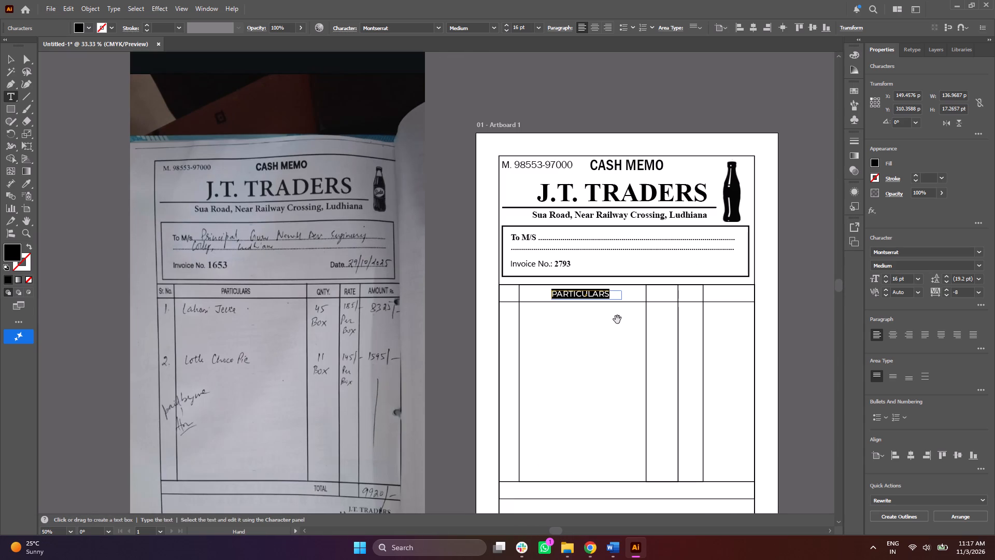
click(15, 52)
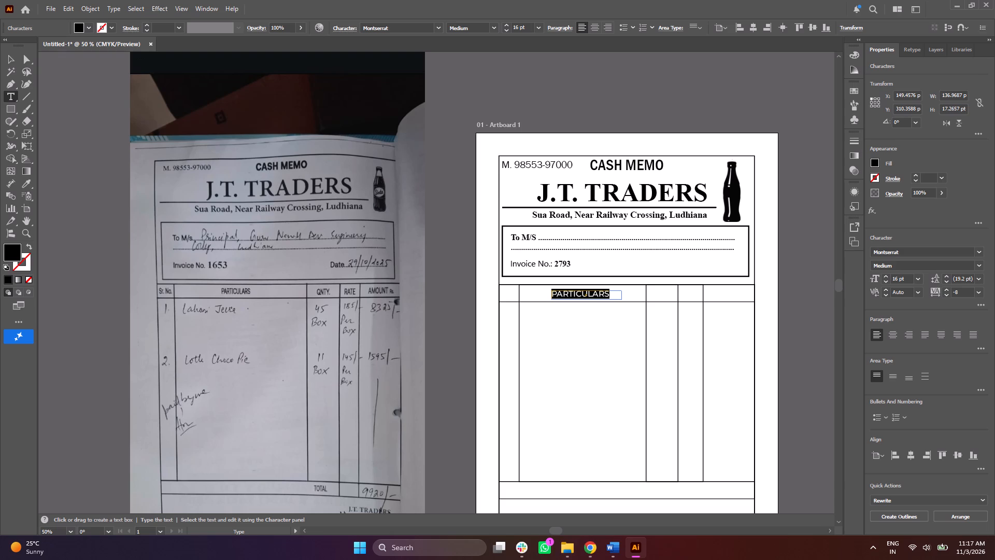
click(13, 54)
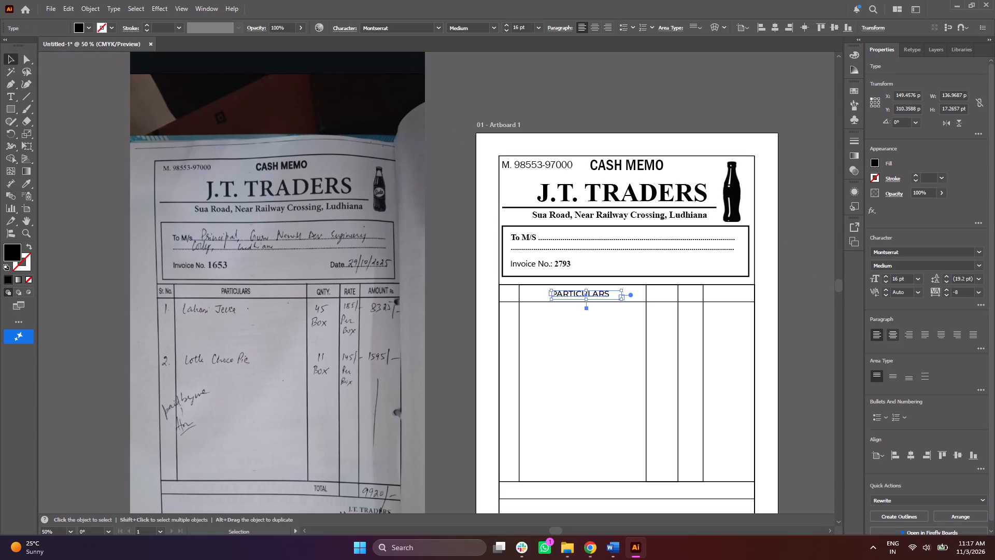
click(892, 338)
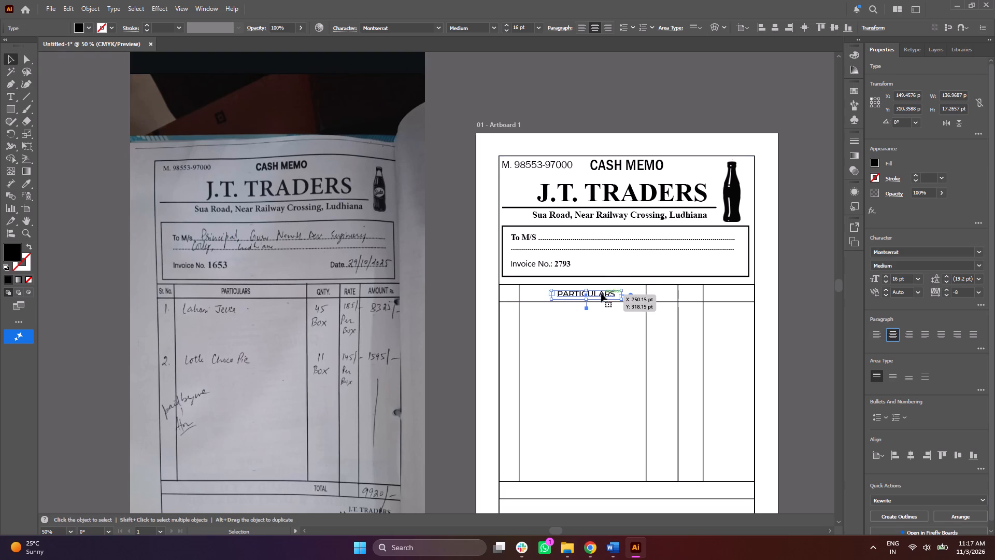
Extend the PARTICULARS frame down to the header line, about 22.2 pt high, and shift it to about X 146.7 pt.
drag(587, 298, 588, 303)
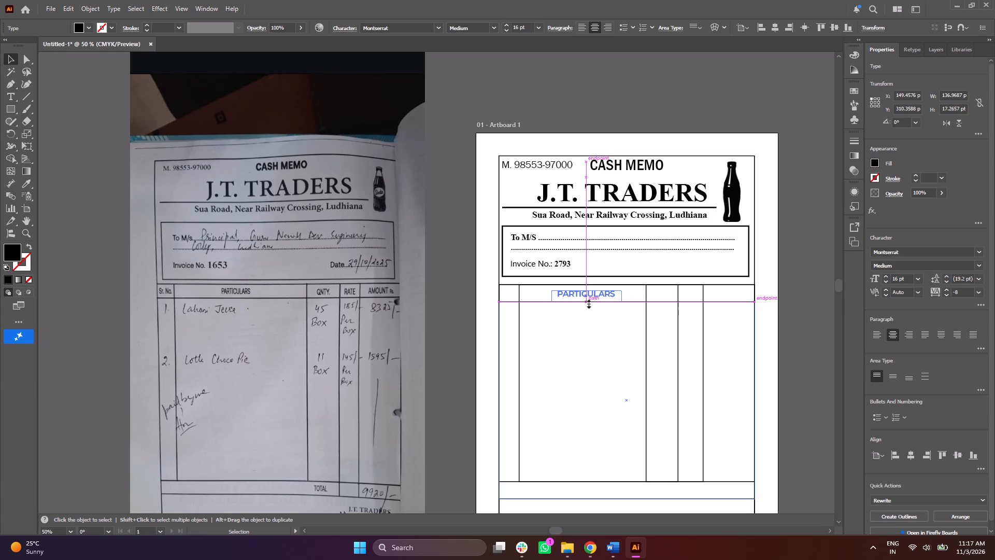
drag(588, 303, 588, 303)
alt+scroll(588, 303, up, 1)
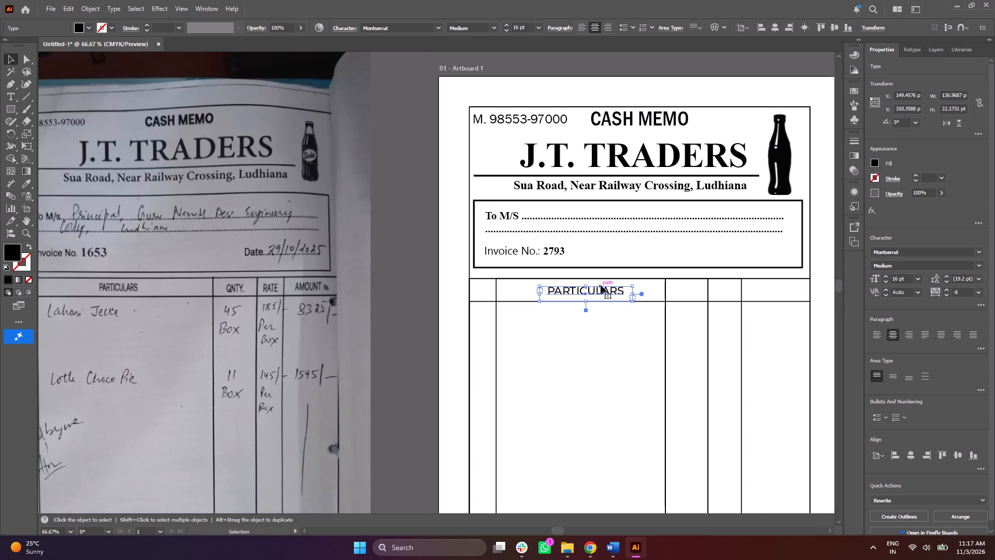
click(597, 288)
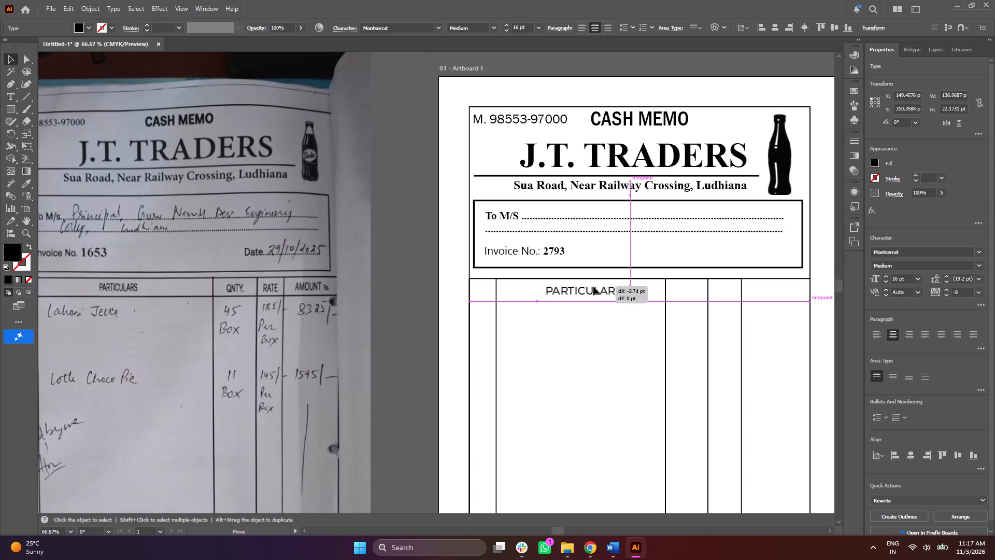
Duplicate the PARTICULARS heading over the quantity column at about X 283.7 pt and replace the copy's wording with QNTY.
alt+drag(594, 287, 670, 287)
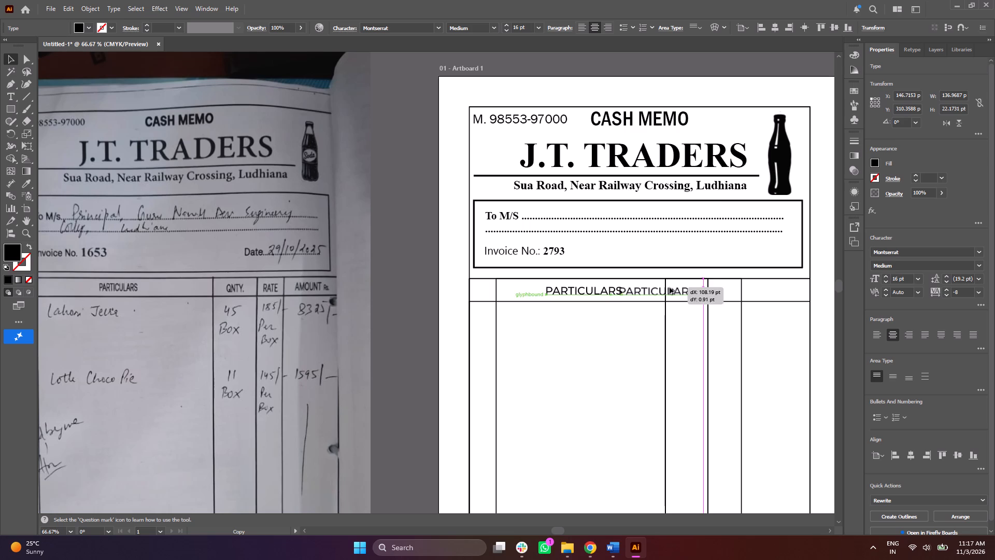
alt+drag(670, 287, 686, 288)
triple_click(691, 293)
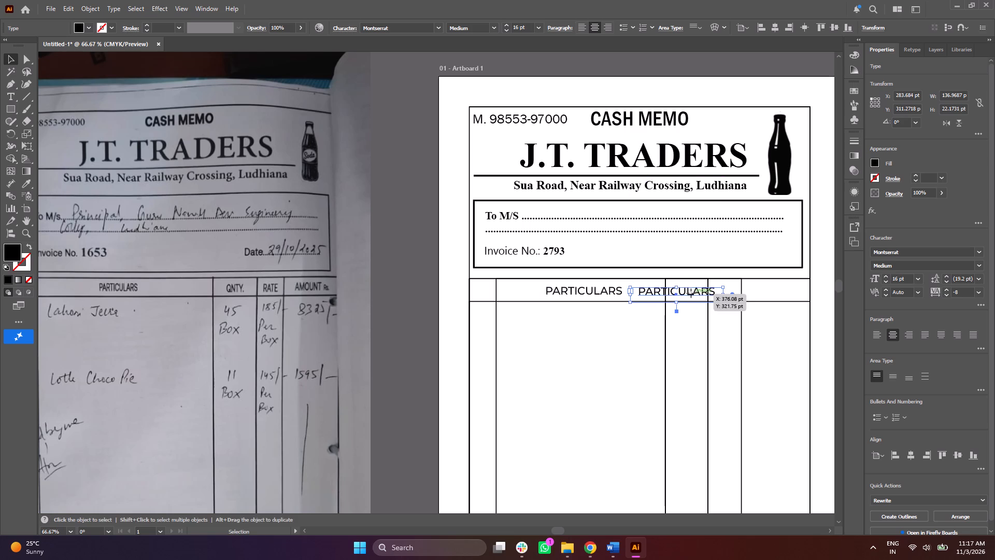
click(691, 292)
text(QN)
text(TY)
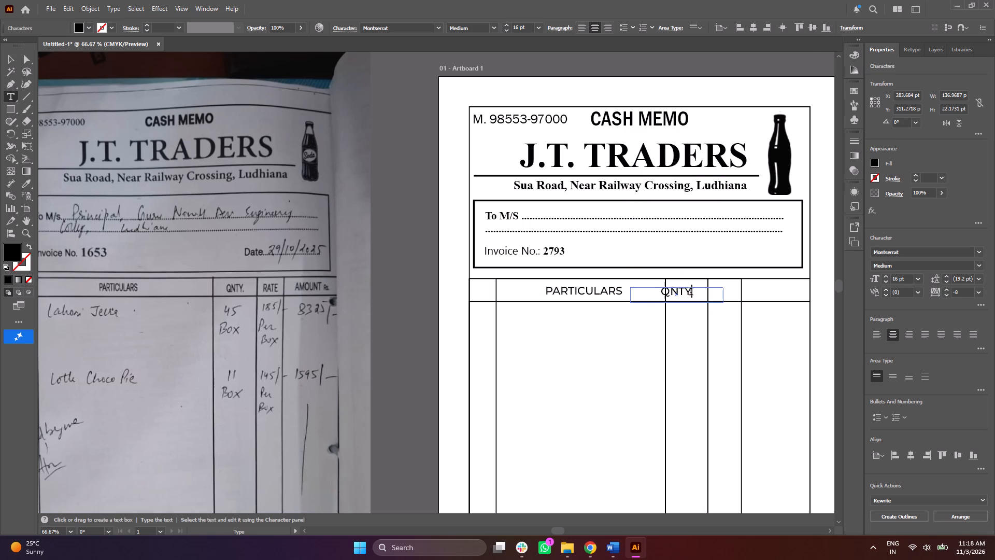
key(period)
Narrow the QNTY. text frame to about 51.1 pt wide and move it into the quantity column's header cell, about X 342.1 pt.
click(7, 54)
drag(630, 294, 636, 298)
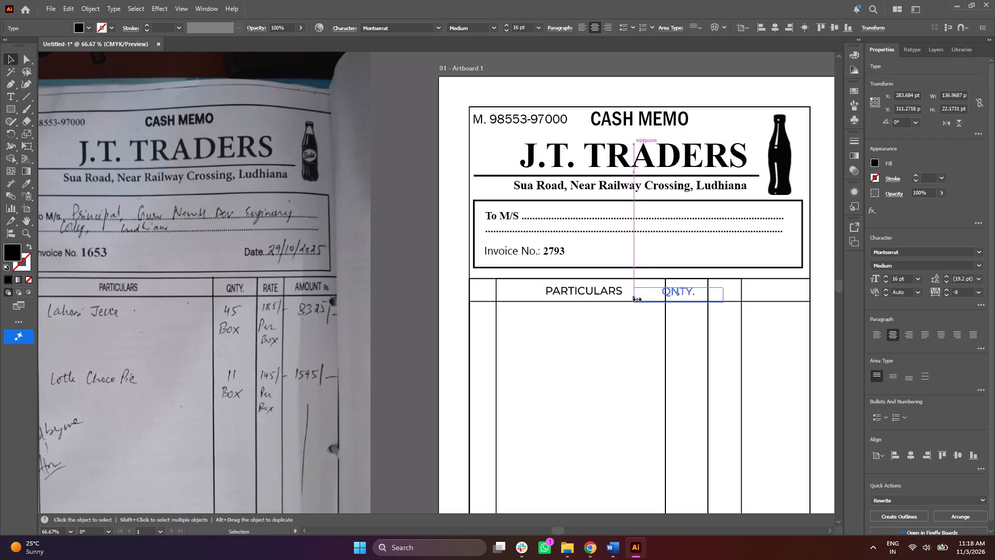
drag(636, 298, 687, 300)
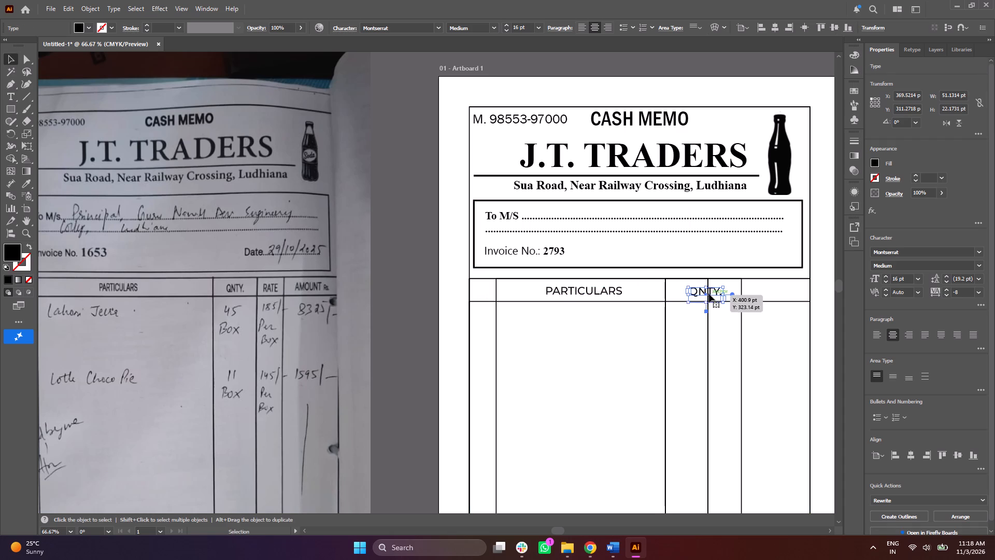
drag(712, 293, 694, 293)
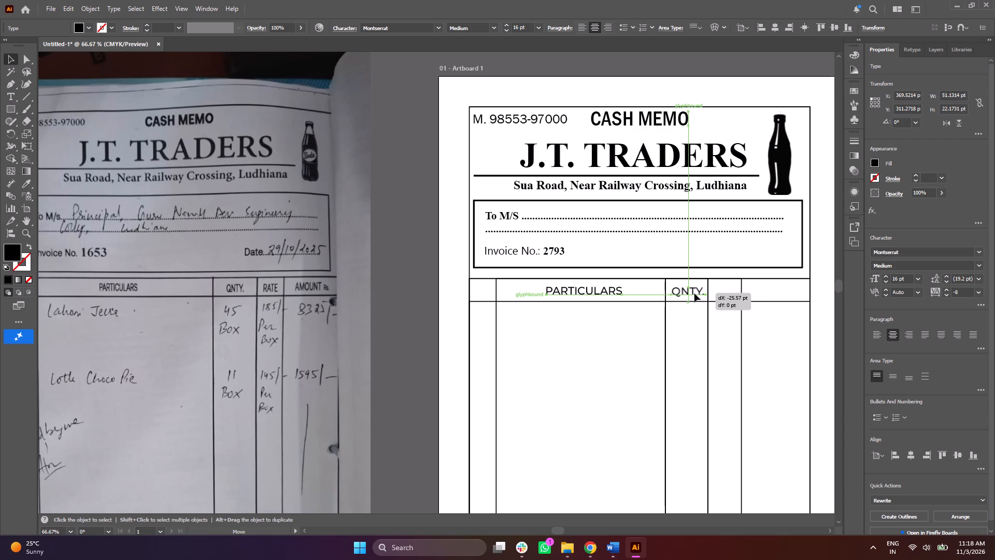
drag(694, 293, 692, 292)
Duplicate the QNTY. heading into the adjacent narrow column at about X 398.5 pt and replace the copy's wording with RATE.
alt+drag(691, 292, 760, 295)
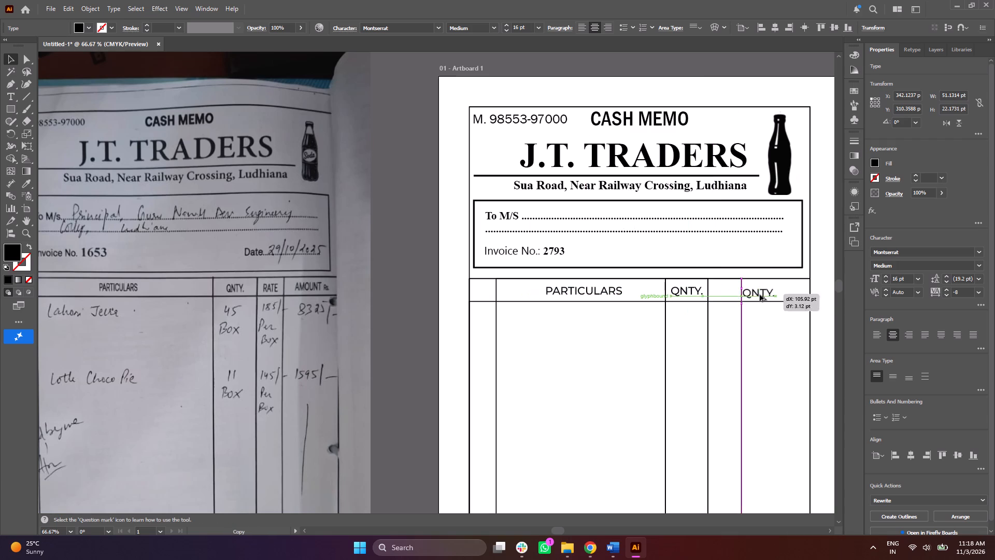
alt+drag(760, 295, 731, 293)
triple_click(731, 293)
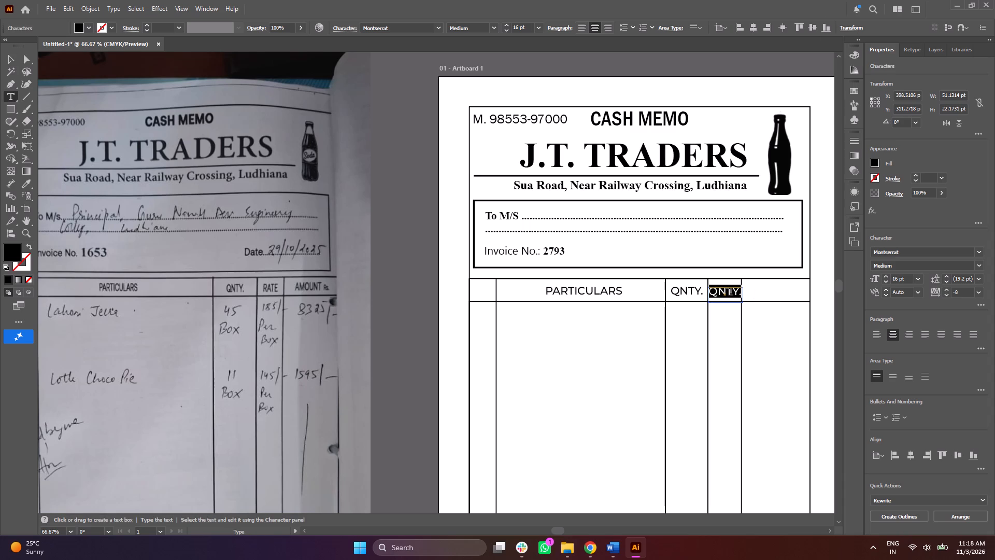
text(RATE)
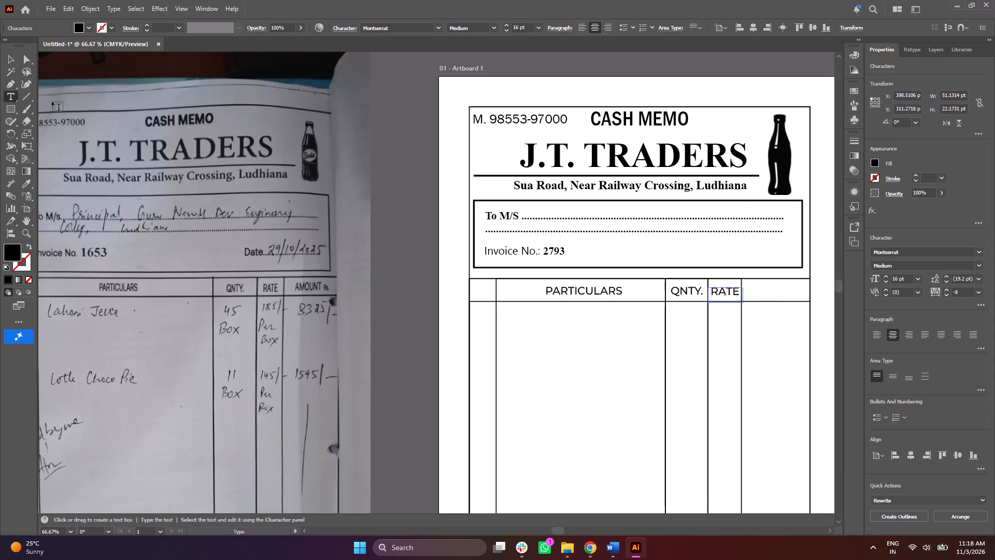
click(9, 61)
Duplicate the PARTICULARS heading over the last column at about X 432.2 pt and replace the copy's wording with AMOUNT Rs.
click(611, 292)
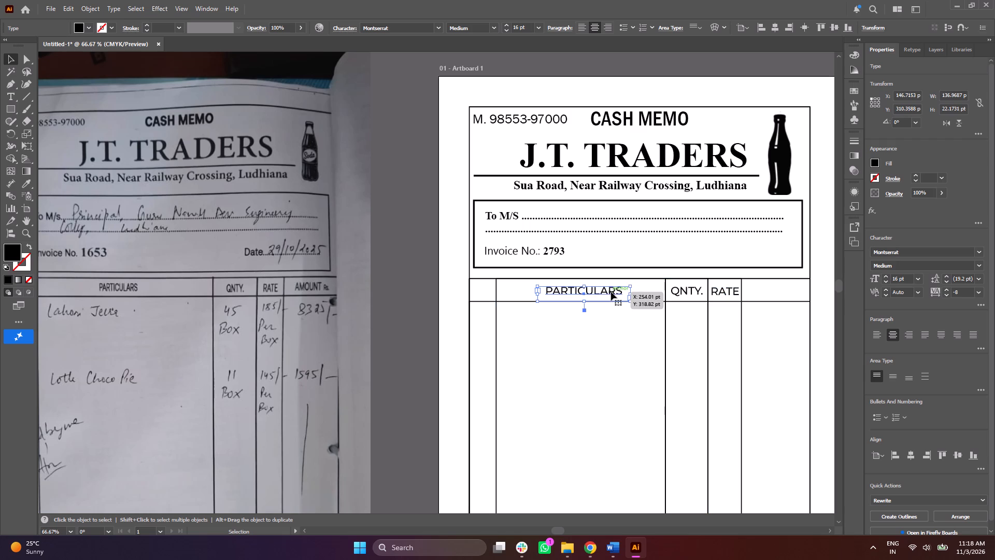
alt+drag(611, 292, 804, 292)
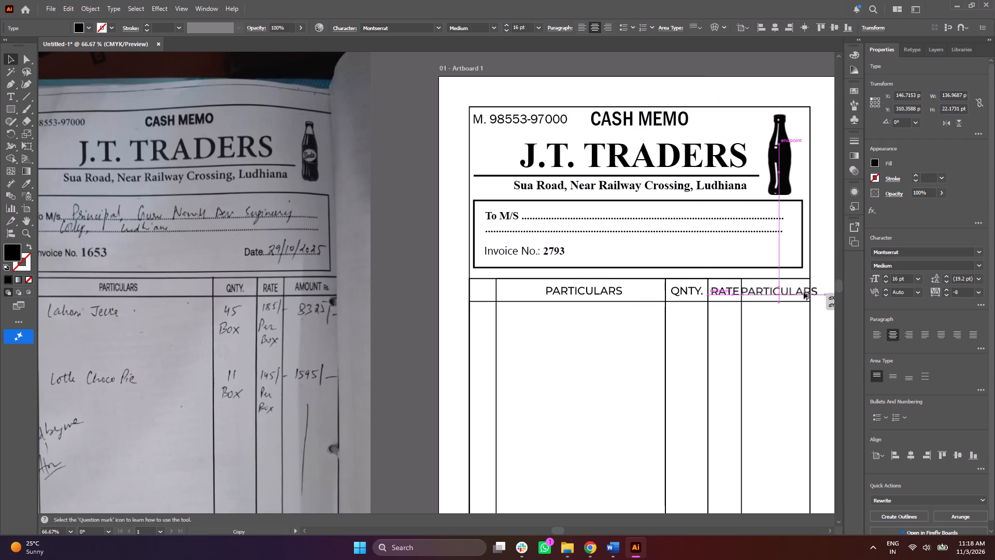
alt+drag(804, 292, 803, 291)
triple_click(791, 290)
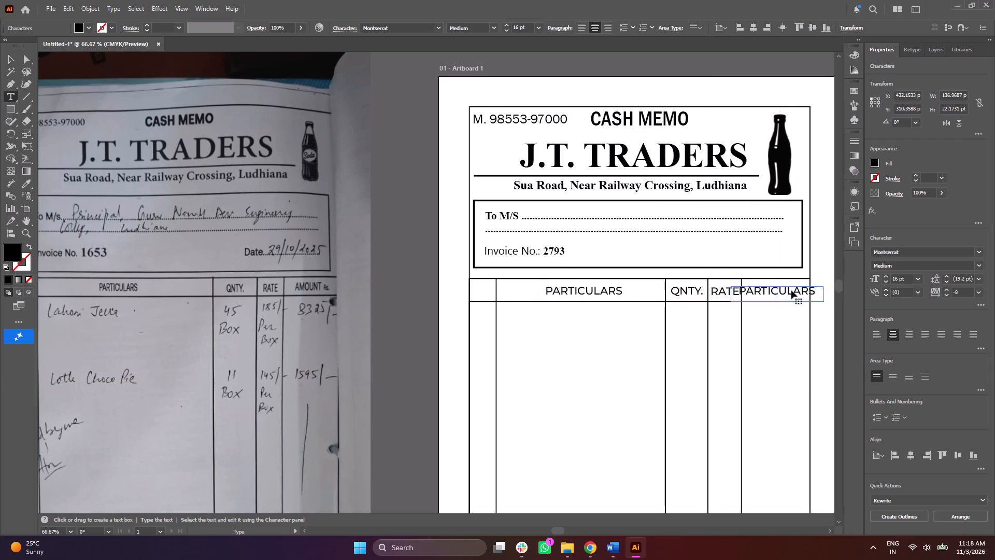
text(AMOUNT)
key(space)
key(r)
key(s)
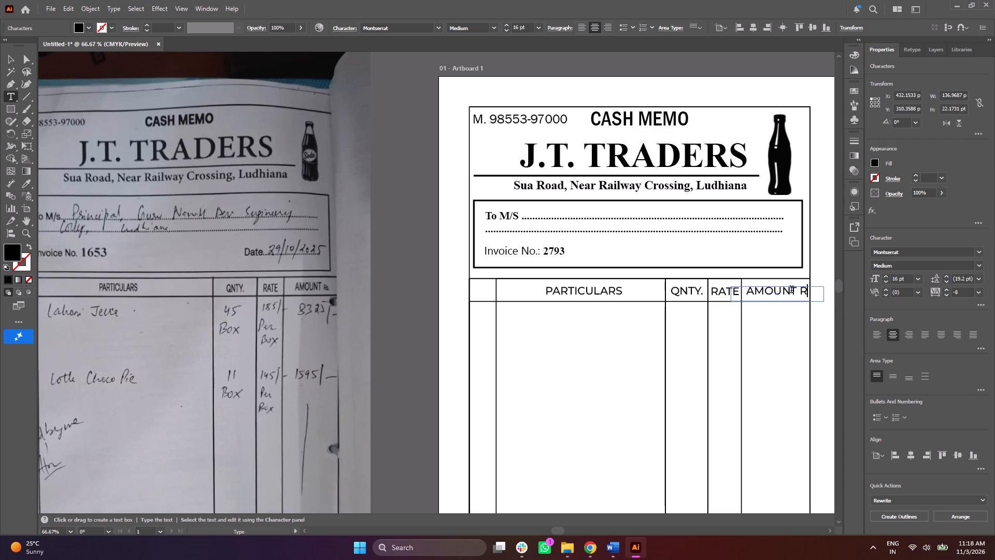
key(s)
key(period)
Tighten the AMOUNT Rs. heading's tracking to -20 and set its font size to 15 pt.
double_click(792, 288)
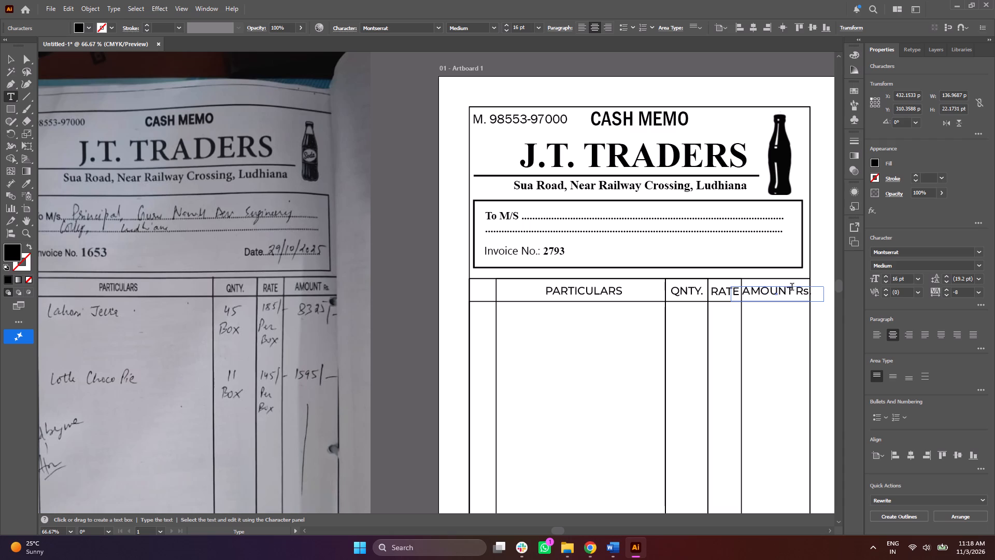
triple_click(795, 290)
click(795, 290)
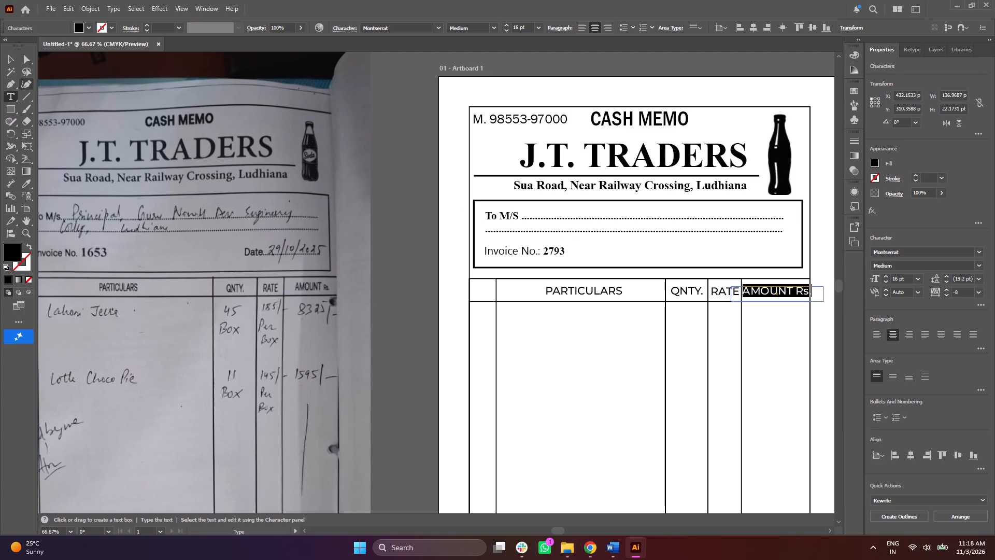
triple_click(948, 295)
click(955, 296)
triple_click(946, 293)
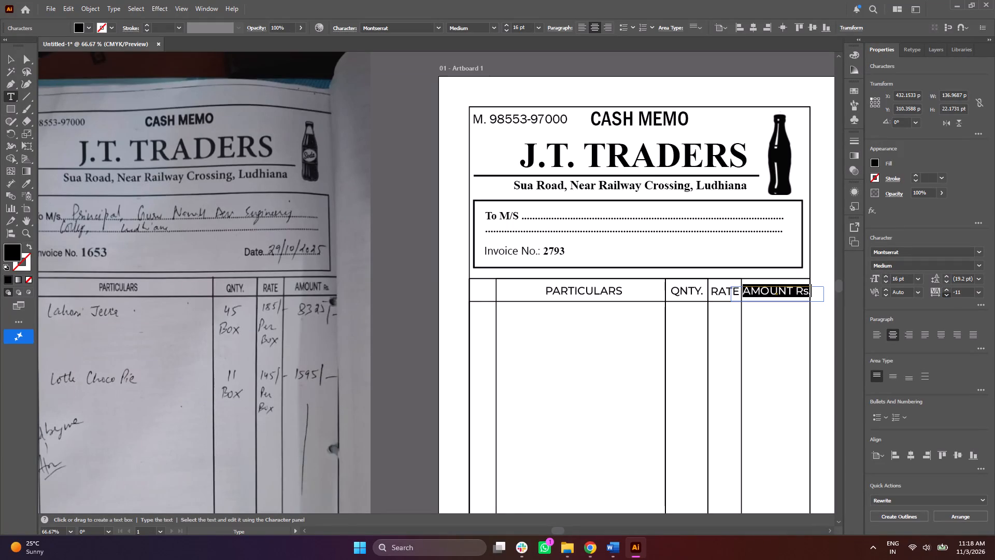
click(946, 293)
double_click(949, 296)
triple_click(946, 294)
click(885, 281)
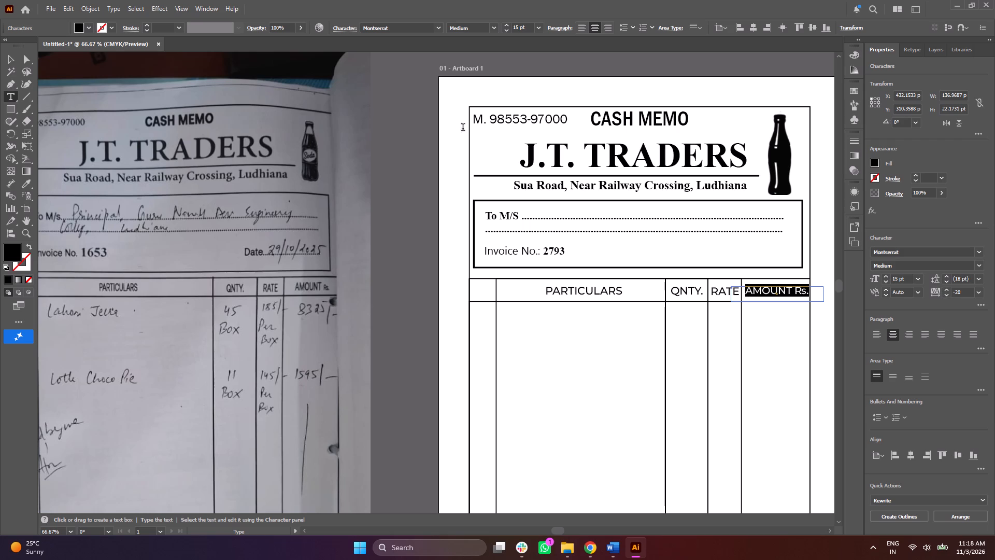
click(13, 57)
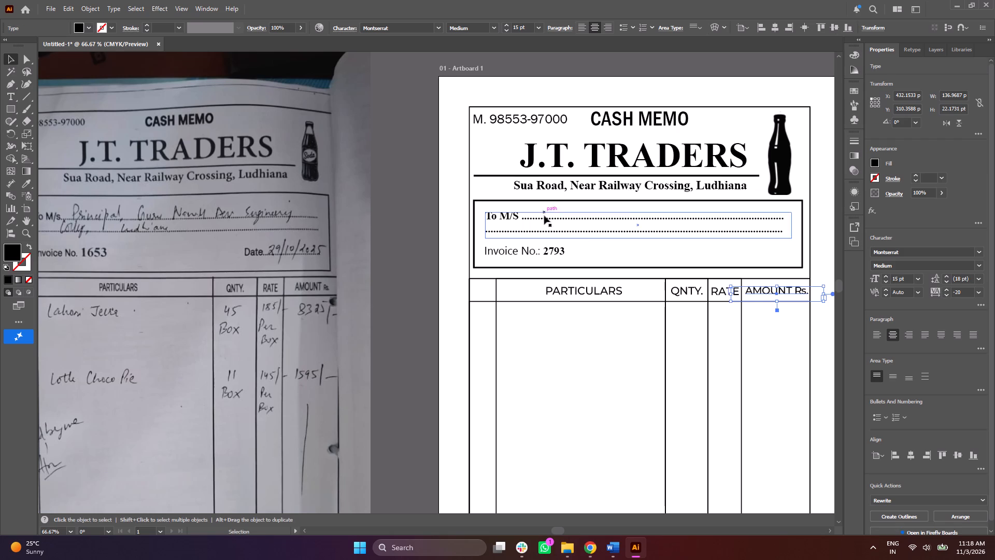
Duplicate the RATE heading over the first column at about X 43.6 pt and replace the copy's wording with Sr. nO.
alt+drag(716, 293, 468, 292)
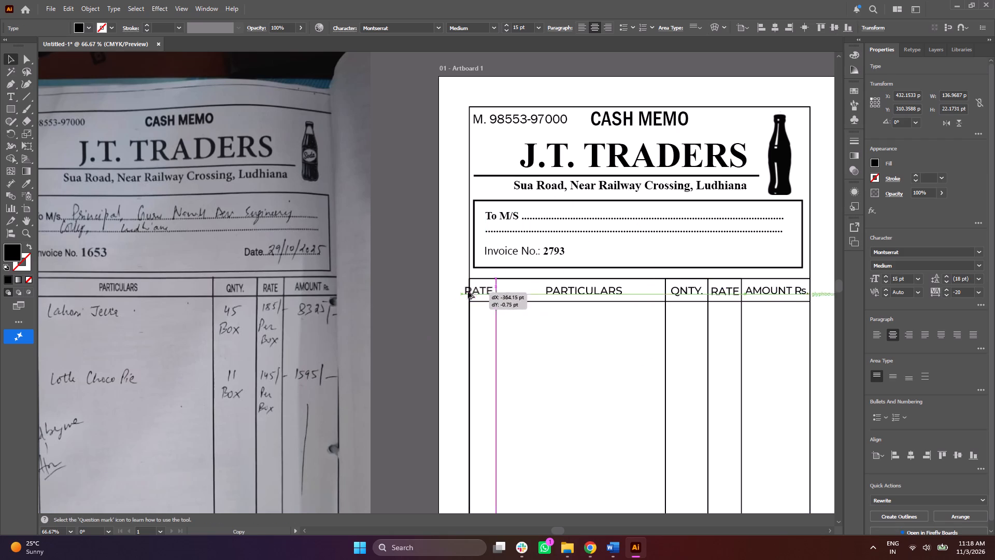
alt+drag(468, 292, 475, 291)
drag(555, 528, 548, 528)
triple_click(623, 290)
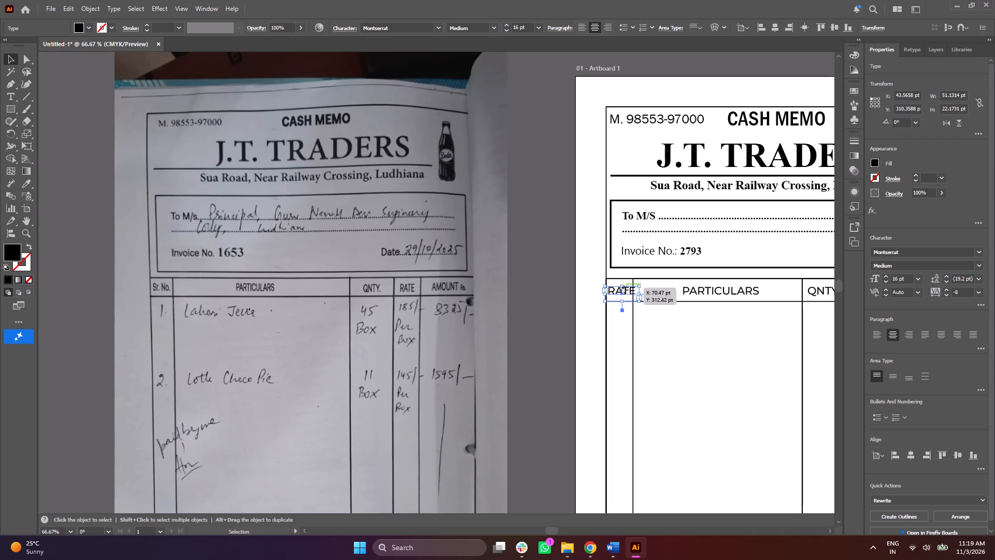
key(s)
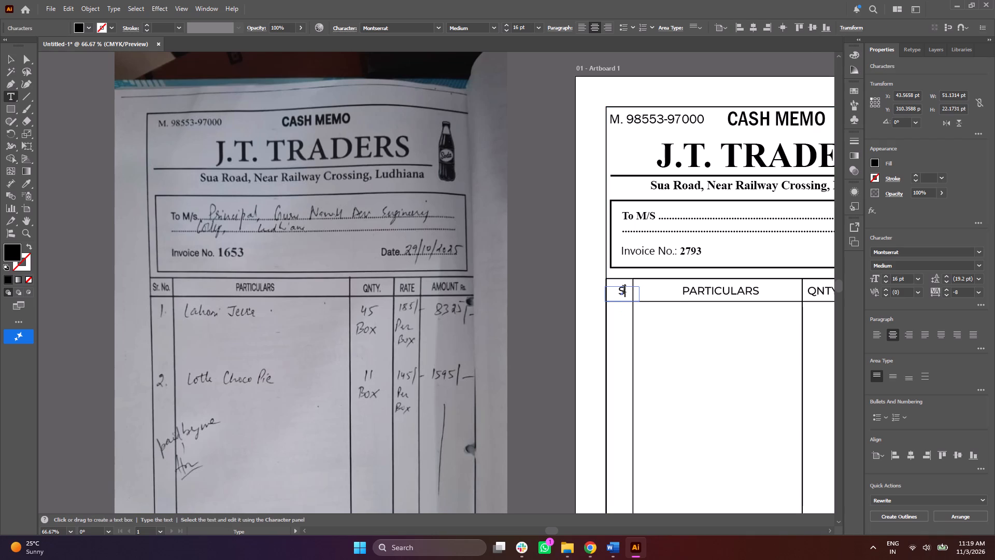
key(shift+r)
text(.)
key(space)
text(nO.)
click(14, 61)
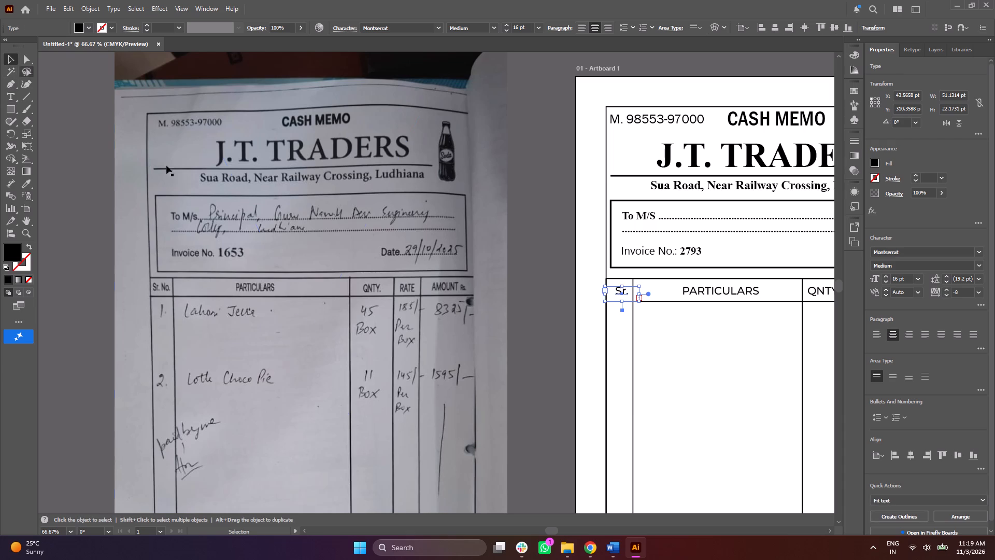
Widen the serial-number heading's text frame to about 58.5 pt and correct its wording to Sr. No.
click(640, 295)
double_click(630, 288)
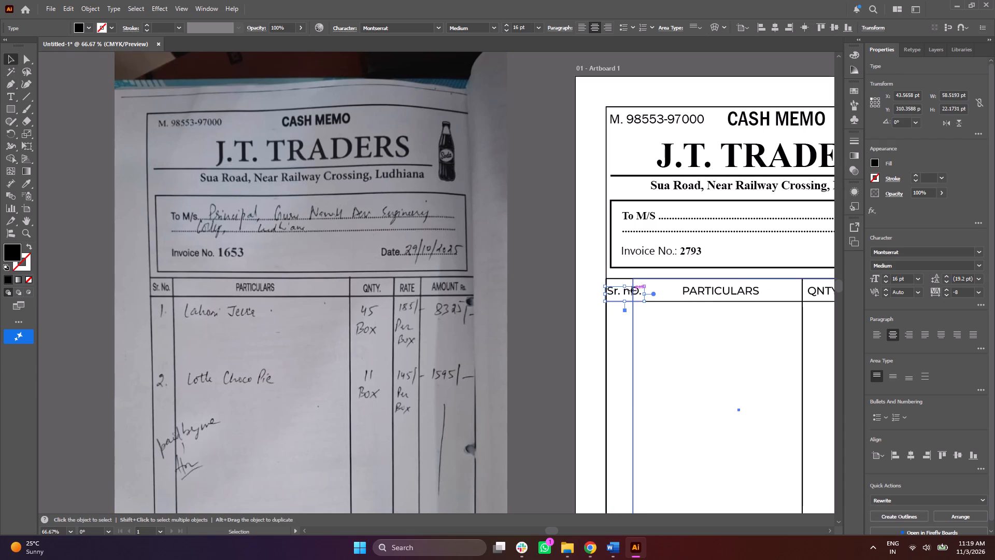
double_click(632, 290)
triple_click(629, 290)
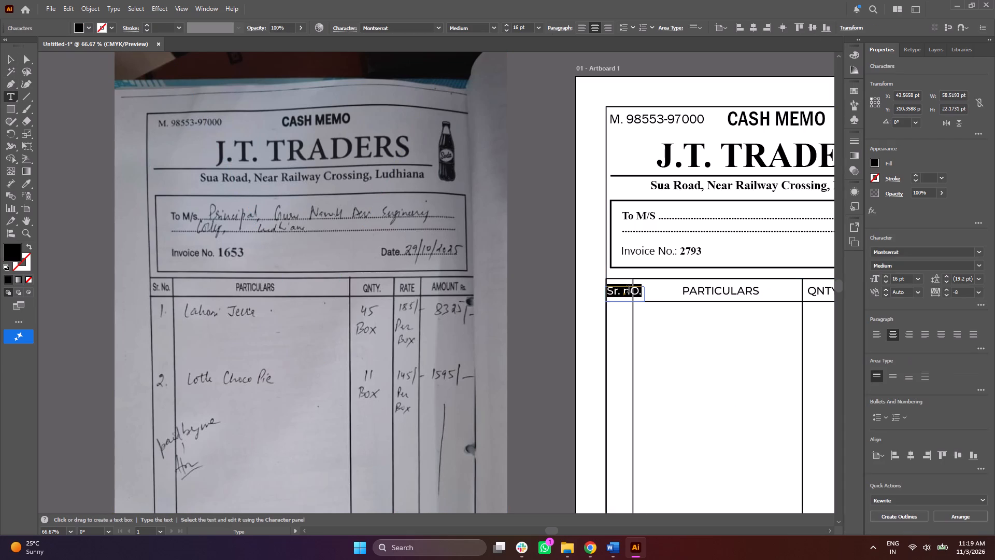
click(629, 290)
drag(638, 295, 626, 286)
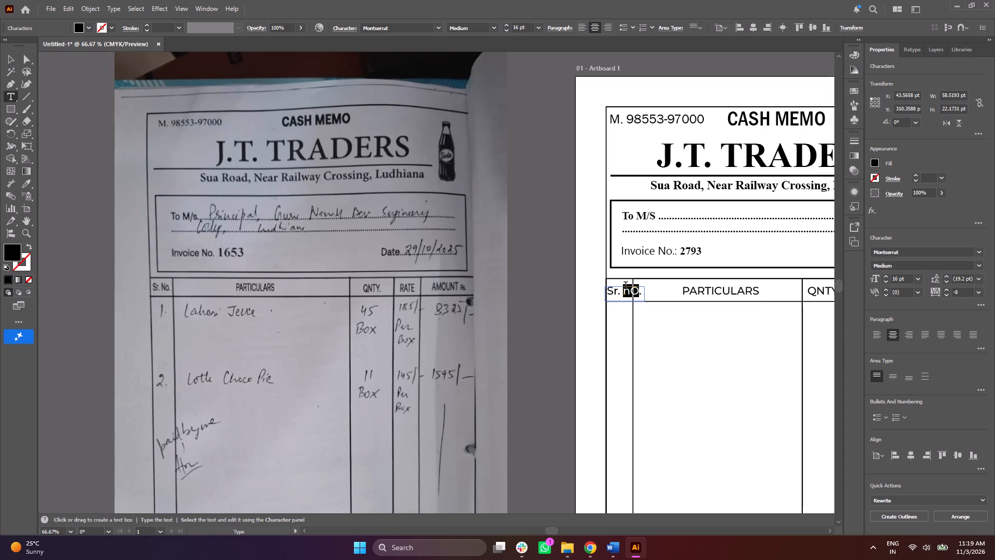
drag(626, 286, 623, 285)
key(n)
key(shift+o)
click(10, 65)
click(10, 55)
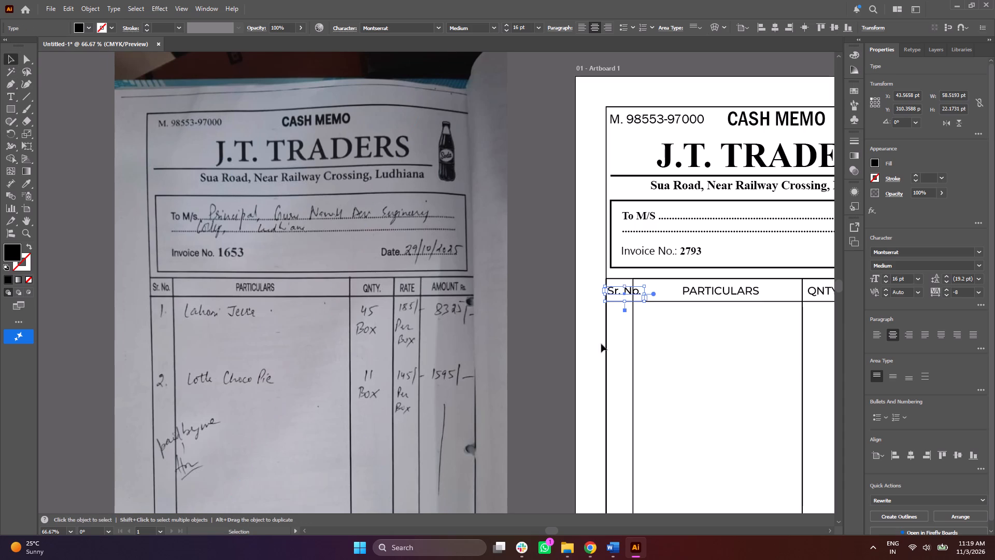
Narrow the Sr. No. text frame to about 50.2 pt wide.
alt+scroll(627, 305, up, 4)
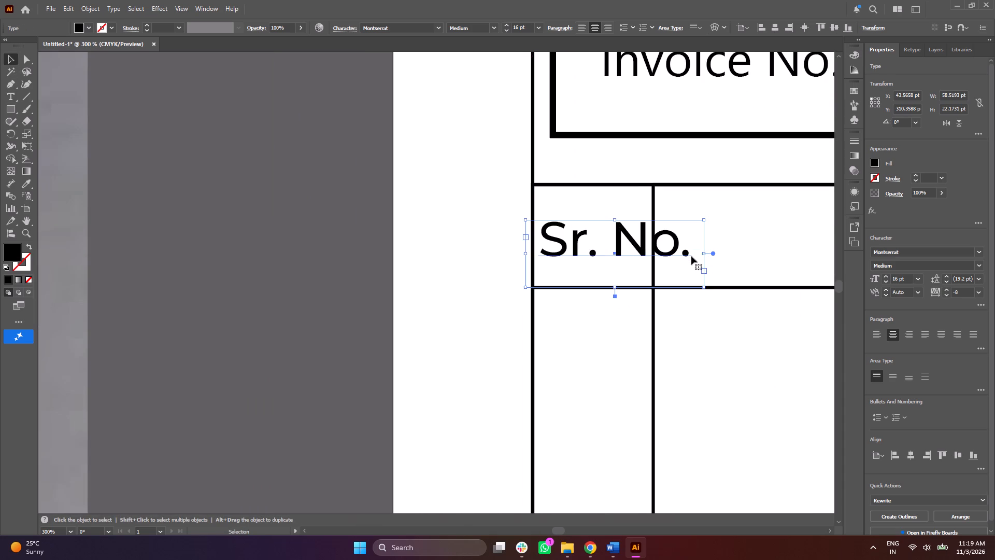
drag(704, 251, 678, 238)
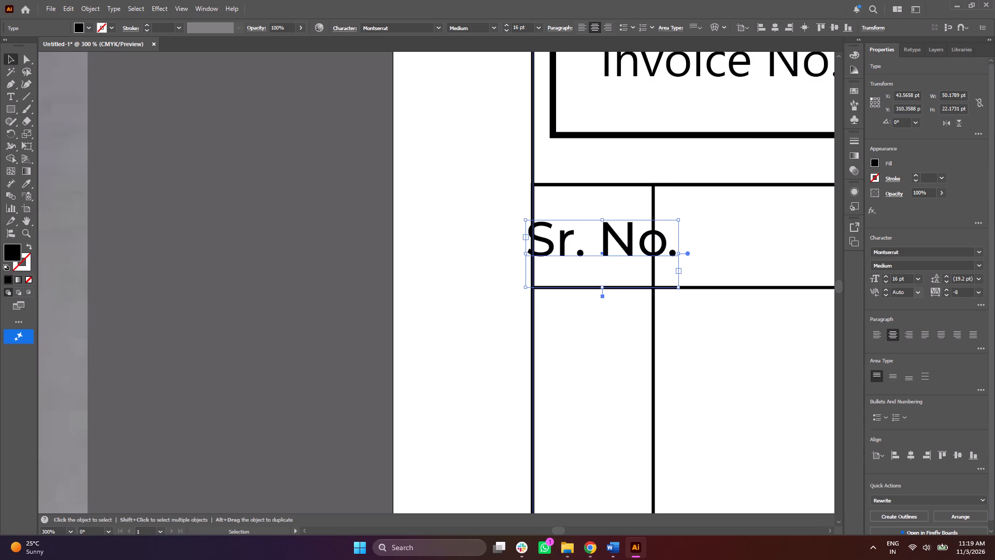
Condense the Sr. No. text to 71% horizontal scale and move it to about X 40.7 pt in the first header cell.
click(978, 302)
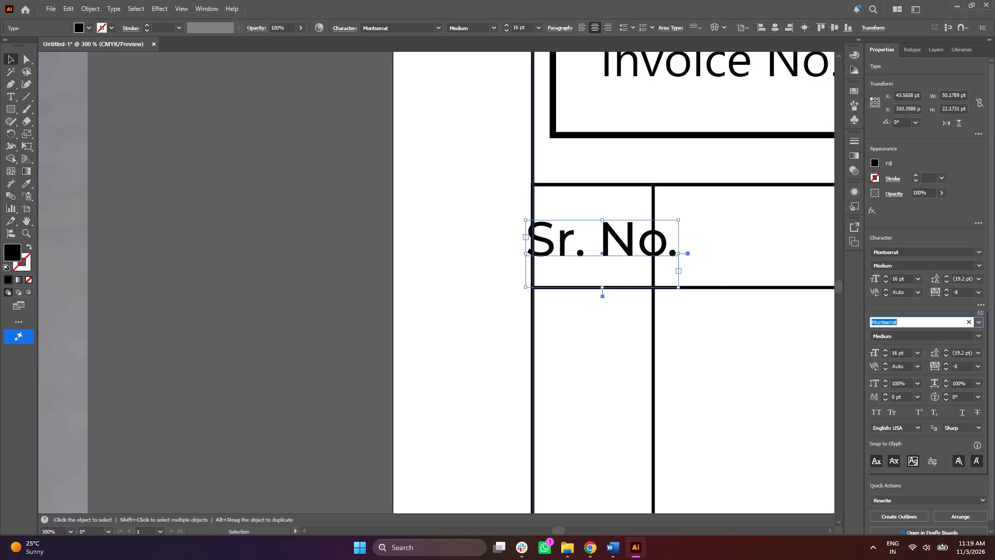
click(946, 385)
double_click(946, 385)
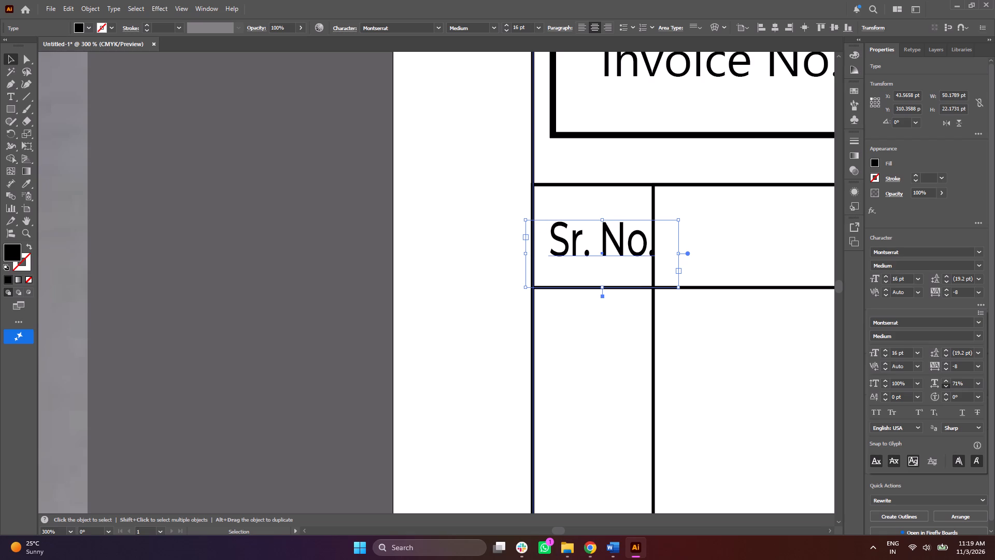
drag(614, 253, 600, 248)
drag(609, 238, 598, 237)
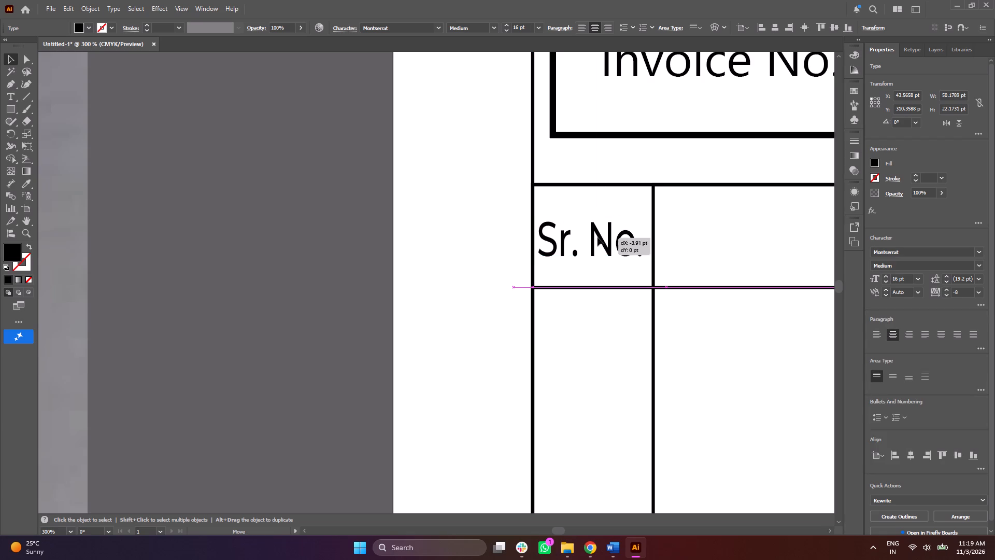
drag(598, 237, 601, 238)
Align the top edges of the five column headings, from Sr. No. to AMOUNT Rs., in the items table's header row.
alt+scroll(610, 245, down, 2)
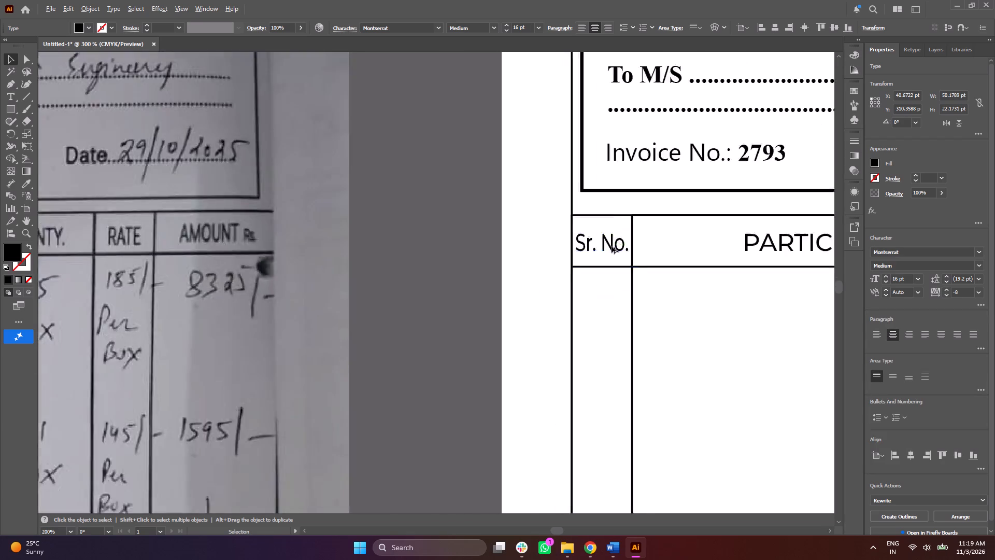
alt+scroll(612, 246, down, 1)
ctrl+scroll(701, 343, down, 20)
ctrl+scroll(701, 343, down, 3)
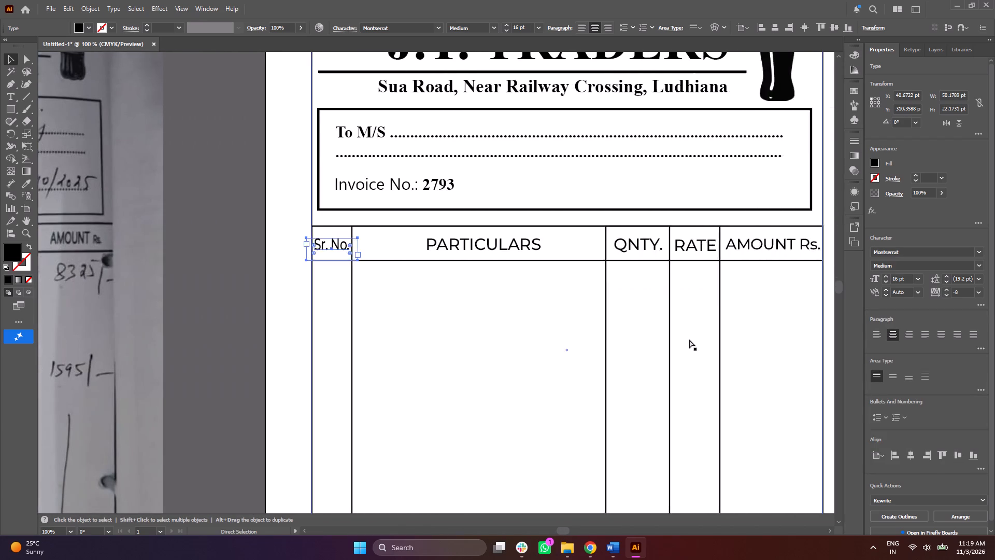
ctrl+scroll(689, 340, down, 6)
shift+click(437, 252)
shift+click(556, 247)
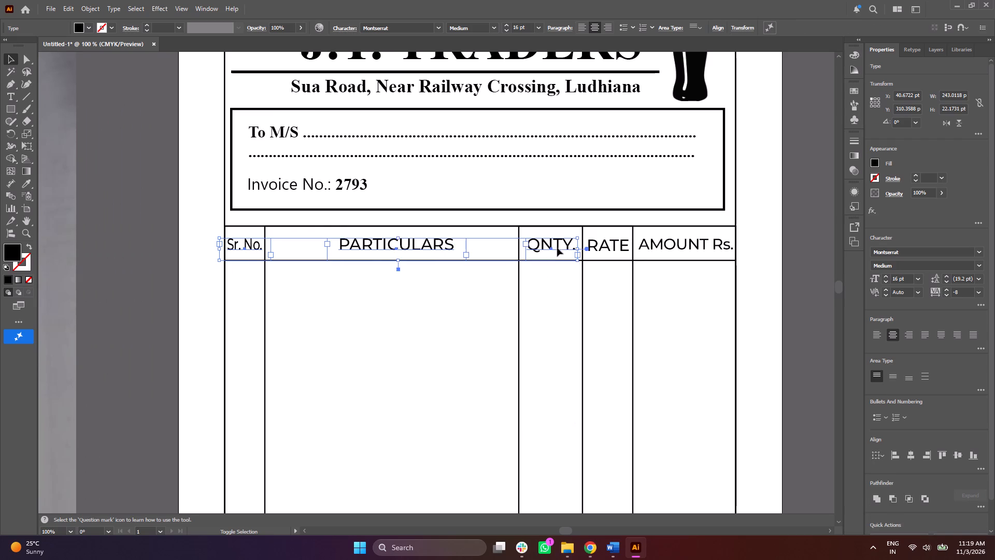
shift+click(596, 251)
shift+click(661, 248)
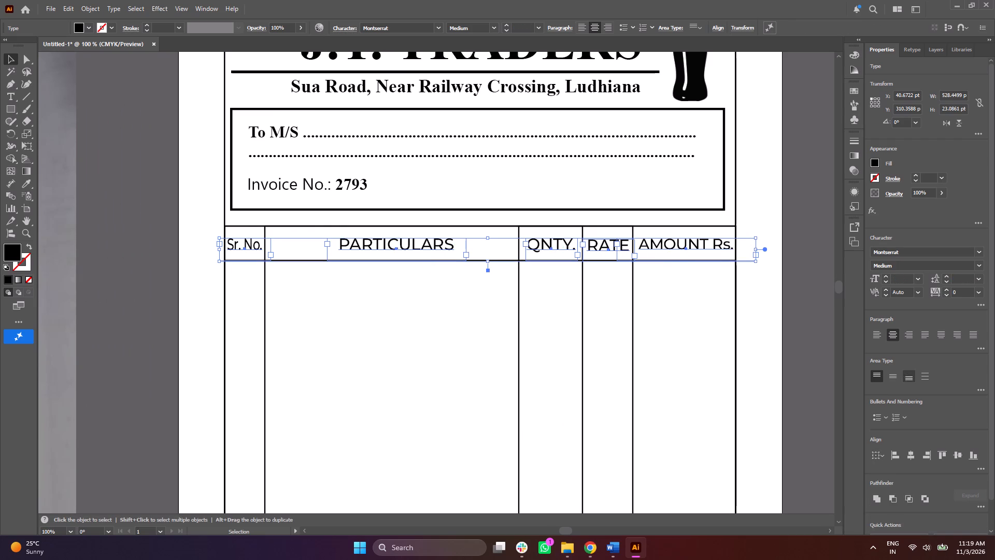
click(942, 456)
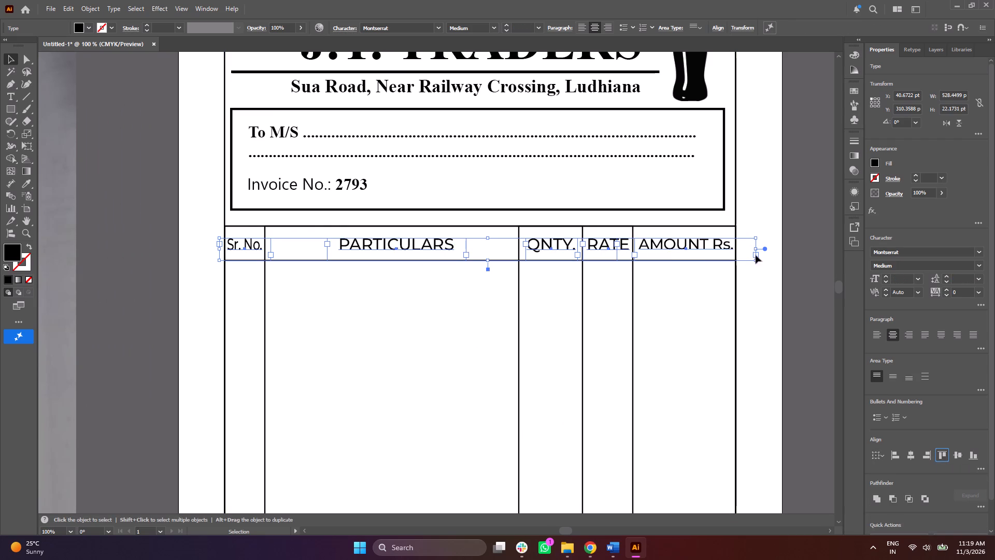
click(823, 256)
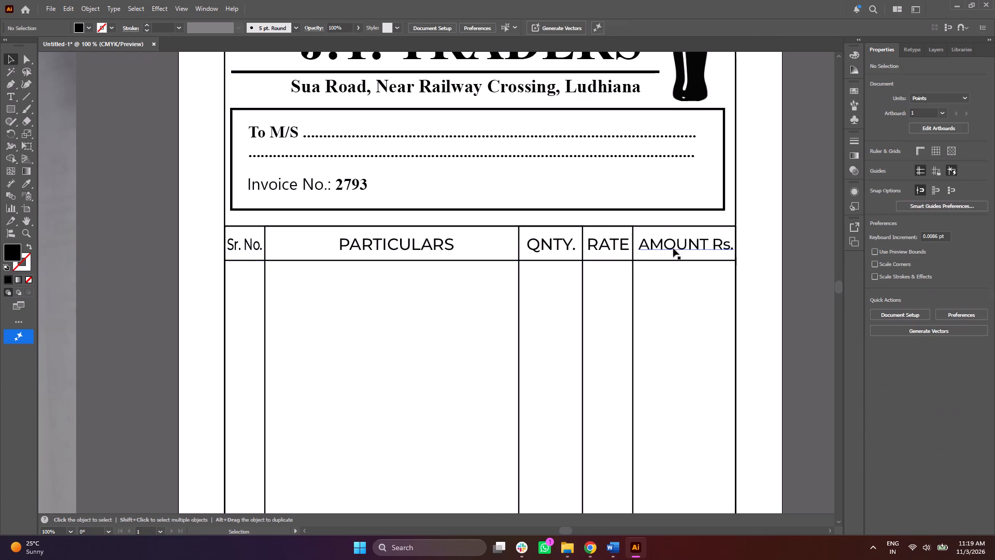
Condense the AMOUNT Rs. heading to 89% horizontal scale.
click(673, 248)
click(976, 304)
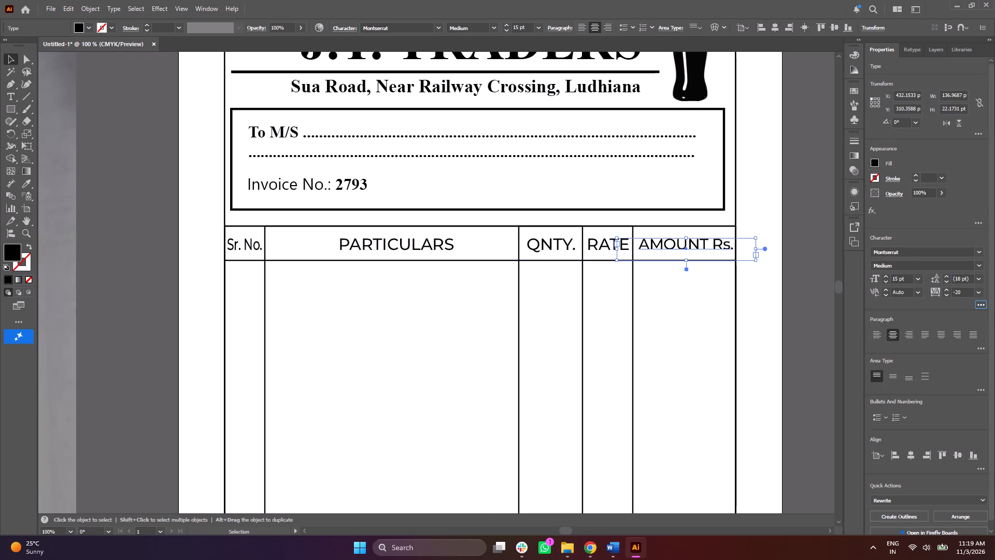
triple_click(944, 386)
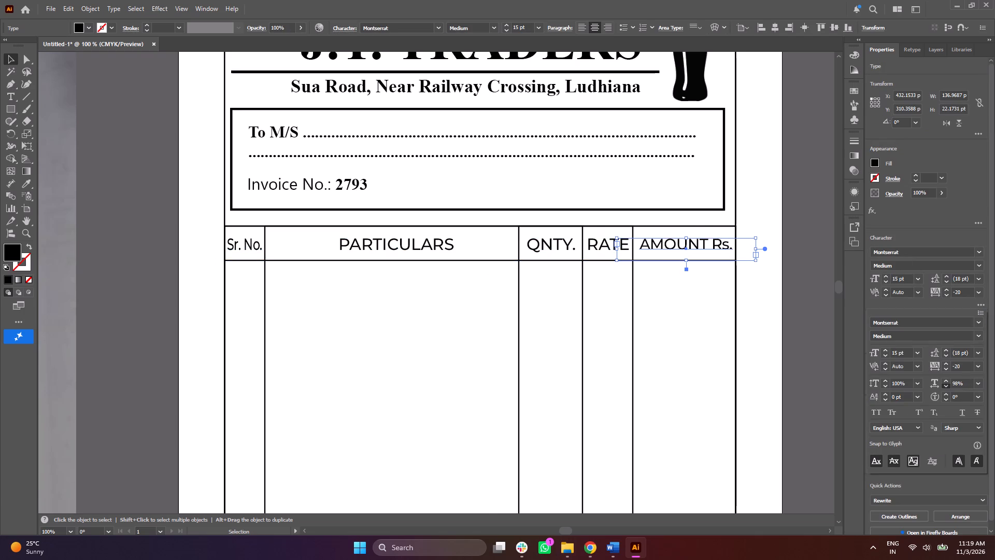
triple_click(944, 386)
triple_click(944, 386)
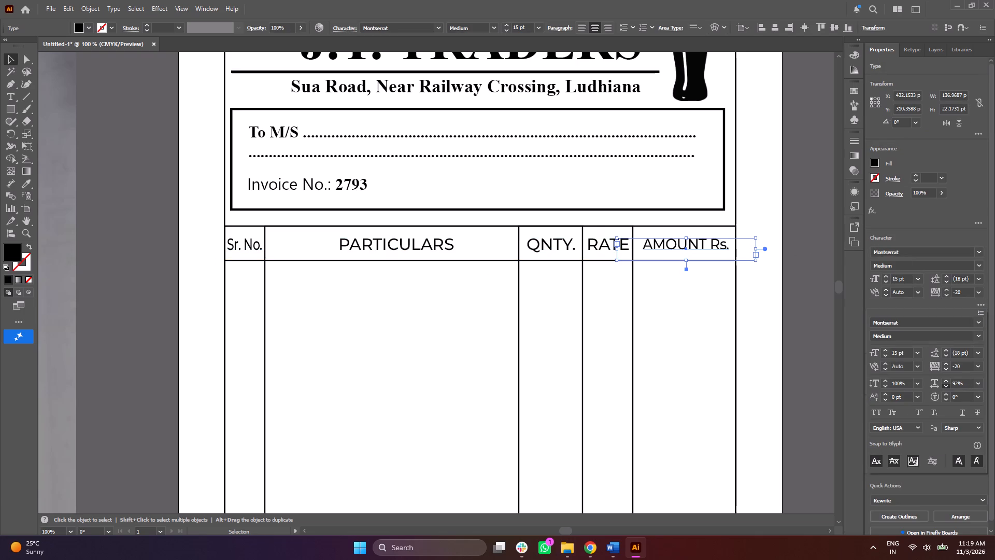
click(944, 386)
click(944, 386)
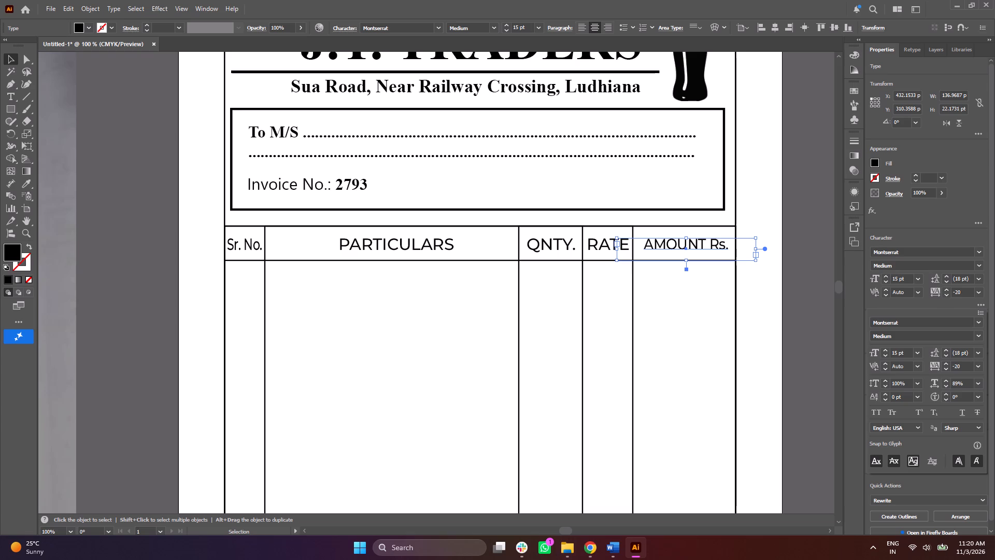
Condense the RATE heading to 92% horizontal scale.
click(595, 245)
click(595, 245)
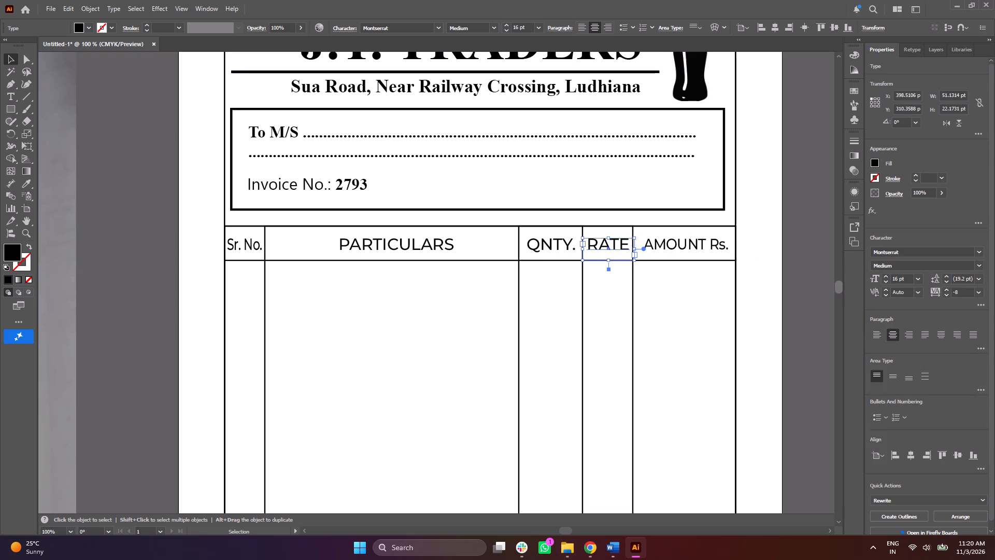
click(977, 303)
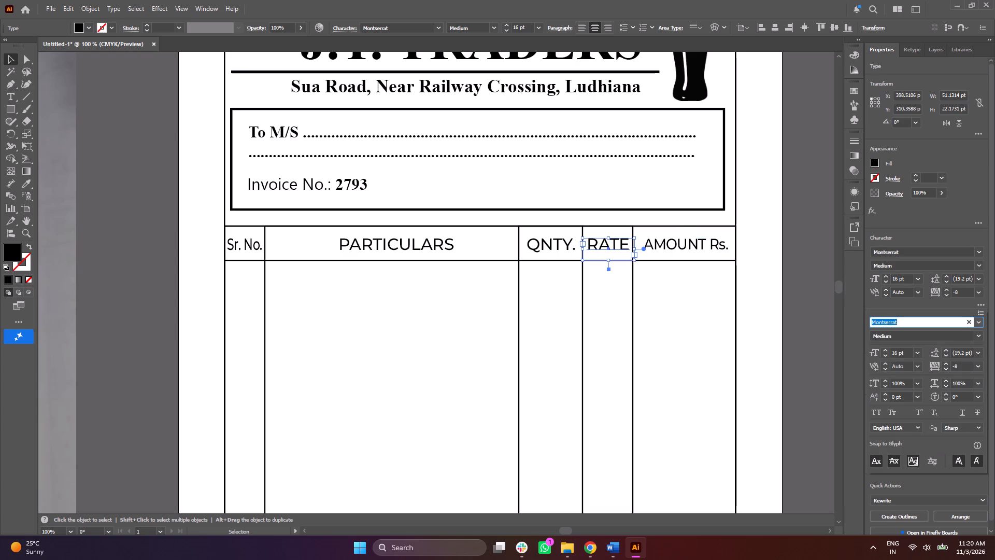
triple_click(944, 385)
triple_click(944, 385)
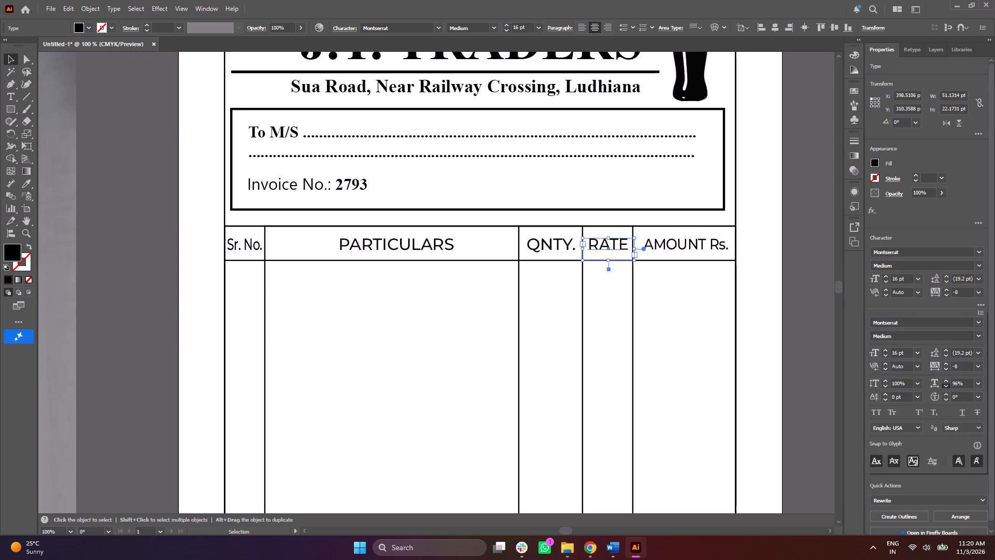
double_click(944, 385)
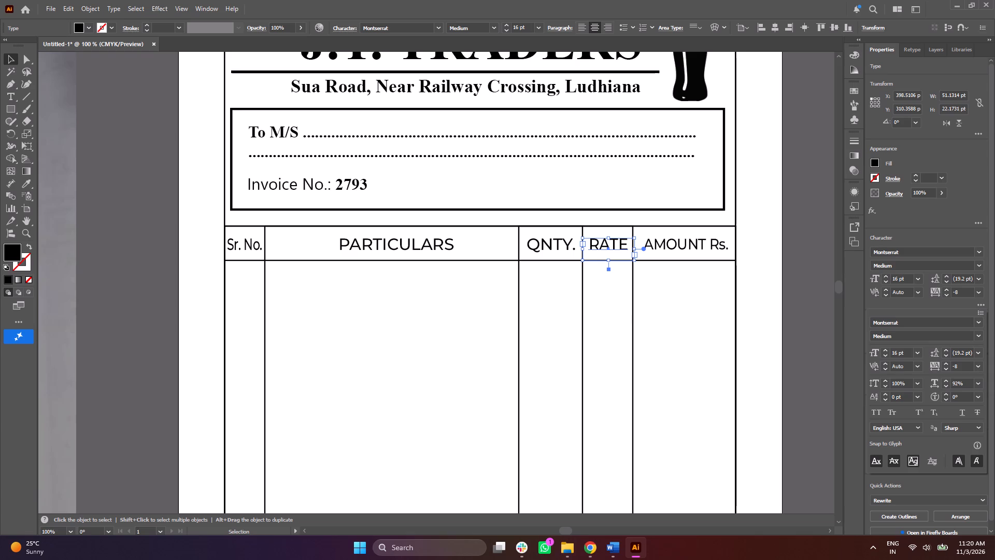
Slightly reduce the QNTY. heading's horizontal scale so it sits less tightly in its header cell.
click(546, 240)
click(547, 241)
click(980, 301)
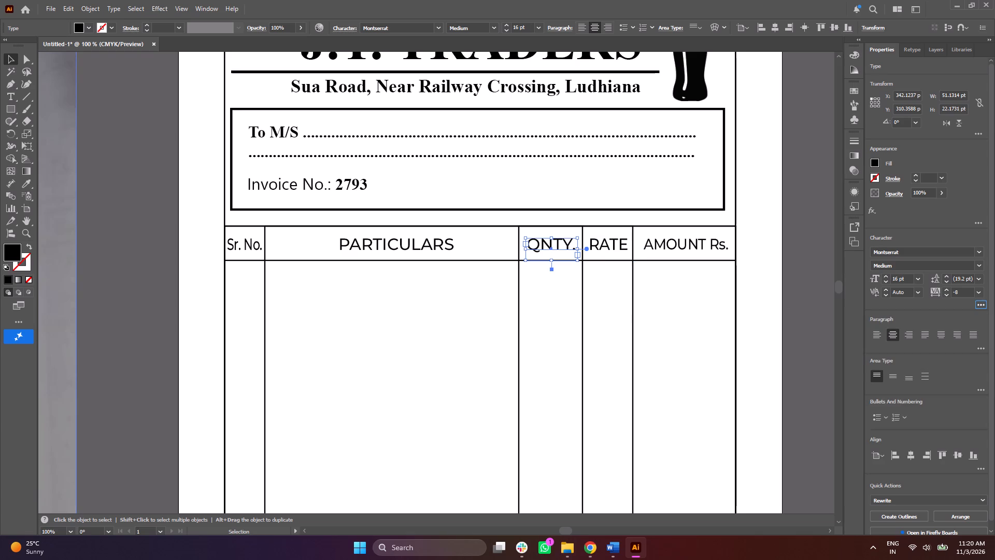
click(946, 384)
triple_click(947, 384)
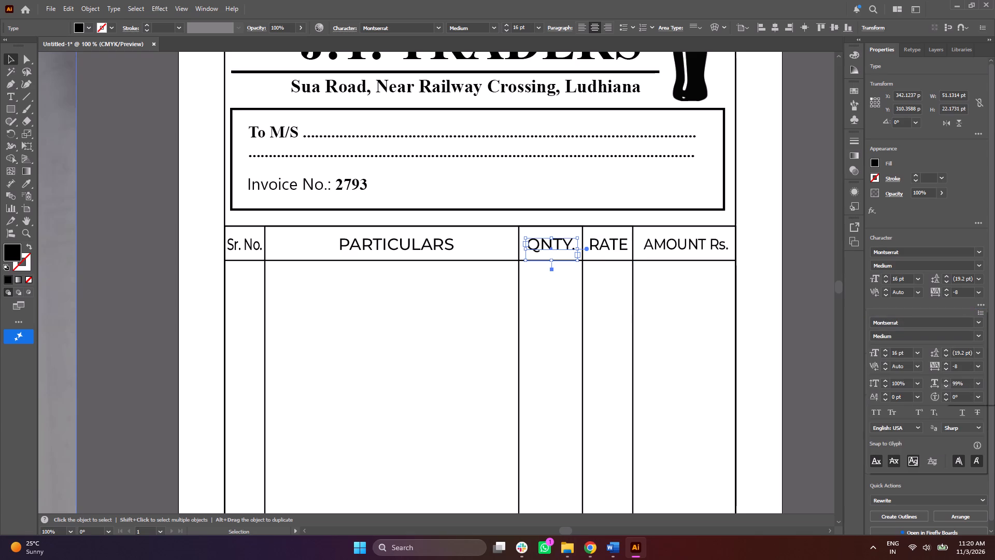
click(947, 384)
click(811, 254)
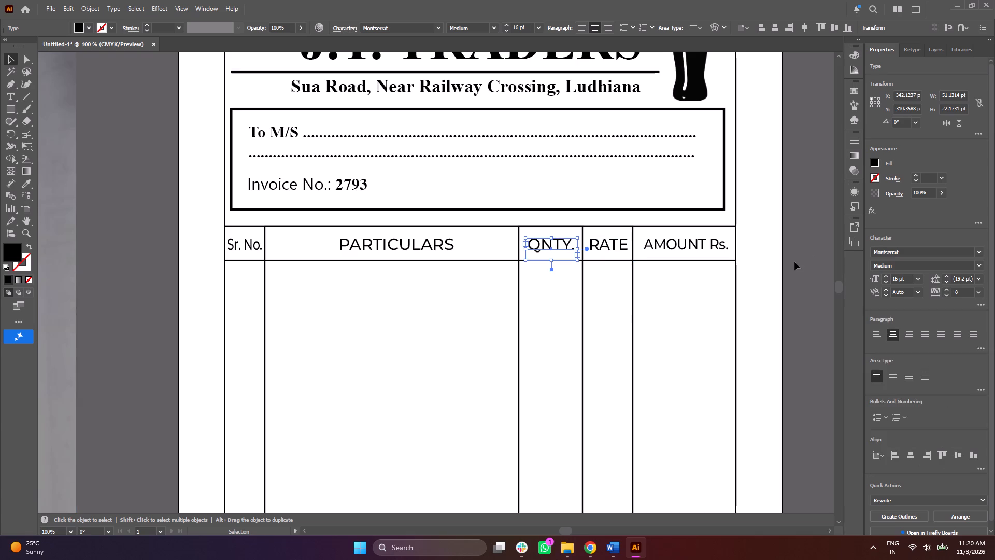
click(814, 246)
Narrow the rectangle enclosing the PARTICULARS column to about 230 pt wide, moving its right edge clear of the QNTY. heading.
alt+scroll(806, 251, down, 1)
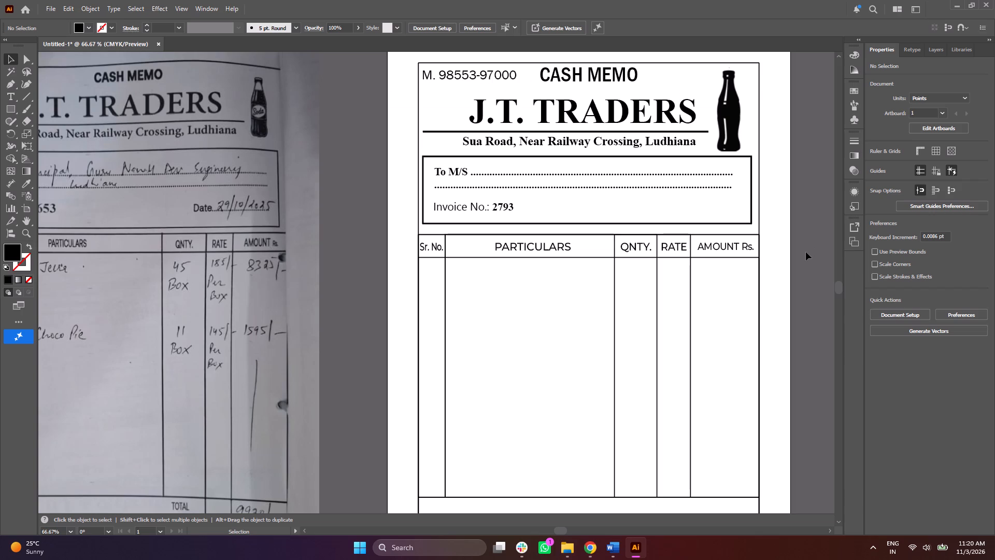
scroll(806, 252, down, 9)
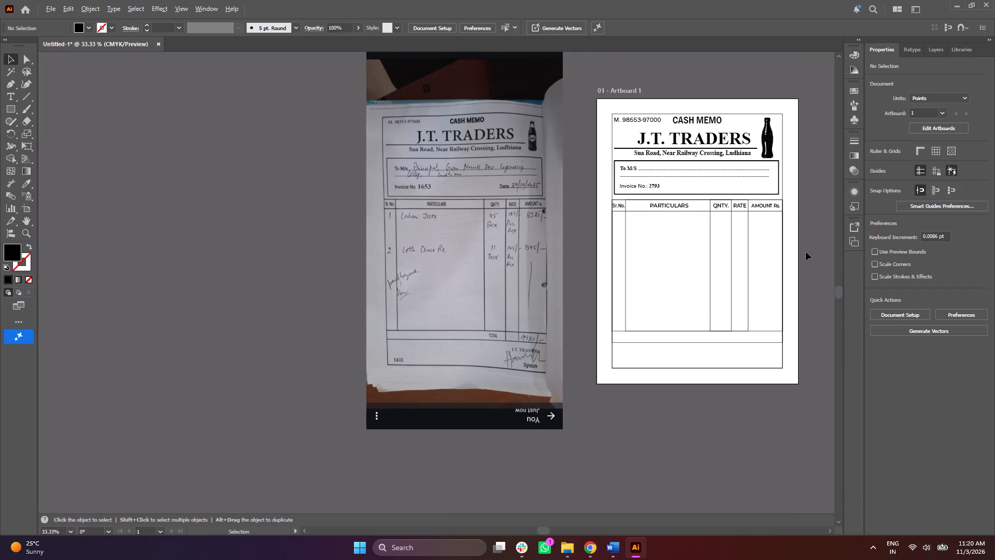
alt+scroll(788, 338, up, 1)
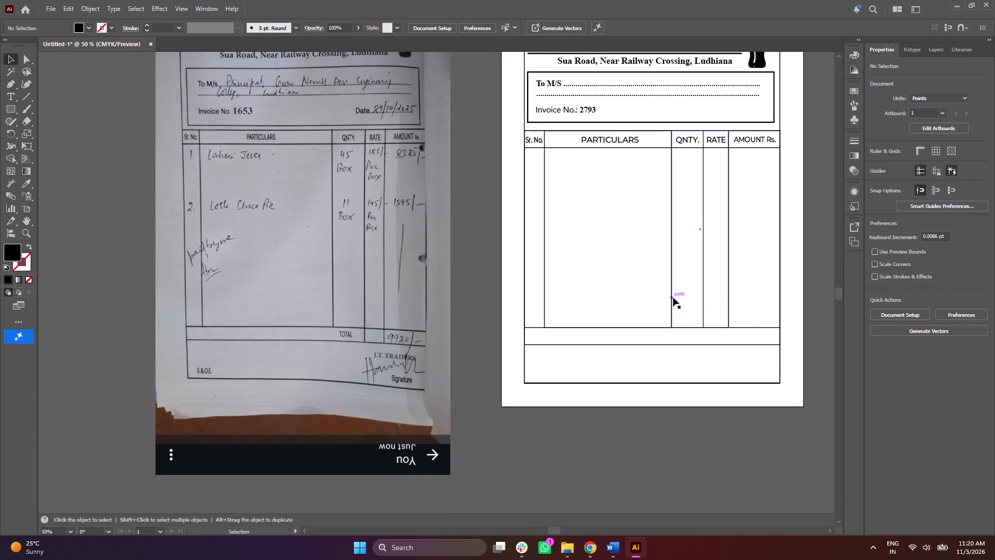
click(704, 235)
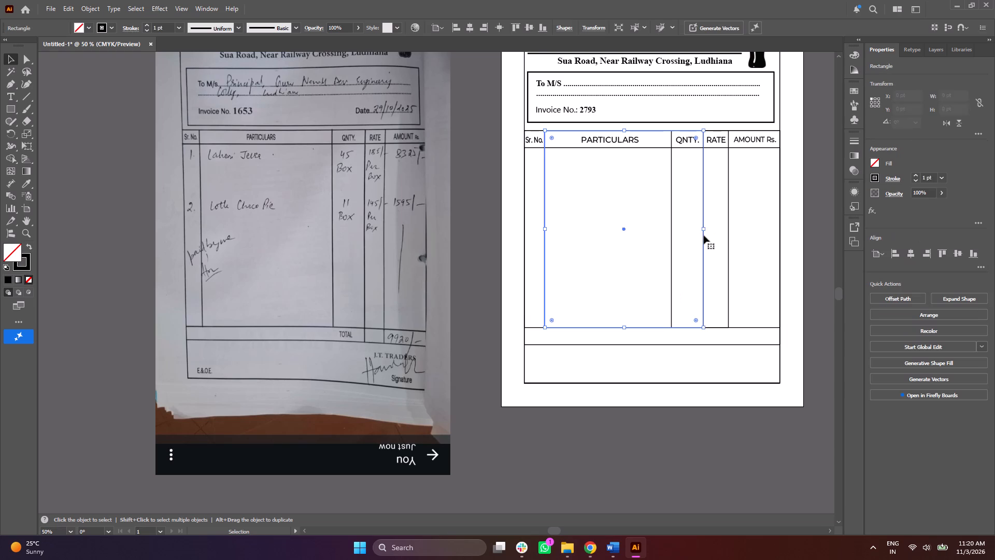
drag(704, 228, 662, 214)
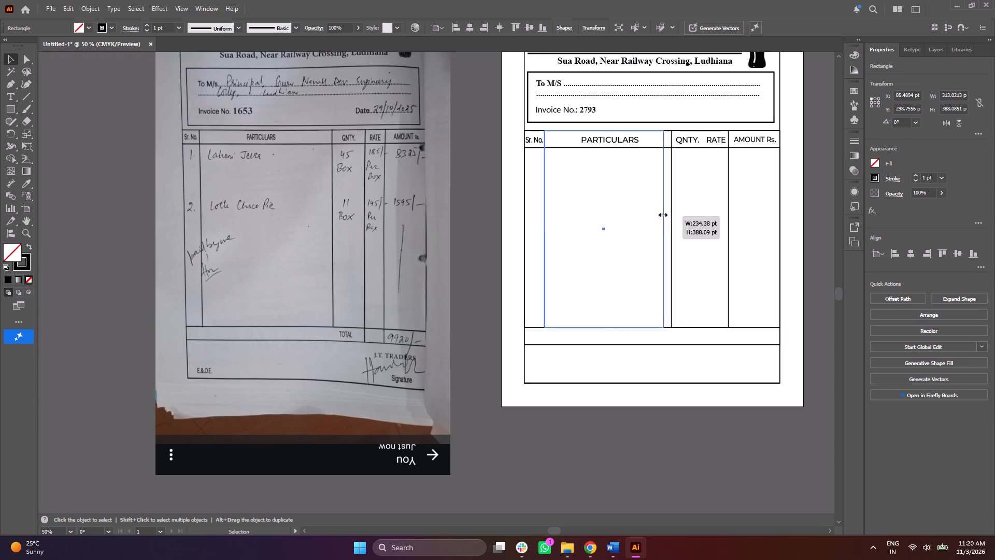
drag(662, 214, 661, 213)
Narrow the rectangle spanning QNTY. and RATE from its left edge so it encloses only the RATE column.
click(673, 220)
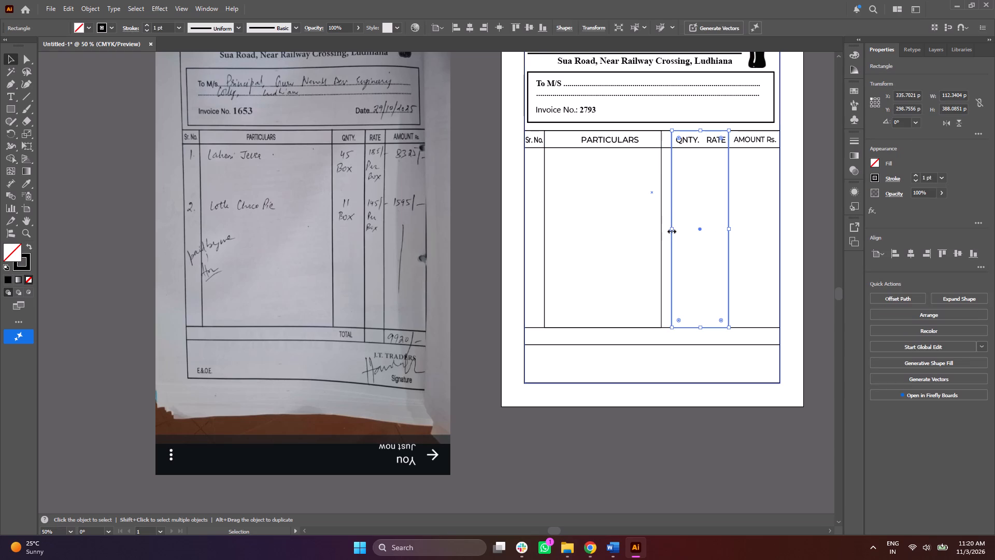
drag(671, 230, 703, 242)
Select the rectangle enclosing the PARTICULARS column.
click(661, 222)
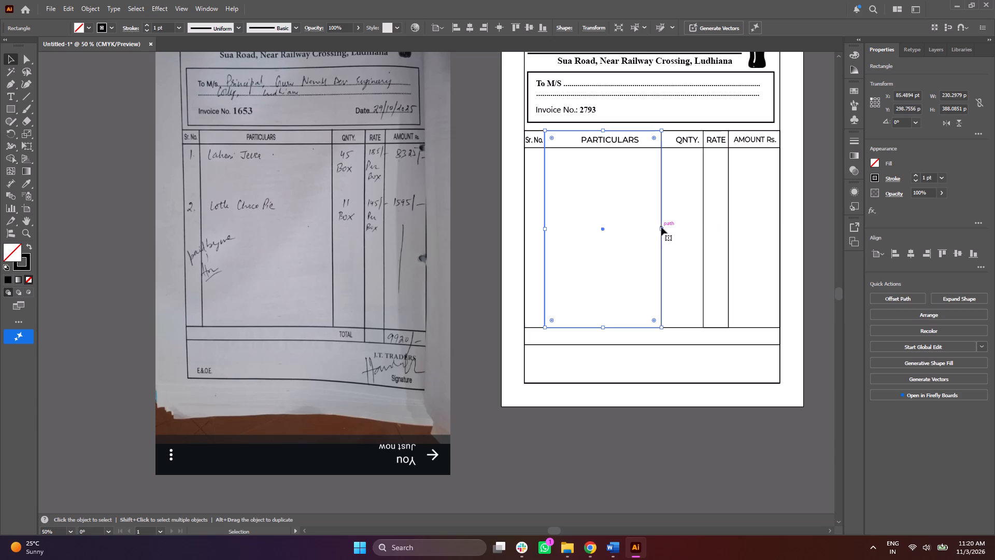
Shift the rectangle enclosing the PARTICULARS column slightly left, about 2.7 pt, and widen it so its right edge sits just before the QNTY. heading.
click(661, 227)
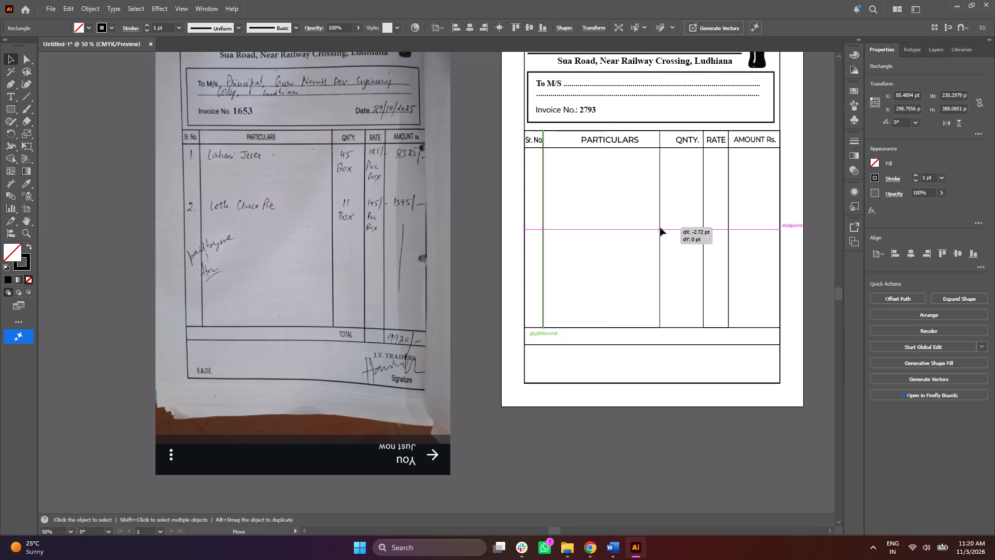
drag(662, 229, 672, 235)
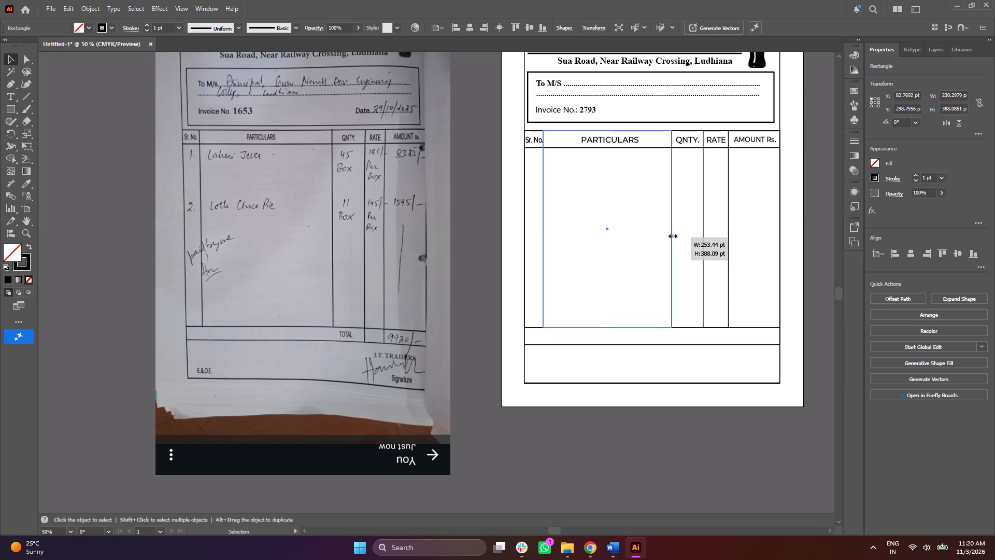
drag(672, 235, 674, 236)
Extend the RATE column's rectangle down to the bottom line of the total row, making it about 422 pt tall.
click(704, 274)
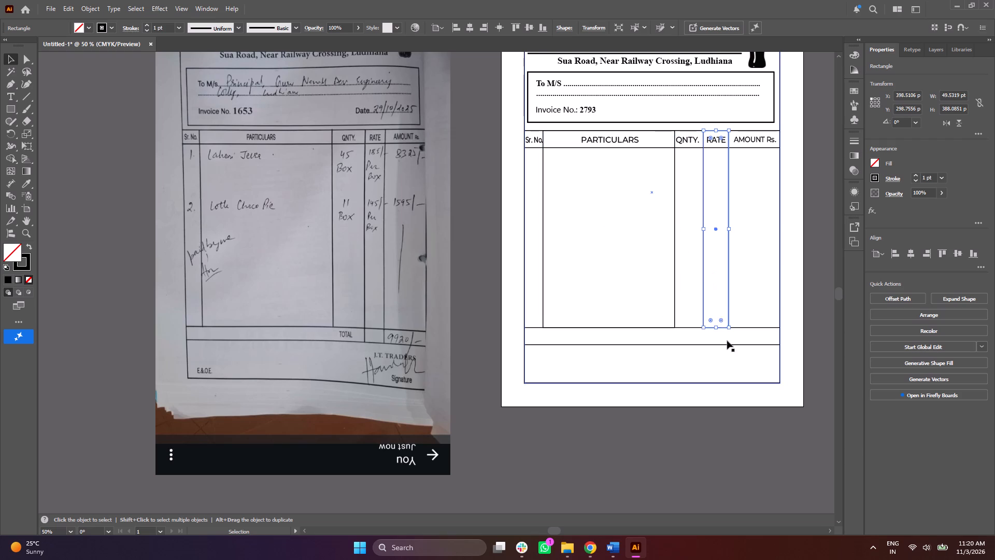
drag(715, 328, 716, 341)
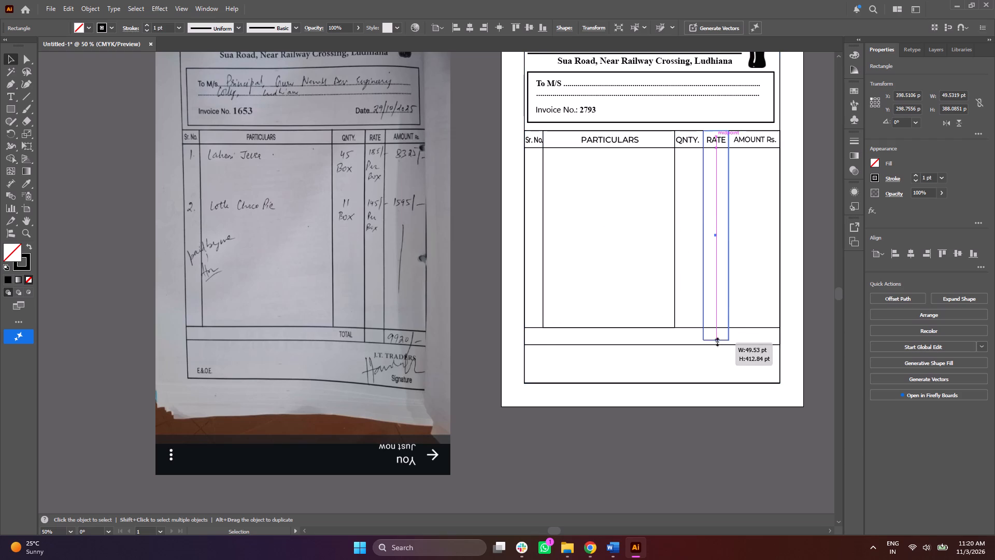
drag(716, 341, 718, 346)
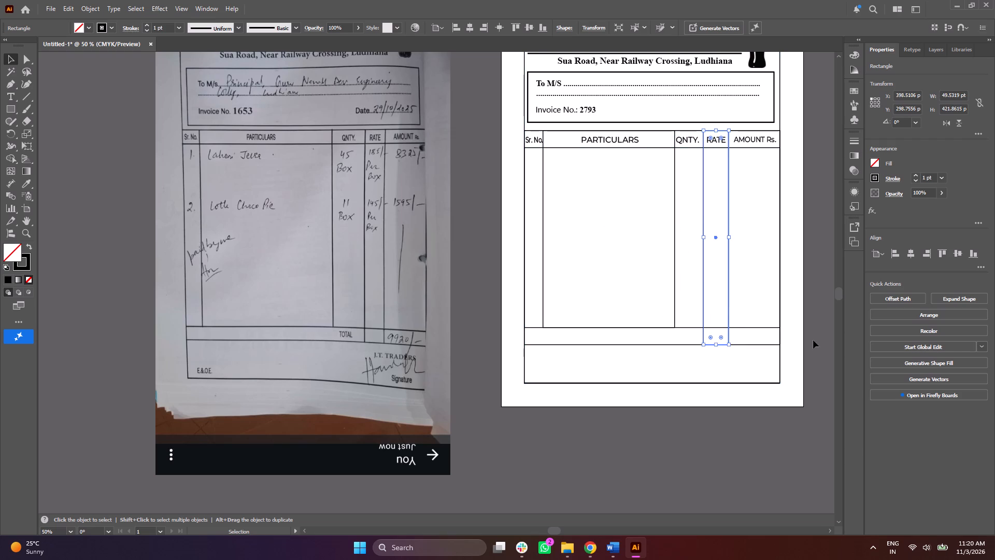
click(813, 340)
Duplicate the PARTICULARS heading into the total row, just before the RATE column, and change the copy's text to TOTAL.
alt+scroll(738, 326, up, 1)
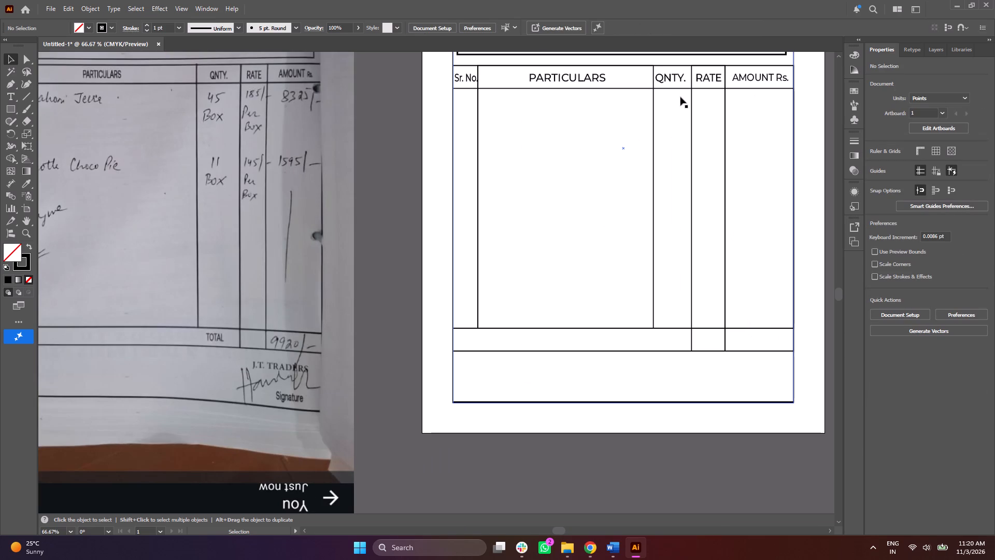
alt+drag(590, 77, 705, 366)
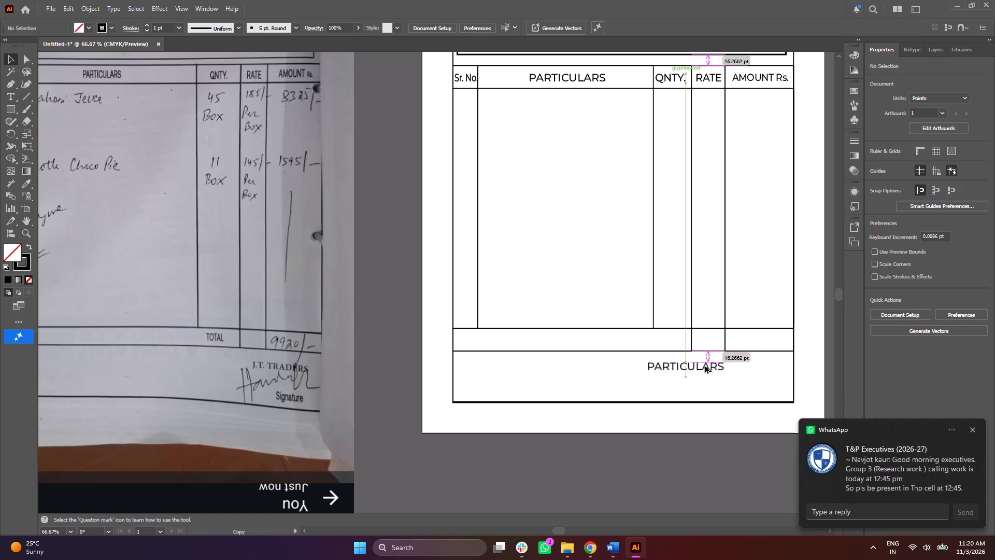
alt+drag(705, 366, 668, 343)
triple_click(668, 343)
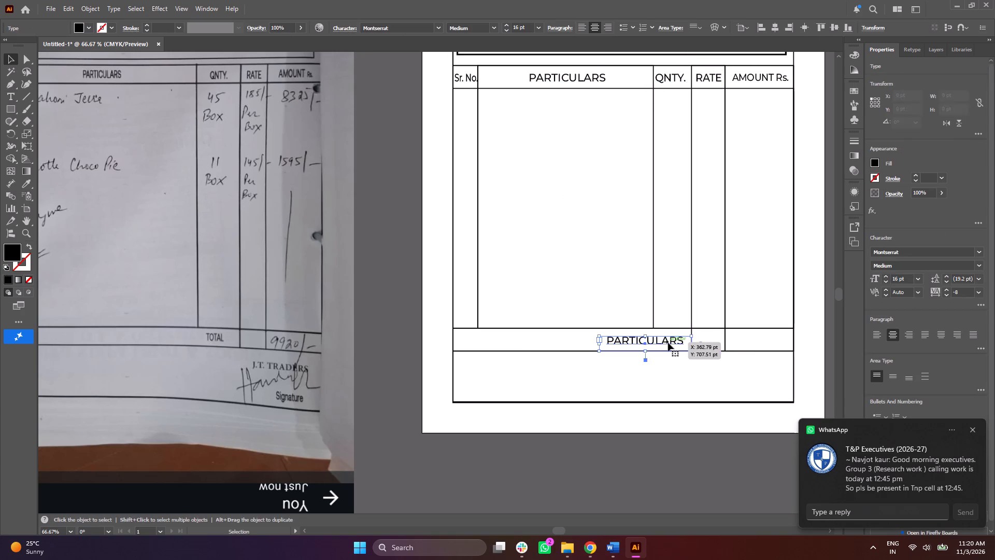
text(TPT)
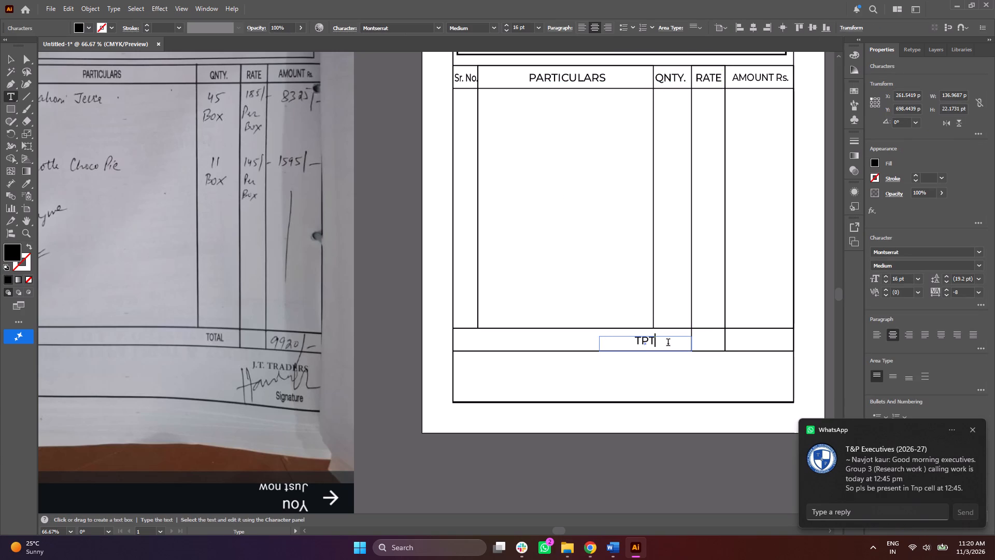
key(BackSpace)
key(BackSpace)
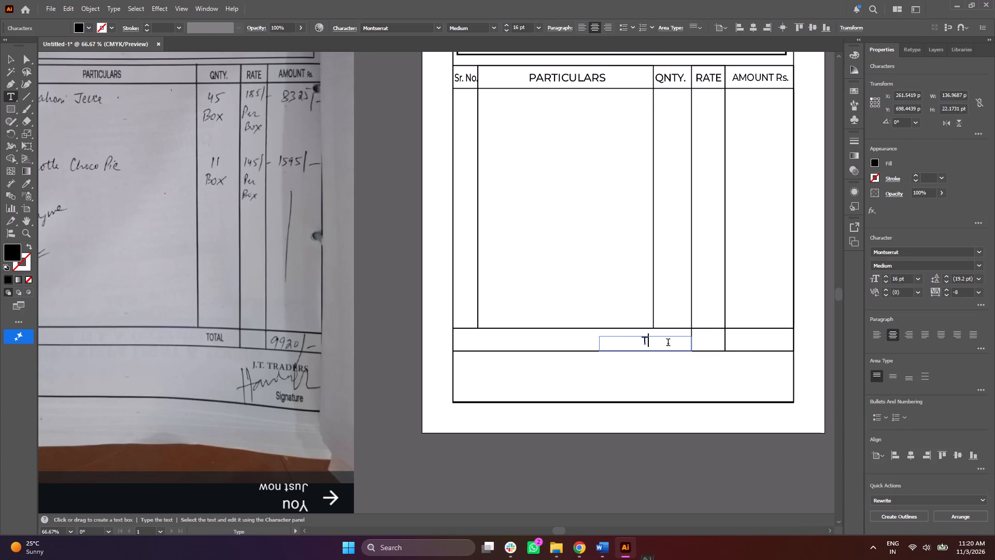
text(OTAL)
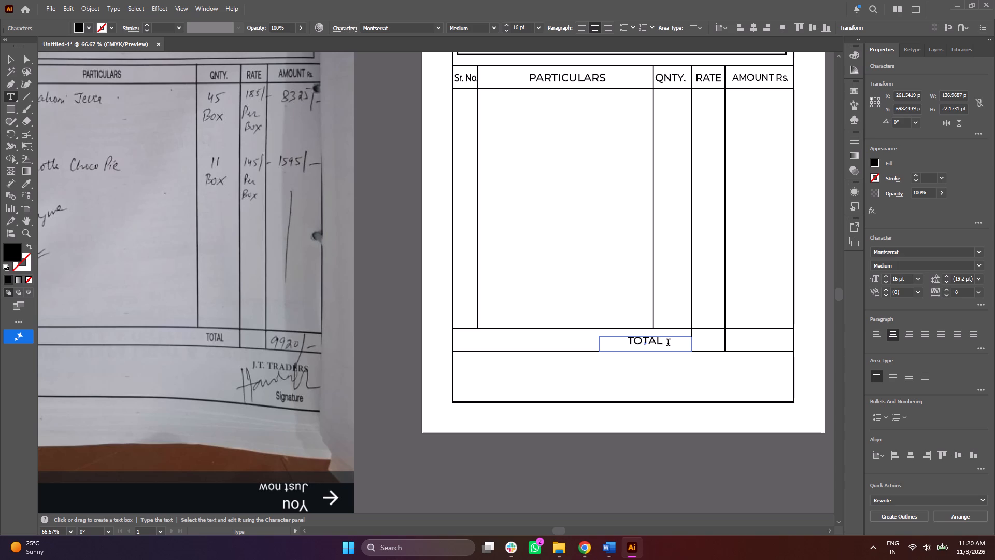
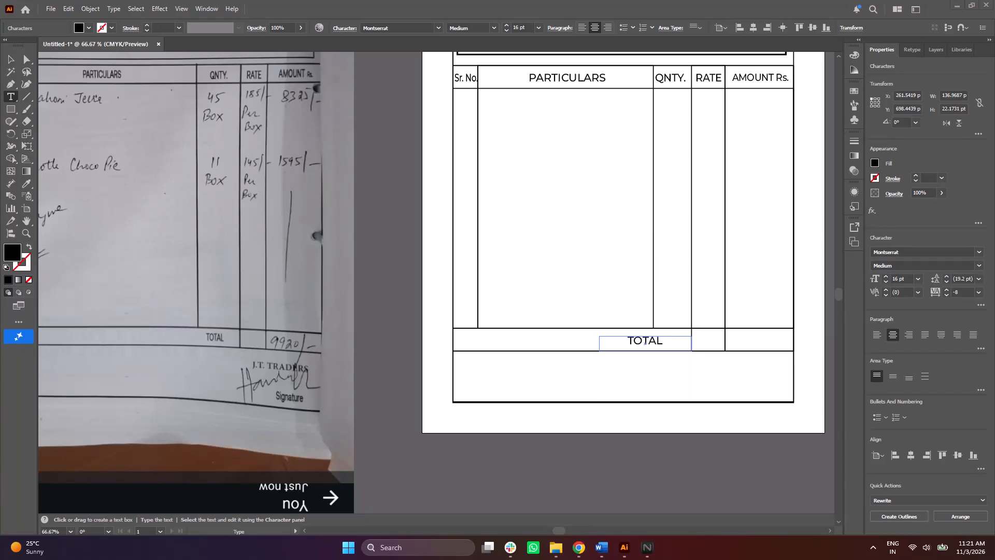
Narrow the TOTAL text frame from its left side to about 76 pt wide, shifting the label closer to the RATE column.
click(13, 60)
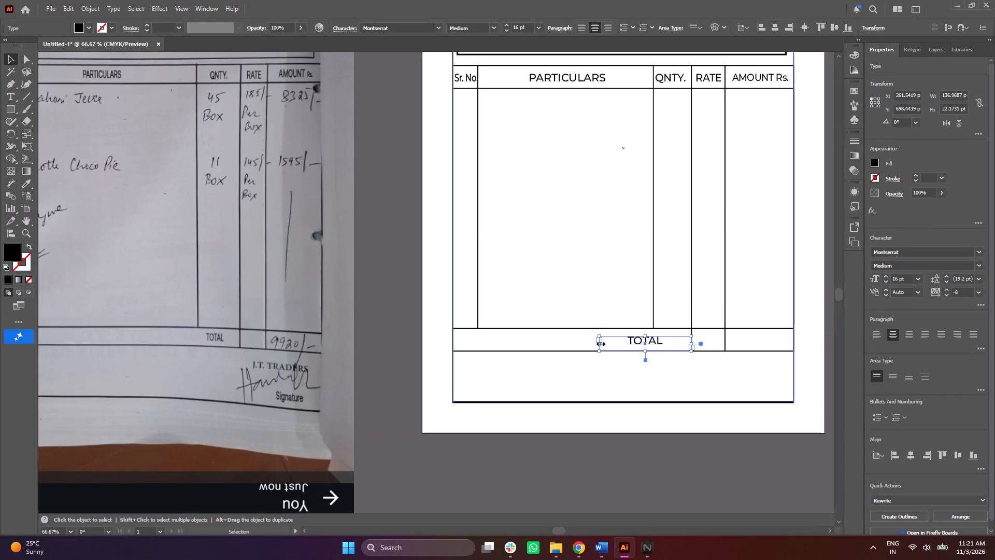
drag(599, 343, 627, 346)
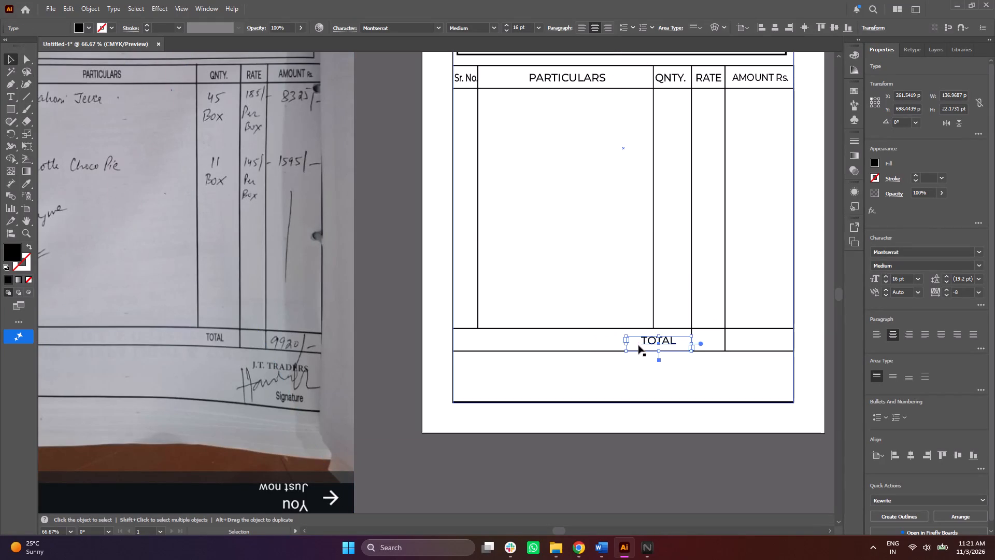
click(640, 345)
click(644, 342)
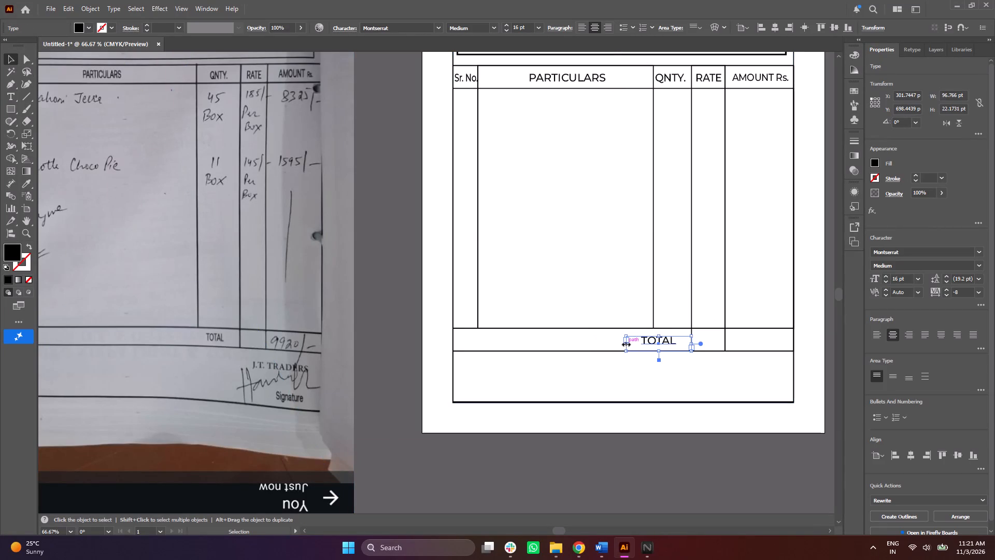
drag(624, 344, 640, 347)
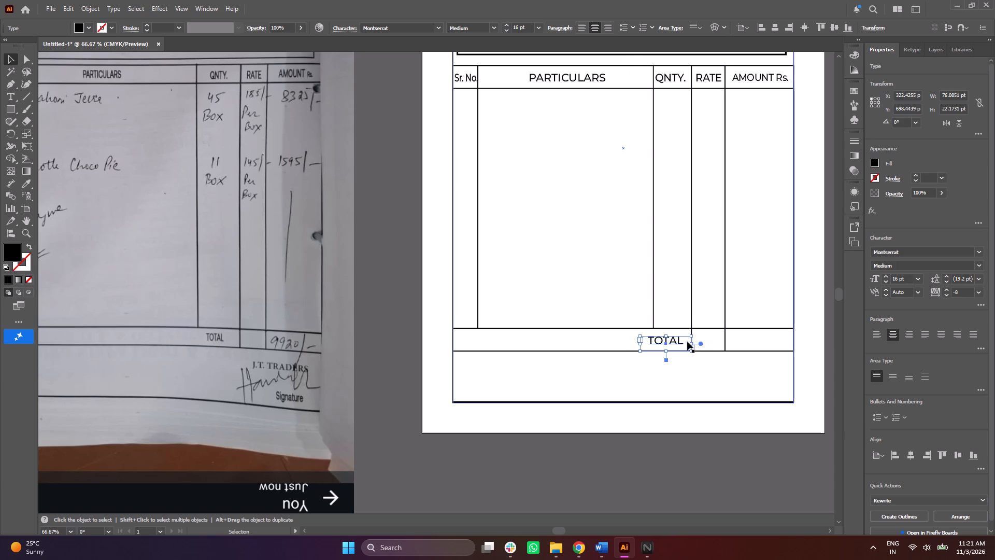
click(659, 436)
Duplicate the J.T. TRADERS title into the footer box below the TOTAL row and reduce the copy to 23 pt.
scroll(565, 148, up, 5)
alt+scroll(596, 145, down, 2)
alt+drag(594, 75, 622, 291)
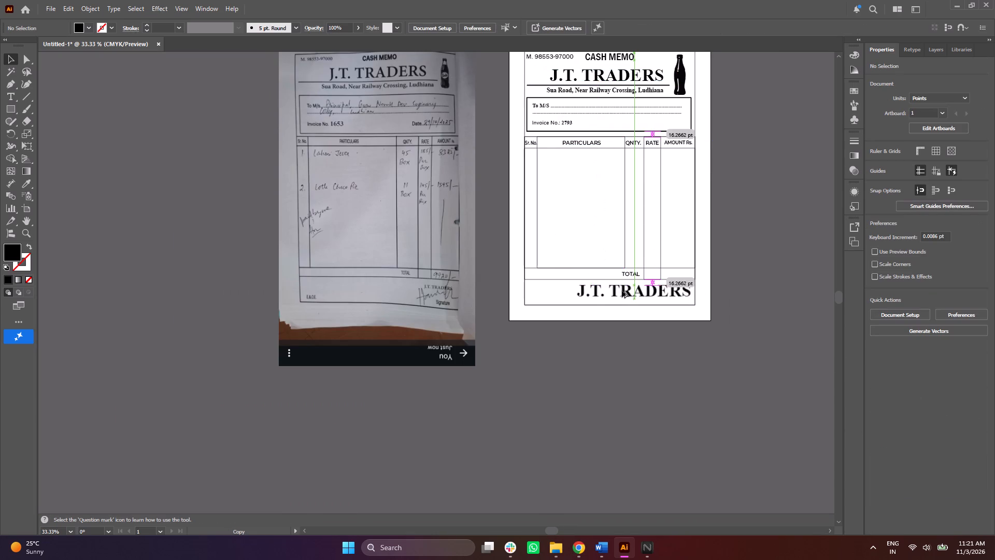
alt+drag(622, 291, 623, 288)
alt+scroll(650, 326, up, 1)
alt+scroll(575, 294, up, 1)
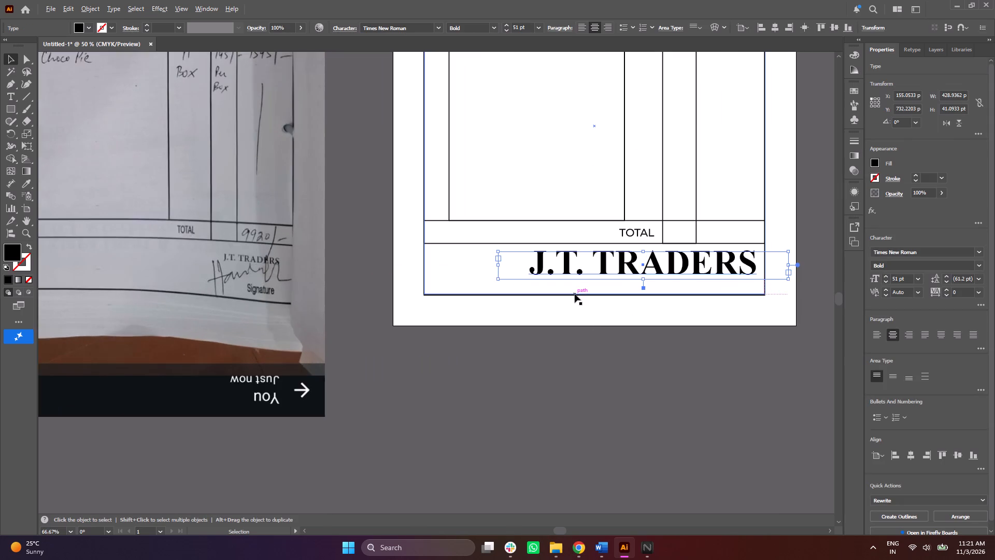
alt+scroll(575, 294, up, 2)
alt+scroll(575, 294, down, 3)
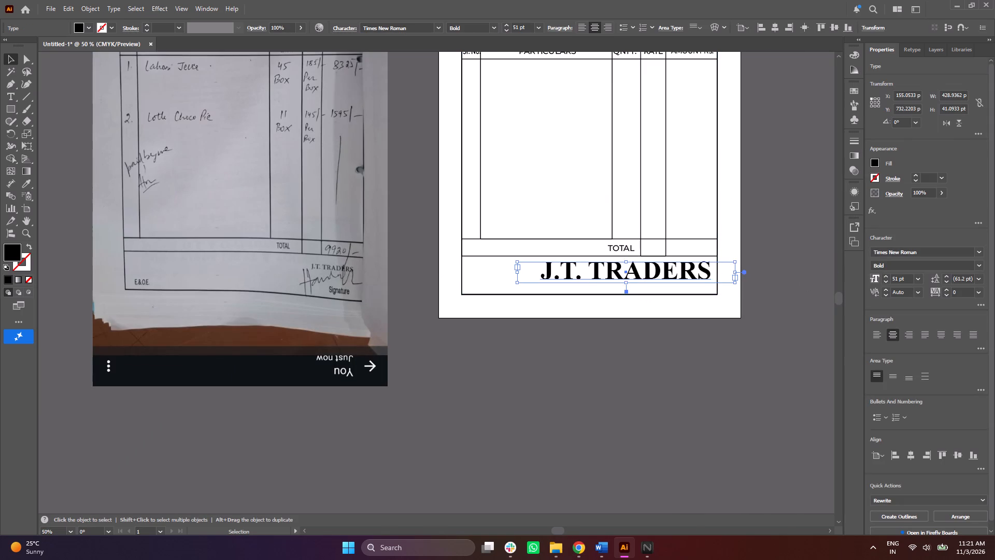
click(887, 283)
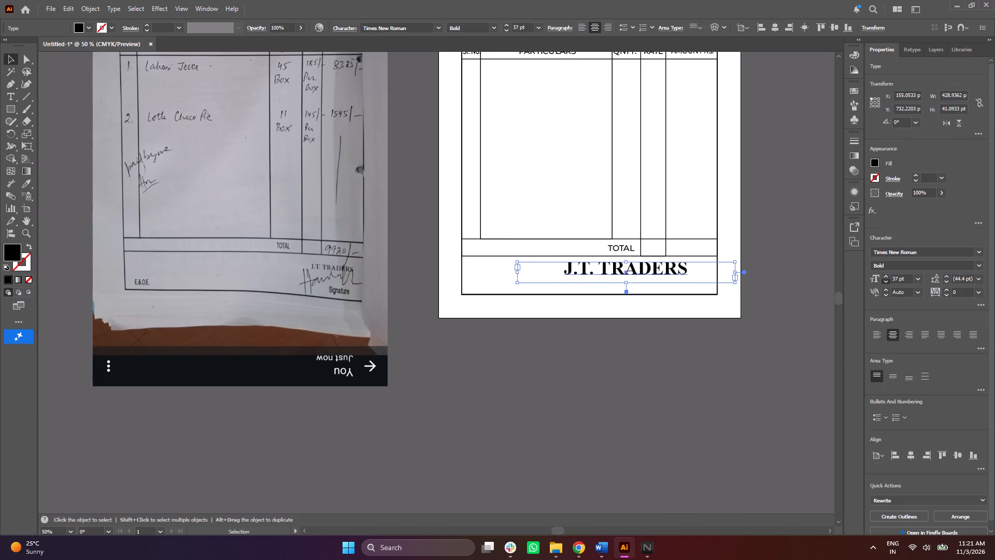
click(887, 283)
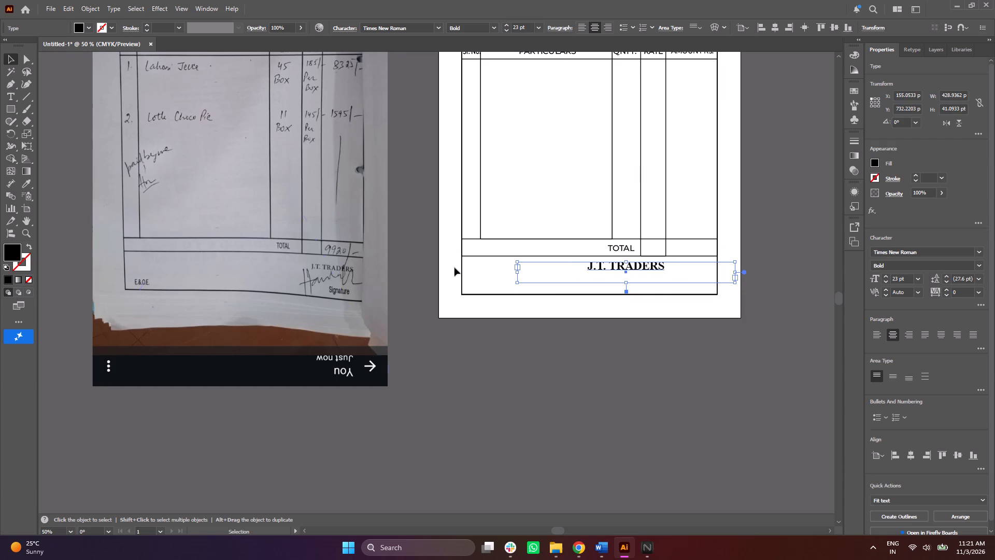
Reduce the footer J.T. TRADERS text to 17 pt and tighten its frame to about 126 by 15 pt.
alt+scroll(612, 276, up, 2)
ctrl+scroll(696, 278, down, 4)
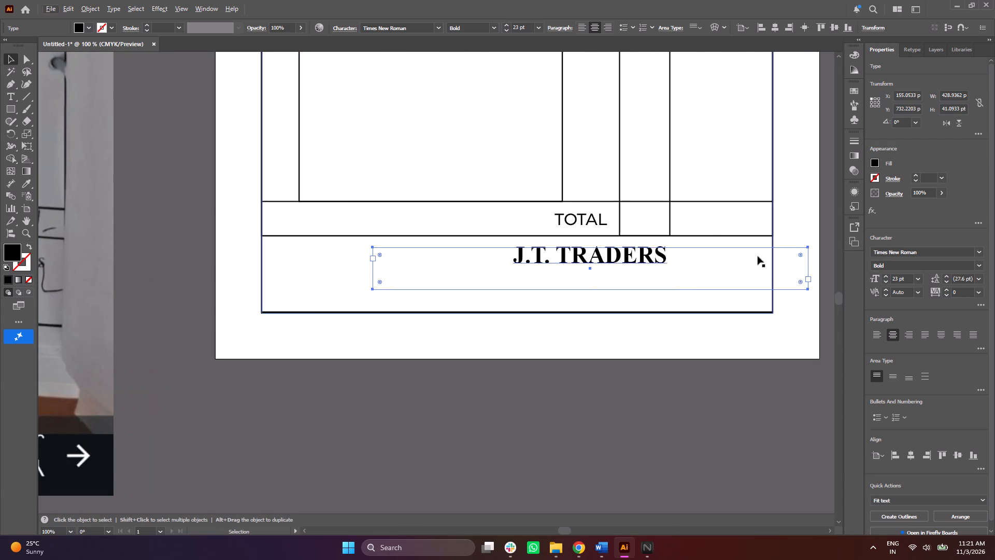
click(805, 266)
drag(806, 267, 803, 267)
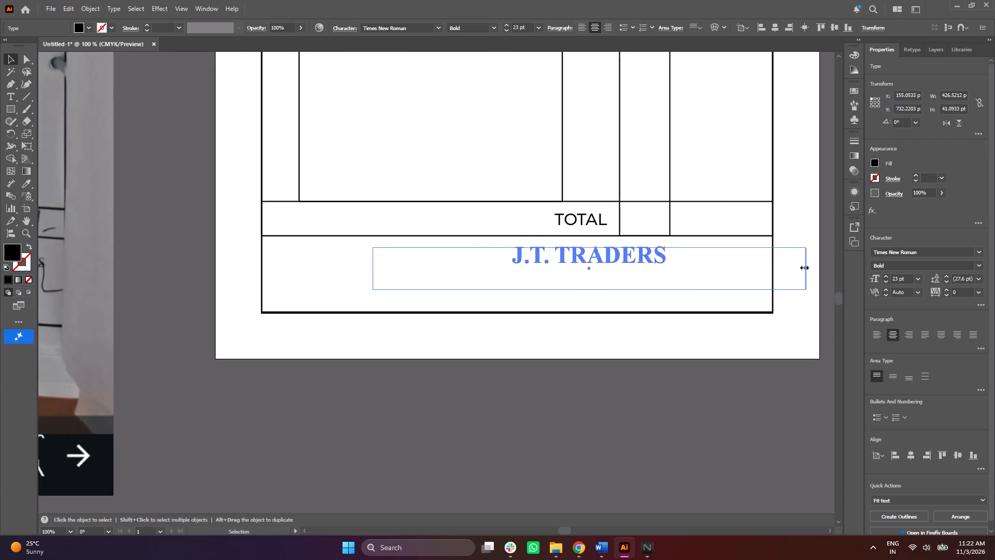
drag(803, 267, 545, 231)
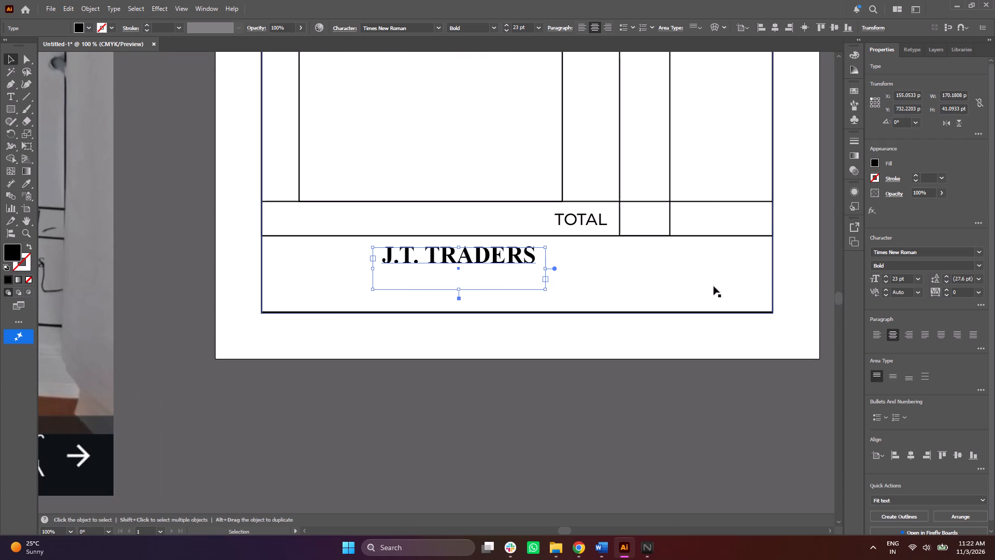
triple_click(886, 282)
triple_click(885, 282)
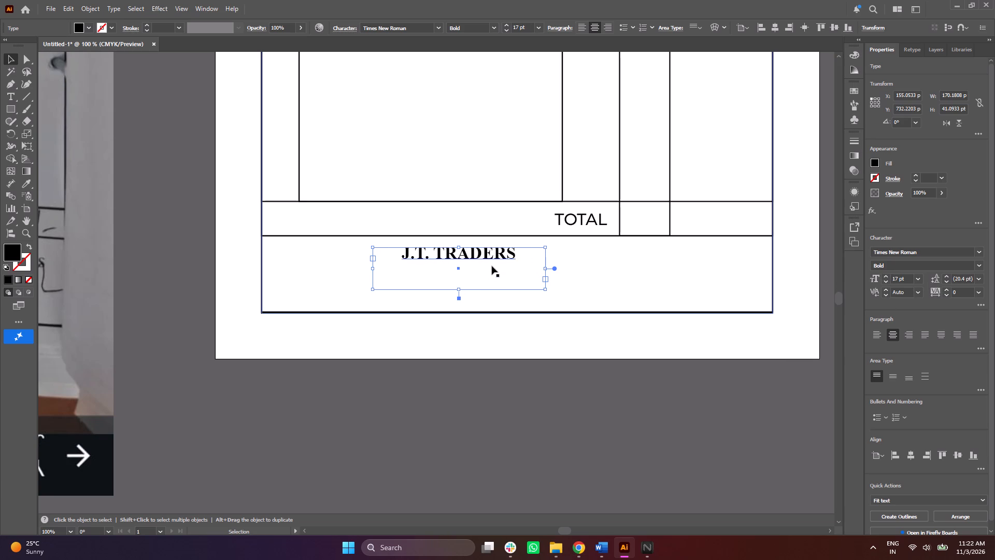
drag(374, 269, 409, 289)
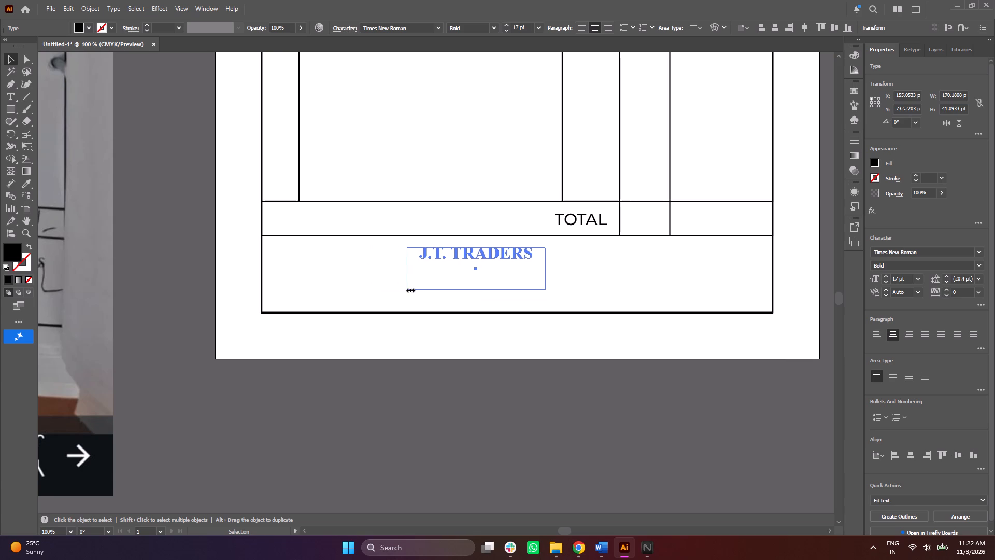
drag(409, 289, 418, 295)
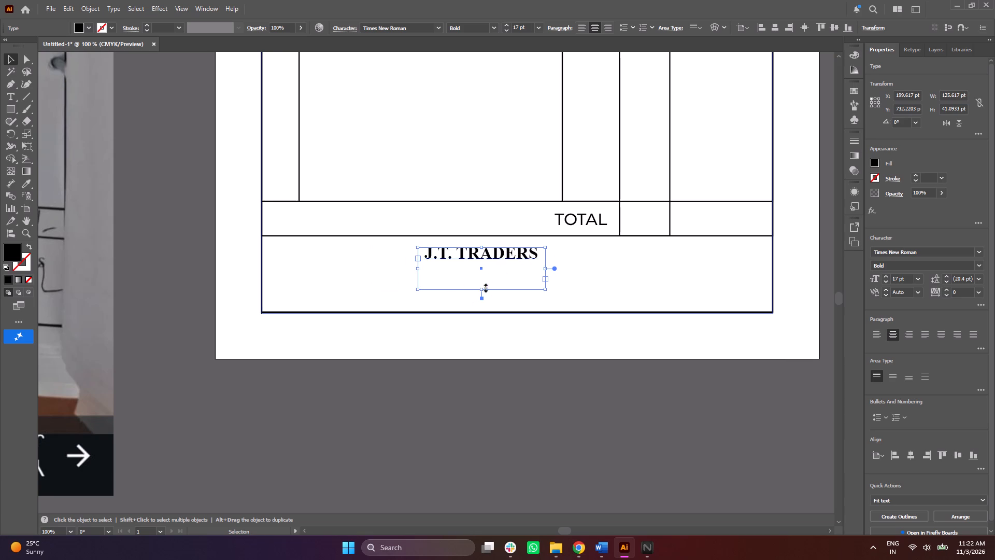
drag(479, 291, 495, 263)
Move the footer J.T. TRADERS text to the box's upper-right corner, beneath the AMOUNT Rs. column.
drag(506, 250, 618, 231)
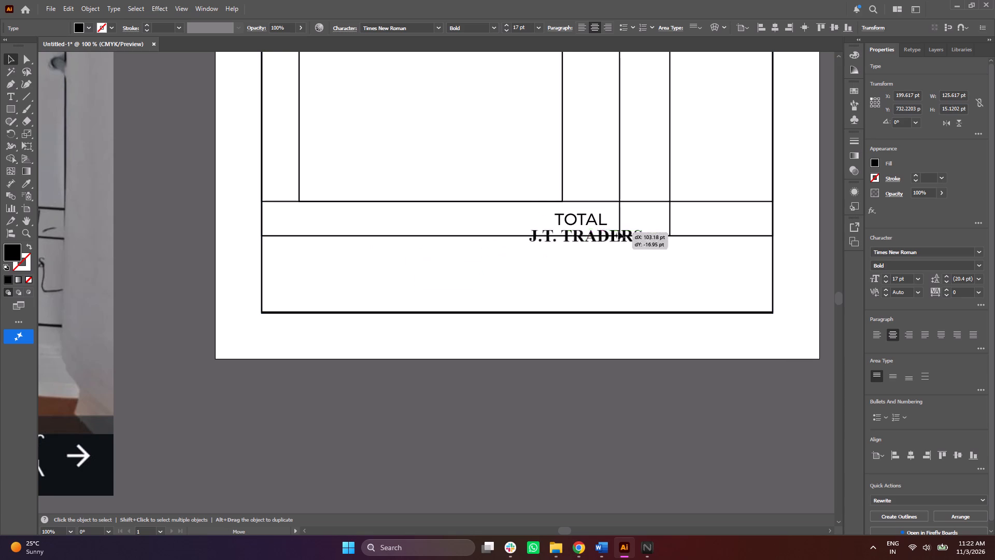
drag(618, 231, 731, 253)
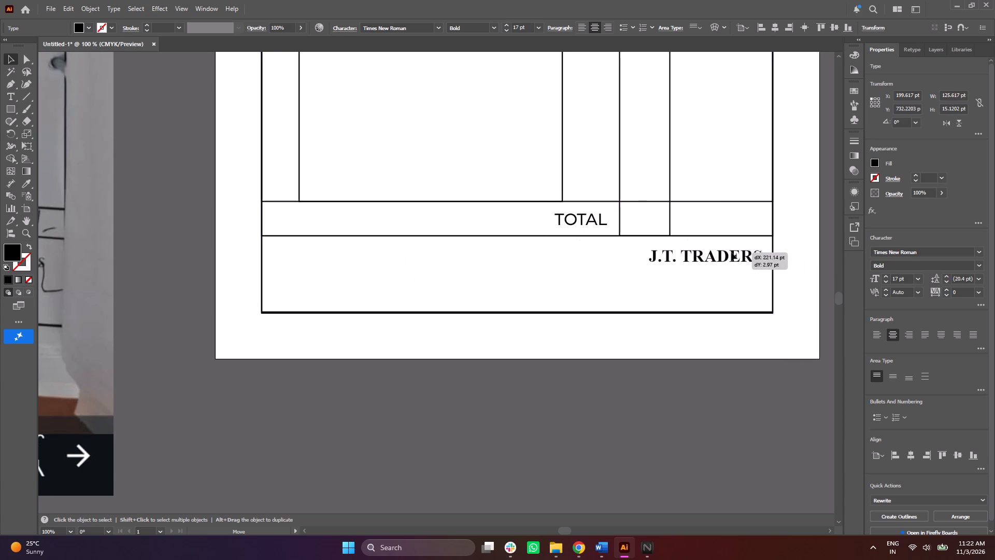
drag(731, 253, 732, 245)
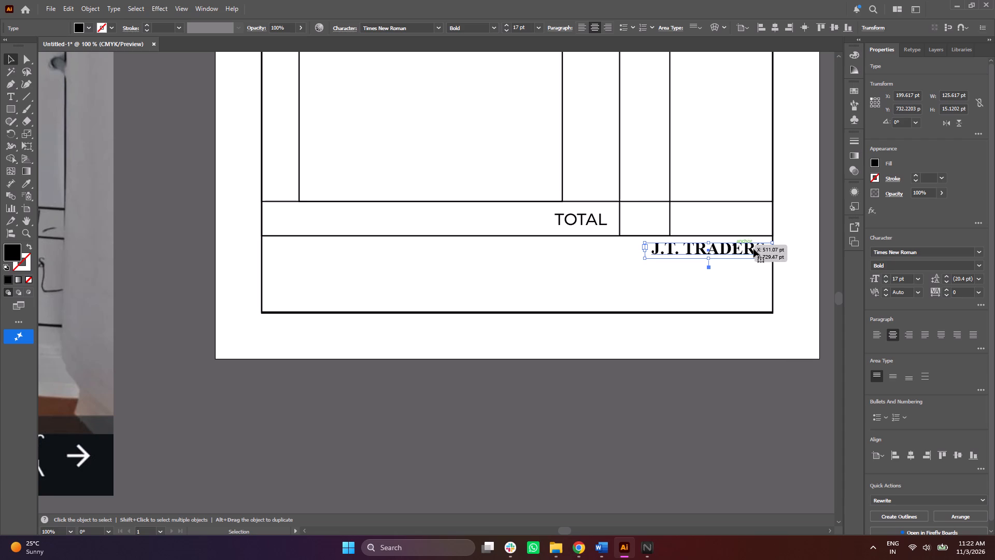
Set the footer J.T. TRADERS text to 13 pt, narrow its frame to about 111 pt, and nudge it slightly left.
triple_click(884, 284)
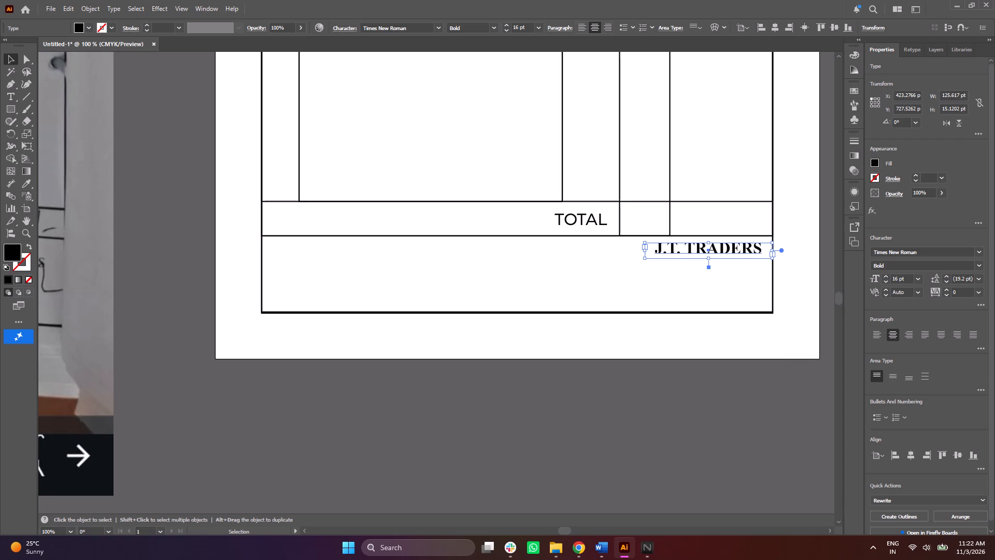
click(884, 283)
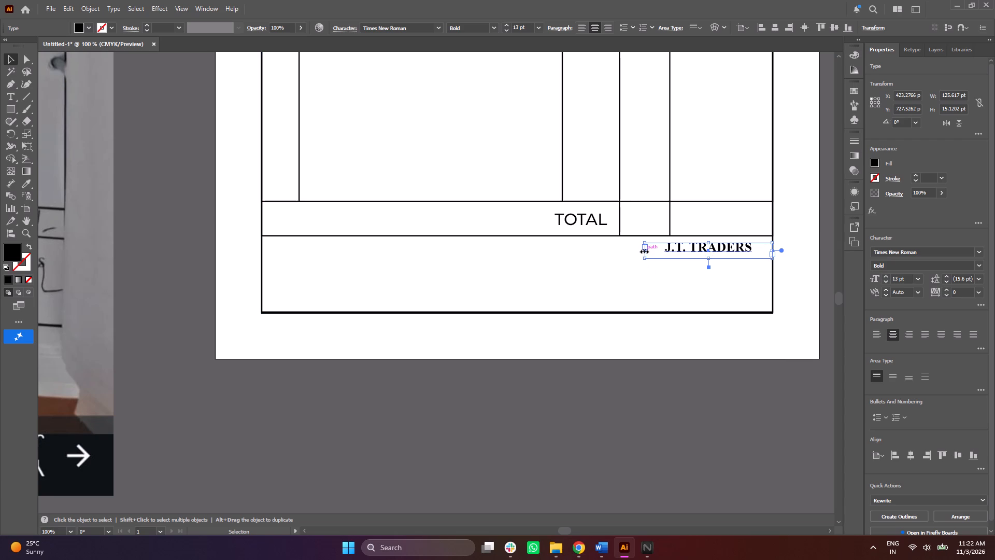
drag(643, 250, 659, 252)
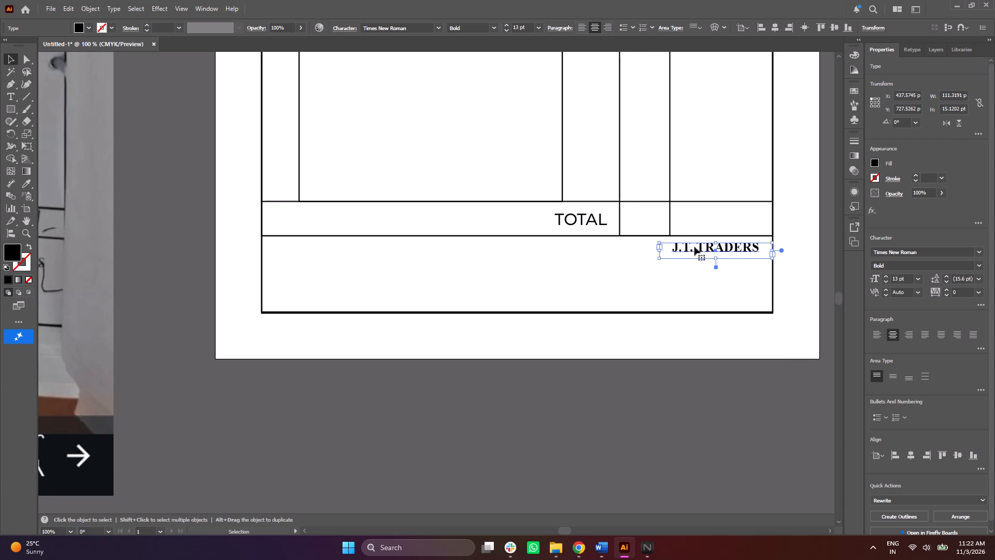
drag(694, 247, 690, 247)
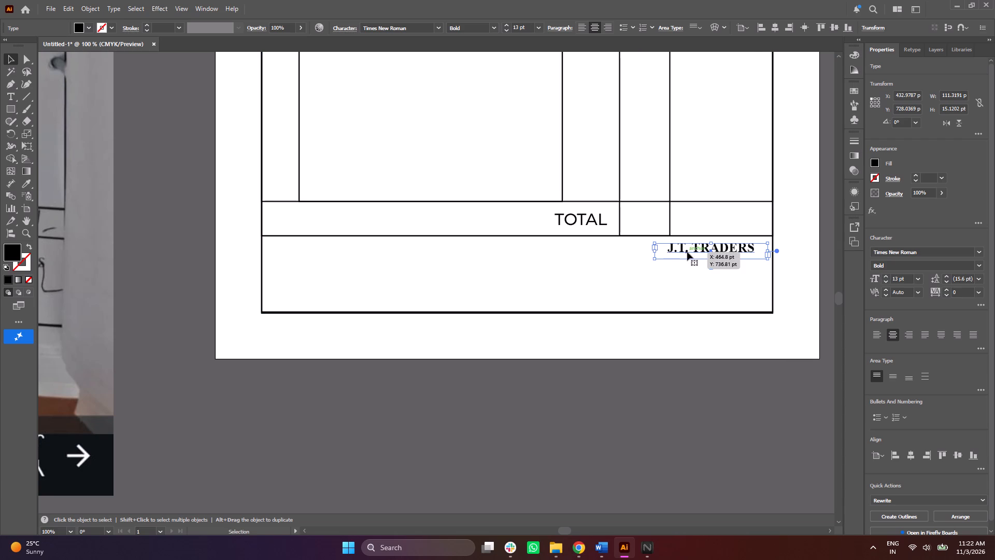
Duplicate the PARTICULARS heading into the footer box's lower-right corner and replace the copy's text with "Signature".
alt+scroll(687, 253, down, 2)
scroll(680, 248, up, 5)
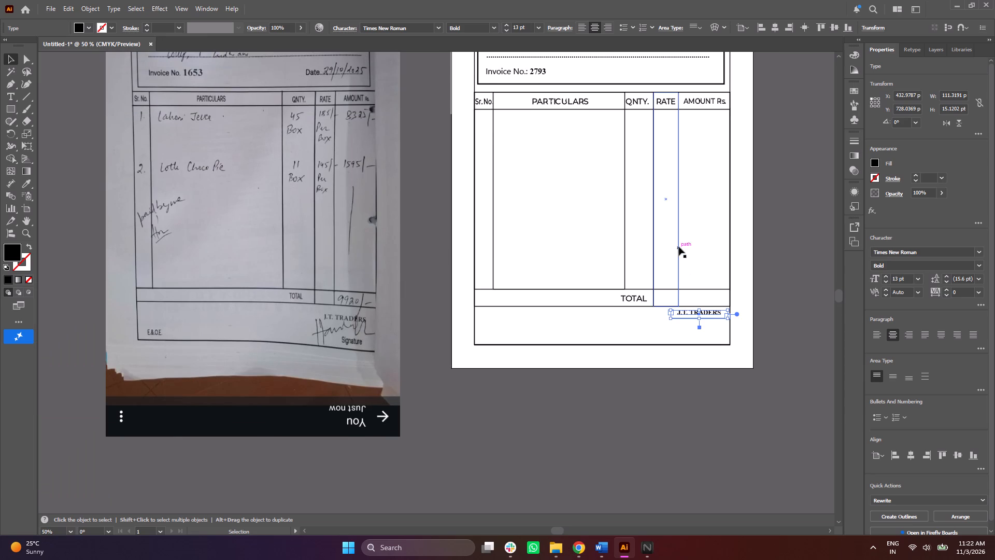
scroll(679, 247, up, 2)
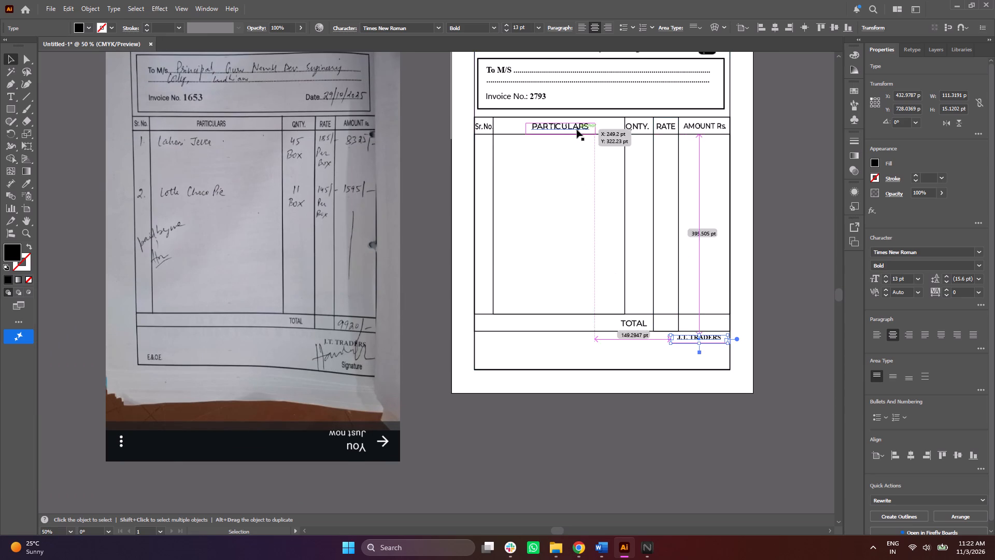
alt+scroll(577, 130, up, 2)
alt+scroll(577, 130, down, 2)
alt+drag(577, 130, 604, 215)
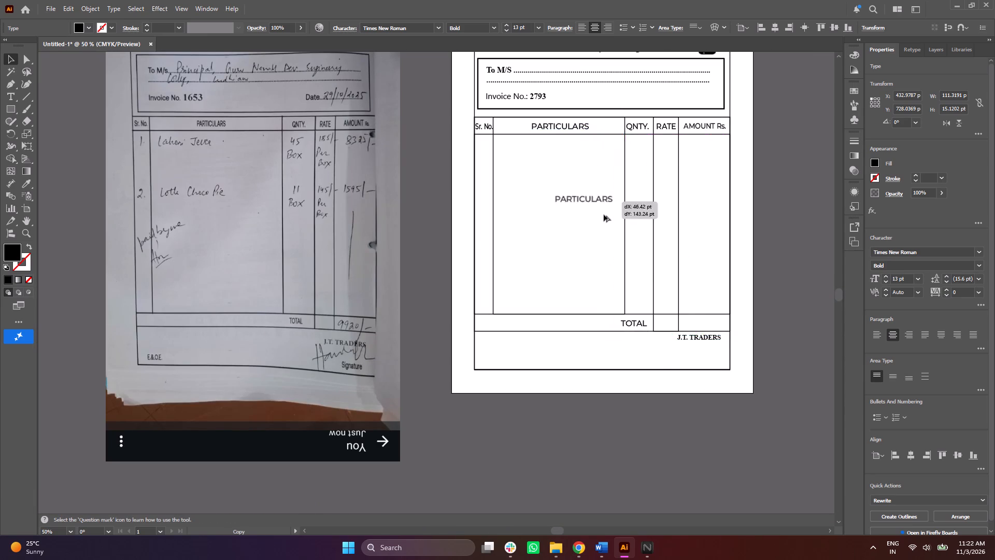
alt+drag(604, 215, 714, 363)
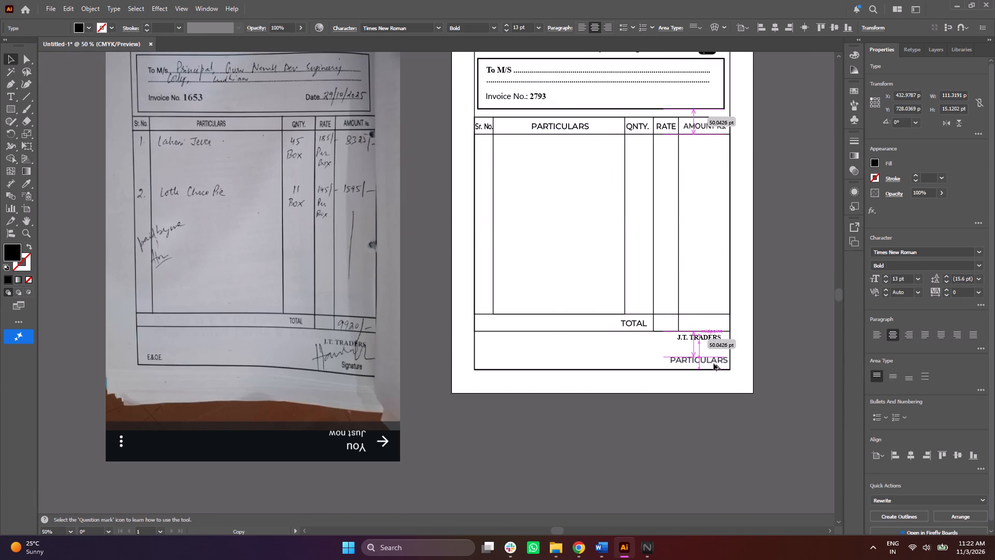
alt+drag(714, 363, 707, 363)
triple_click(707, 363)
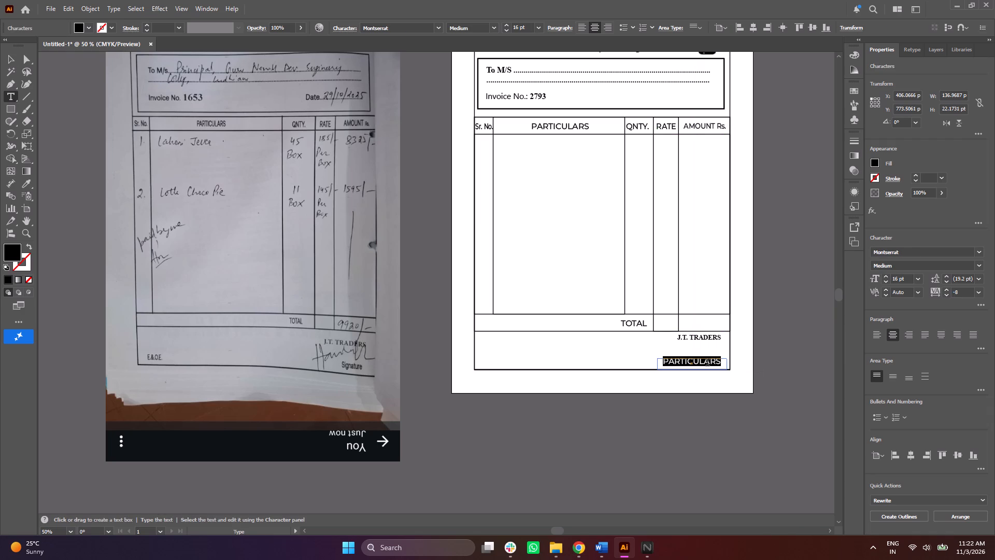
text(Signature)
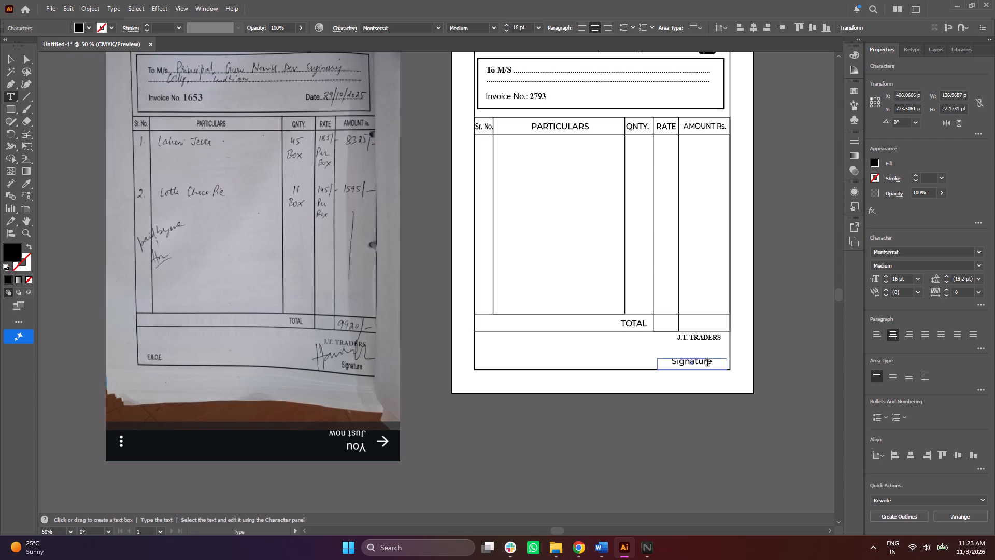
drag(714, 362, 645, 345)
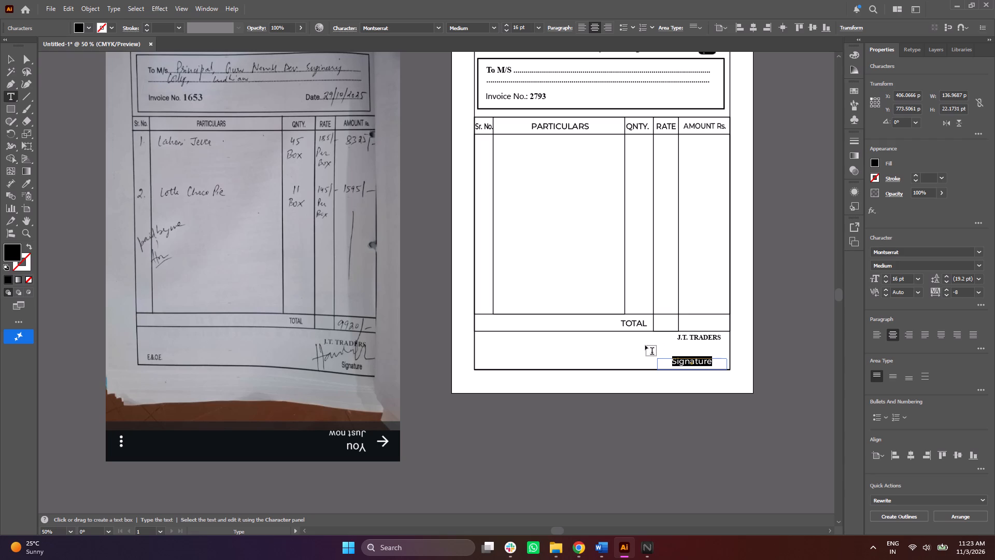
click(7, 60)
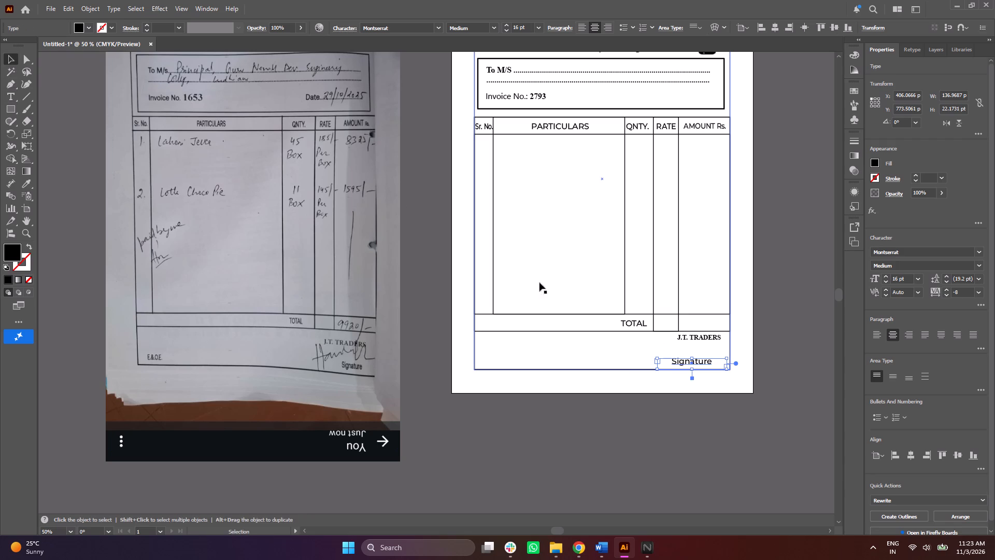
click(634, 438)
Move the Signature label slightly right and up so it sits beneath the footer J.T. TRADERS text.
drag(700, 362, 706, 364)
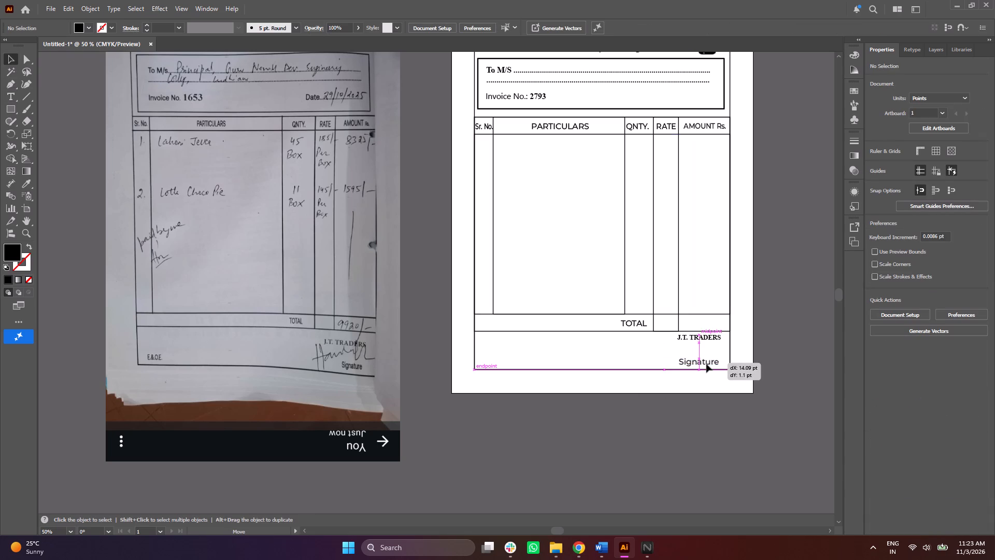
drag(706, 364, 710, 361)
alt+drag(710, 361, 709, 361)
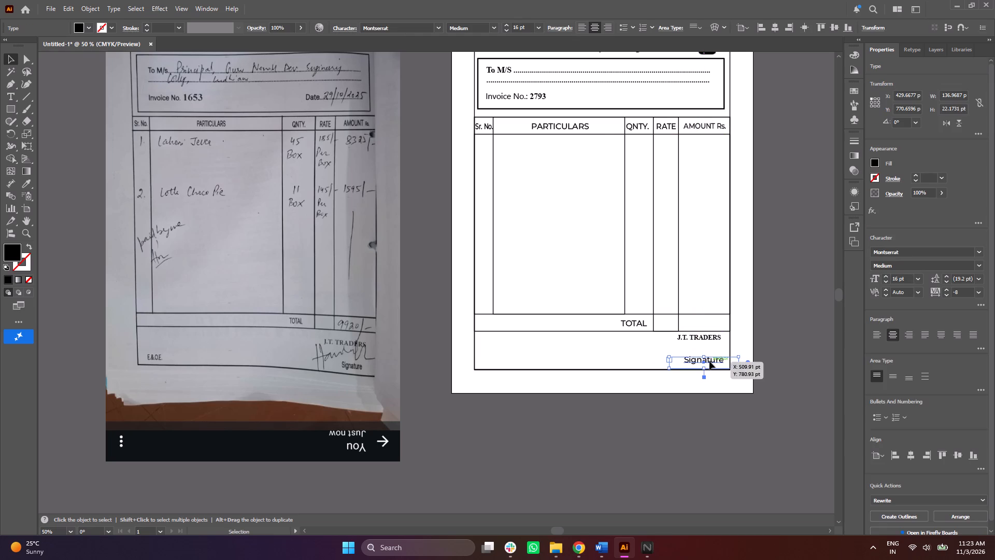
Duplicate the Signature label into the footer box's lower-left corner and replace the copy's text with "E.&0.E.".
alt+drag(709, 361, 507, 360)
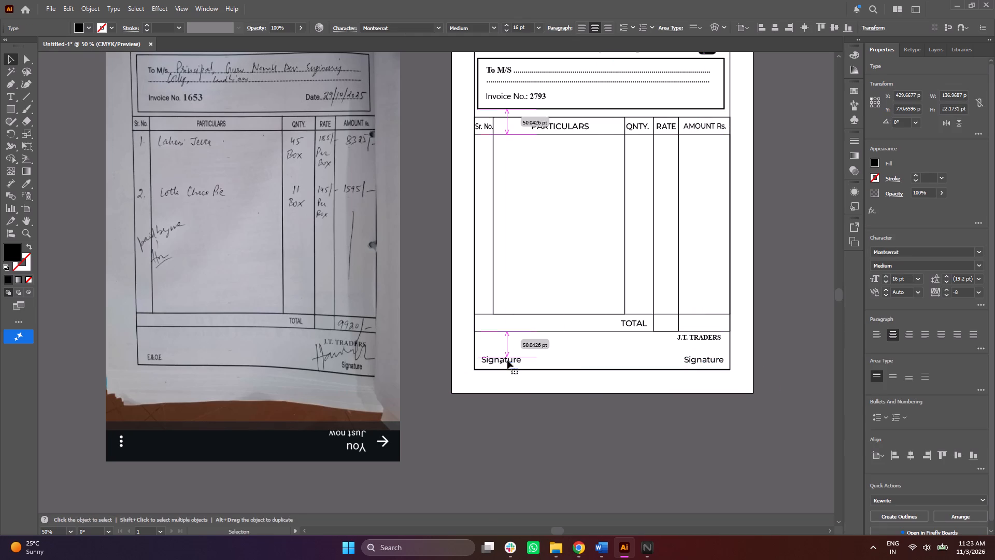
triple_click(507, 360)
click(507, 360)
alt+scroll(507, 360, up, 2)
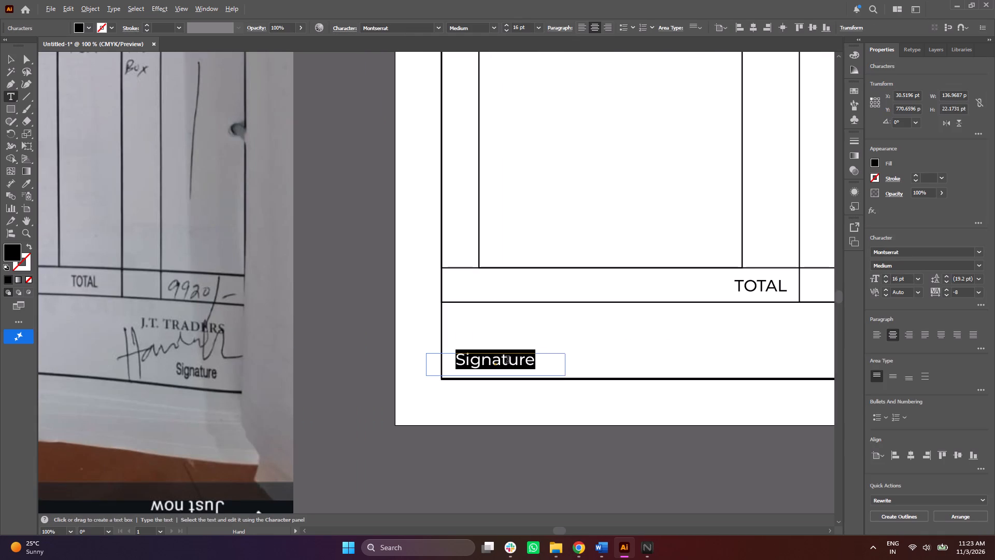
ctrl+scroll(507, 360, down, 7)
ctrl+scroll(507, 360, up, 20)
ctrl+scroll(507, 360, up, 6)
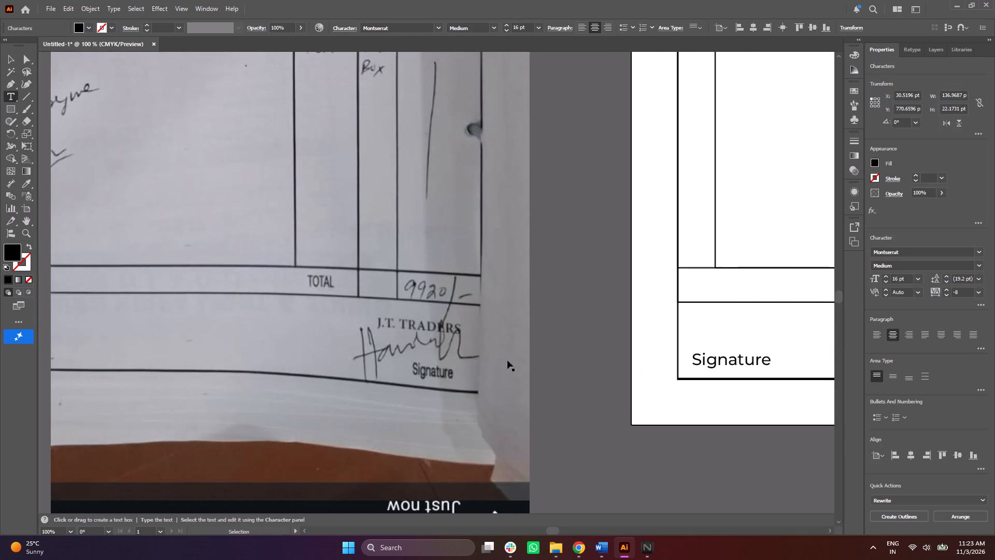
alt+scroll(507, 361, down, 1)
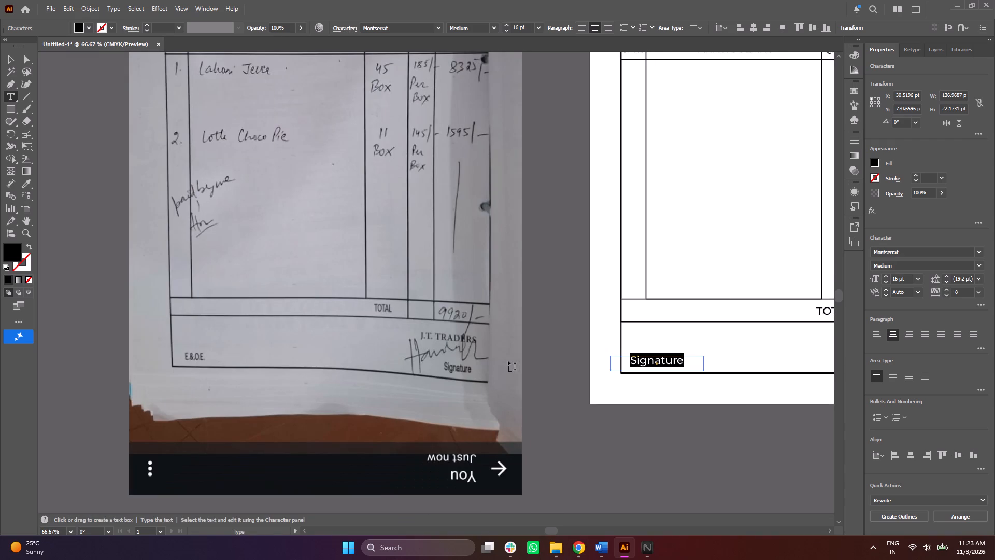
text(E.)
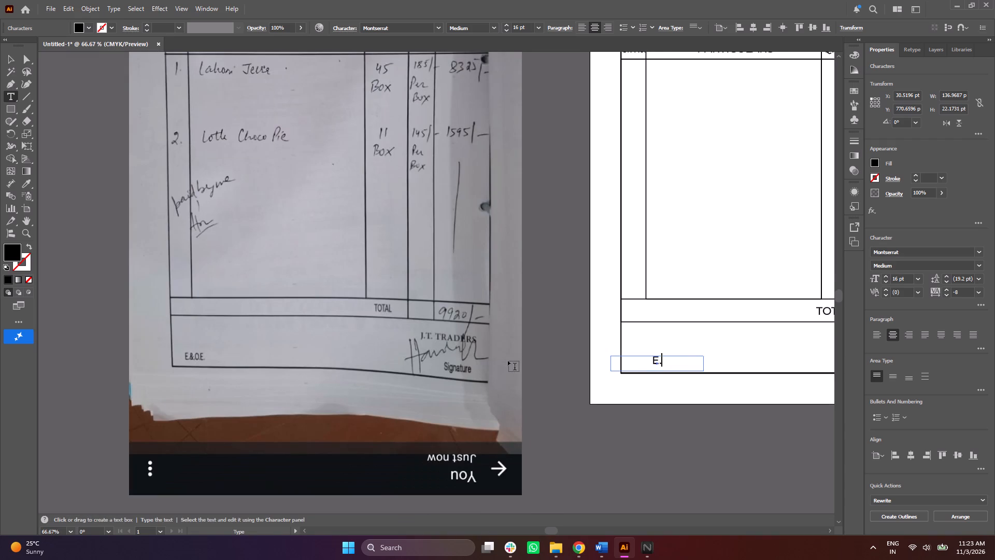
key(shift+ampersand)
key(0)
key(period)
text(e.)
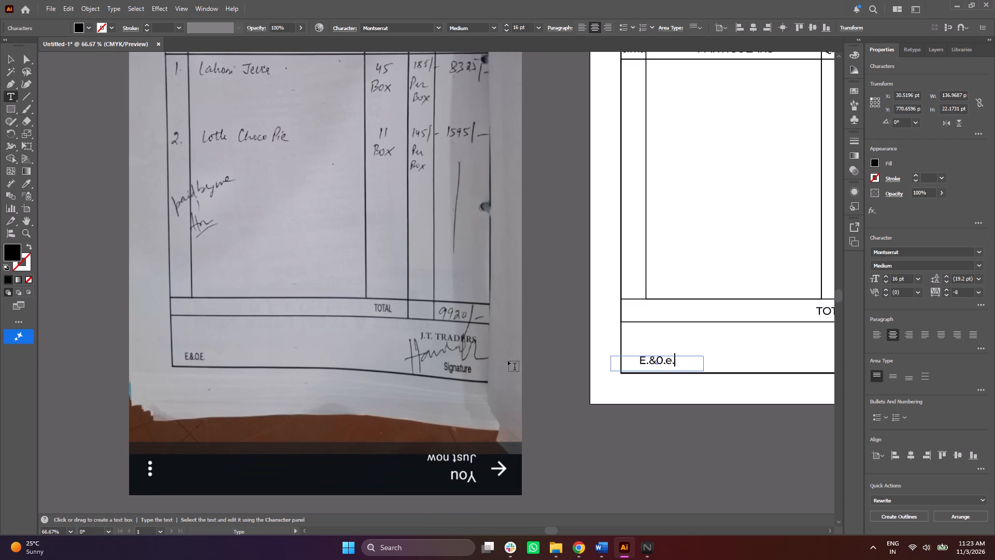
key(BackSpace)
key(BackSpace)
text(E.)
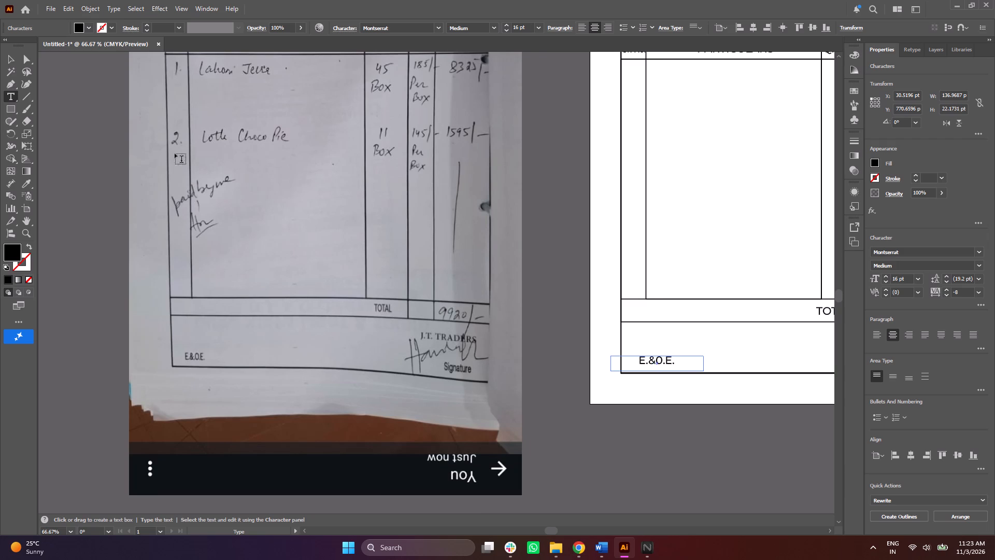
click(15, 61)
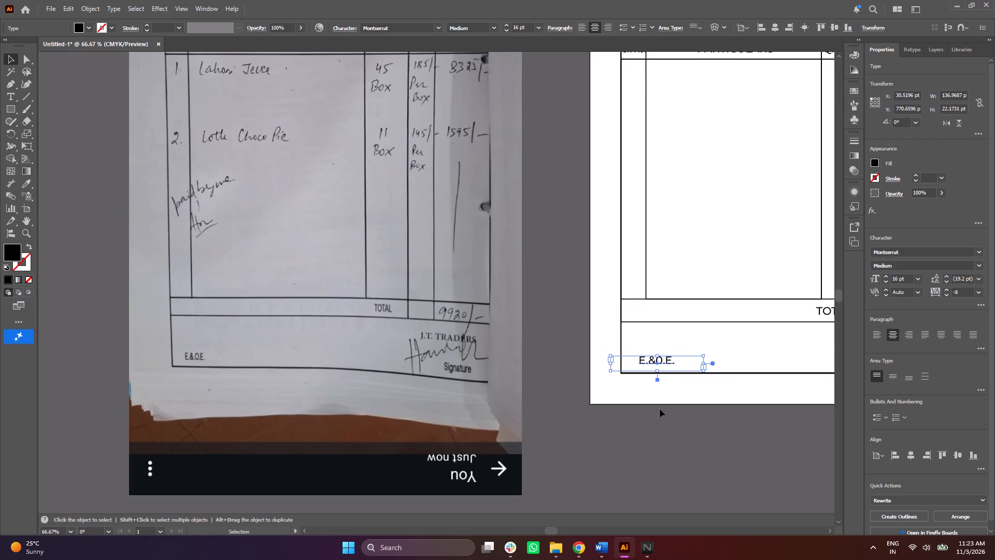
Delete the linked reference photo of the cash memo beside the artboard.
alt+scroll(664, 428, down, 3)
alt+scroll(666, 475, up, 1)
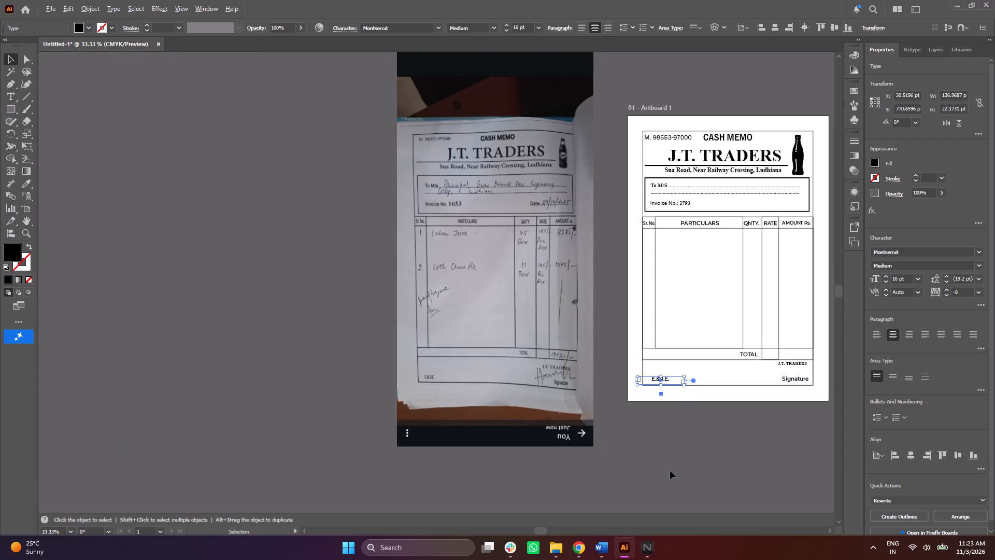
alt+scroll(784, 178, up, 3)
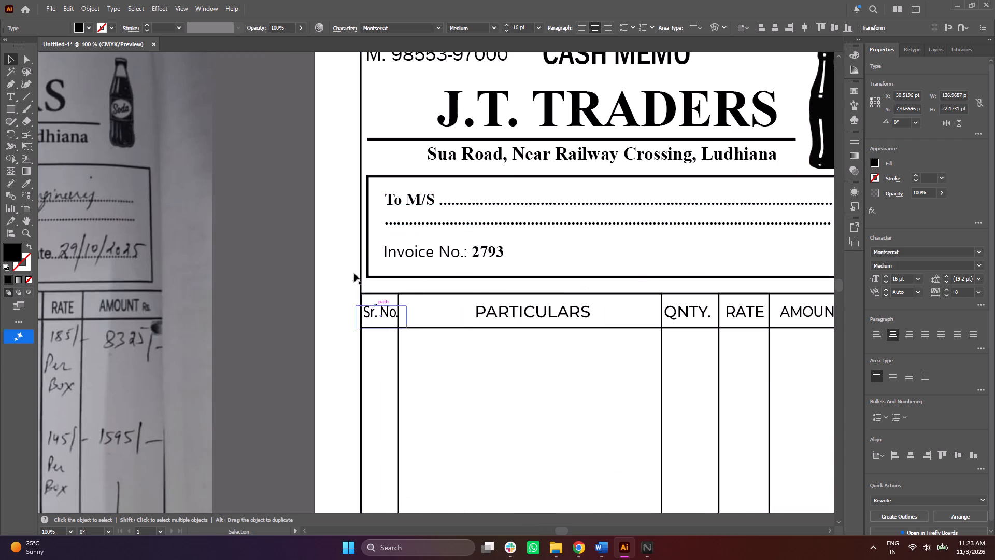
alt+scroll(335, 241, down, 6)
click(260, 190)
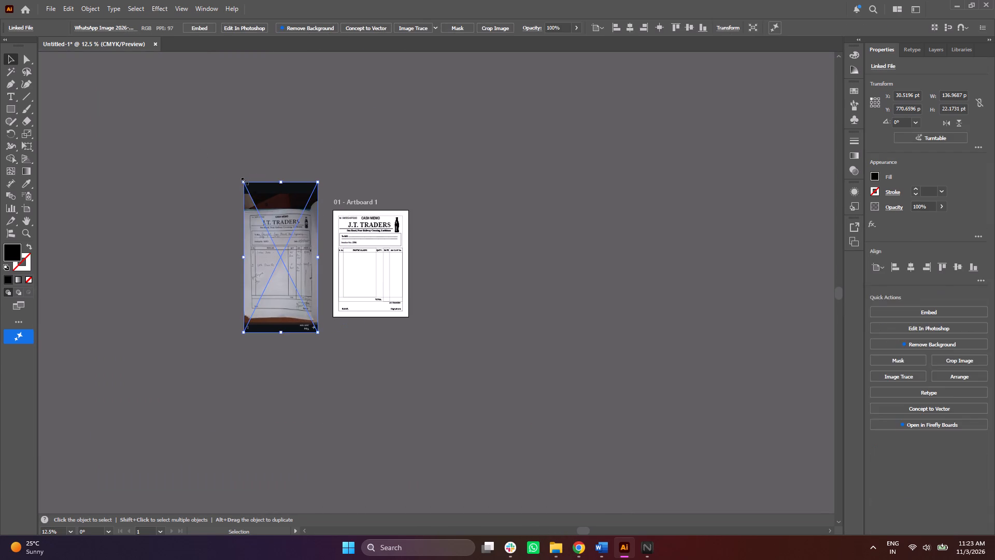
key(BackSpace)
click(7, 60)
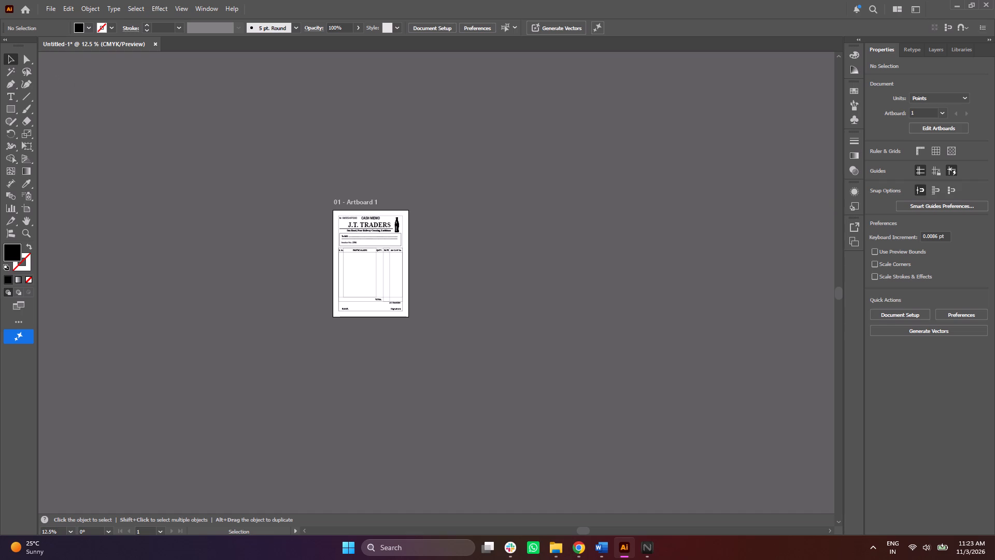
Save the document in Downloads as an Adobe Illustrator file named JT-TRADER-BILL, with the default Illustrator options.
click(50, 9)
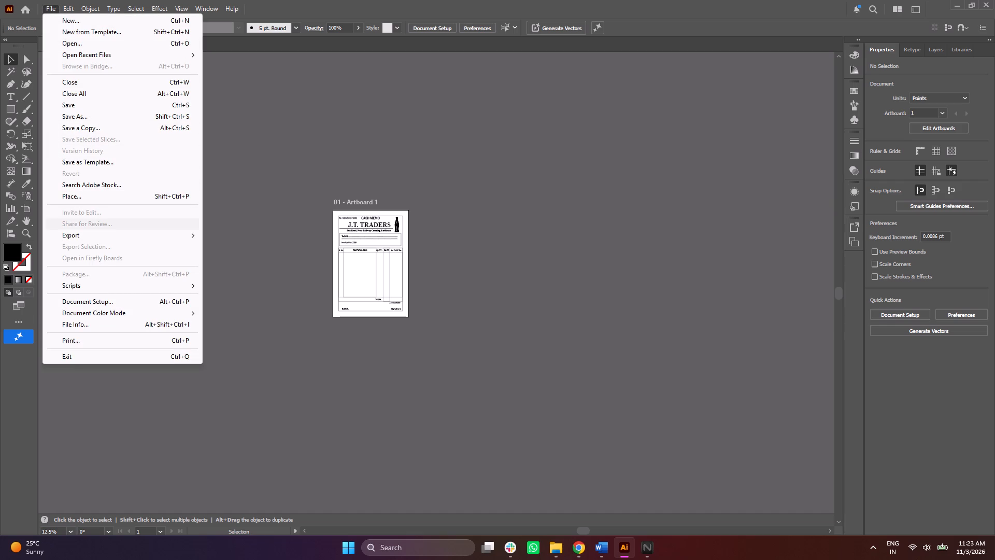
click(104, 106)
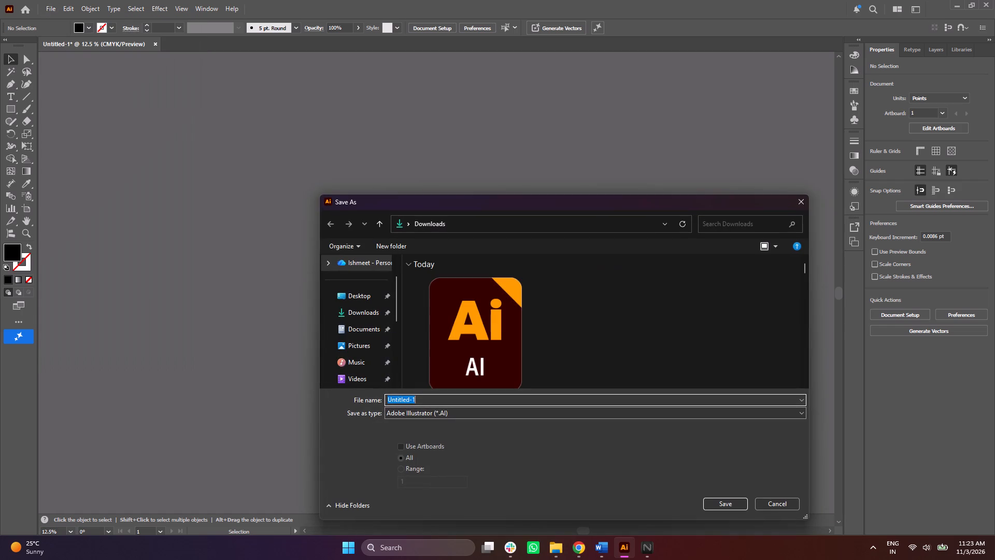
text(JT)
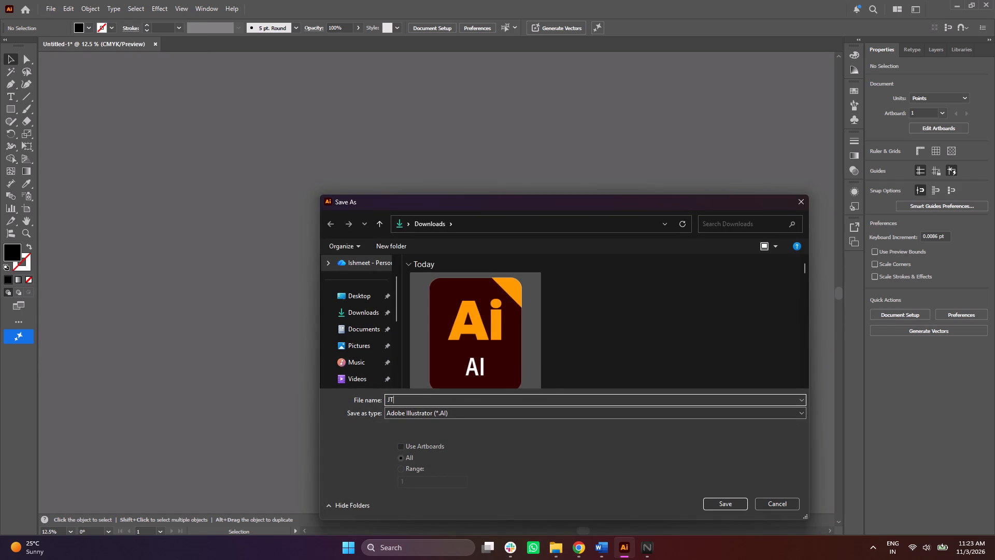
text(-TRADER-BILL)
key(Return)
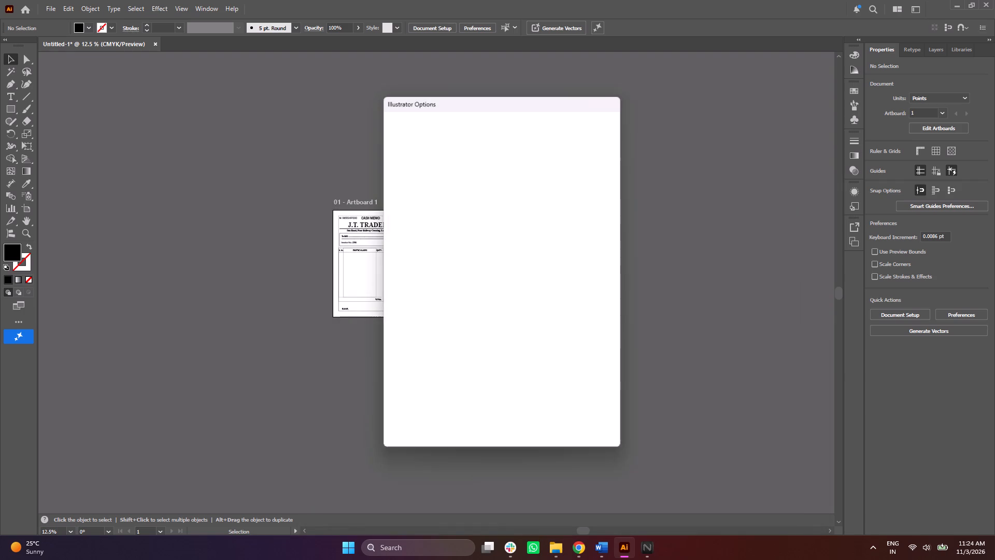
click(533, 434)
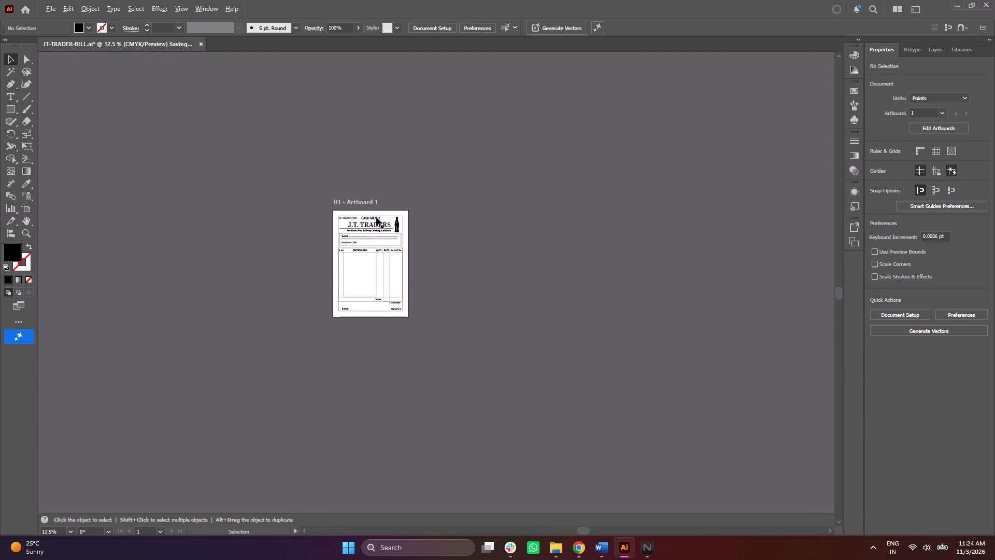
Export the layout to Downloads as an Adobe PDF named JT-TRADER-BILL, using the High Quality Print preset.
alt+scroll(376, 216, up, 2)
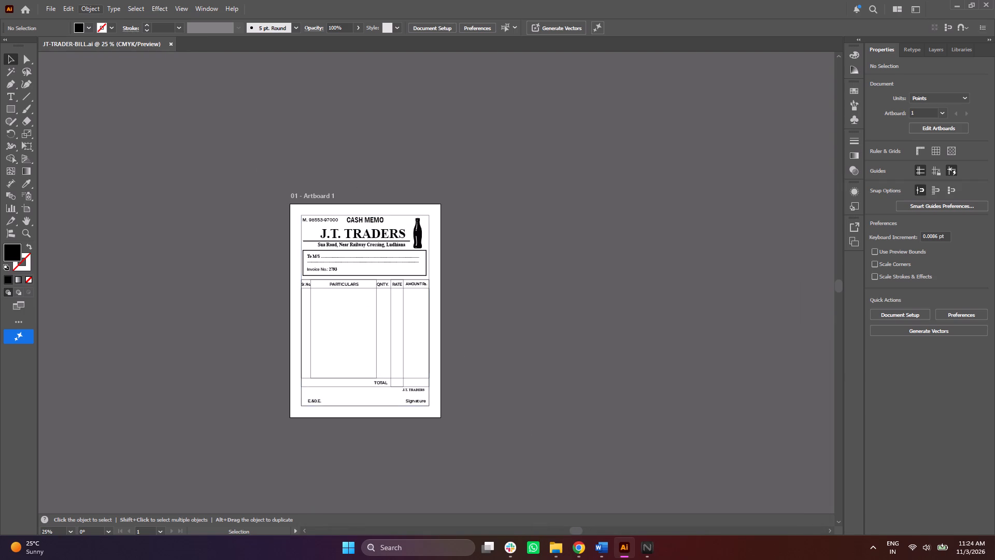
click(48, 6)
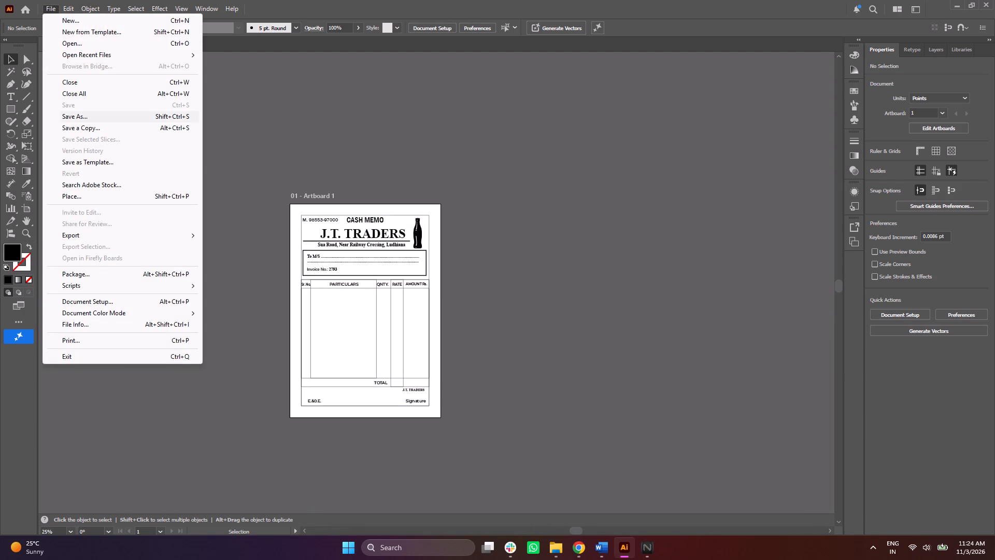
click(94, 233)
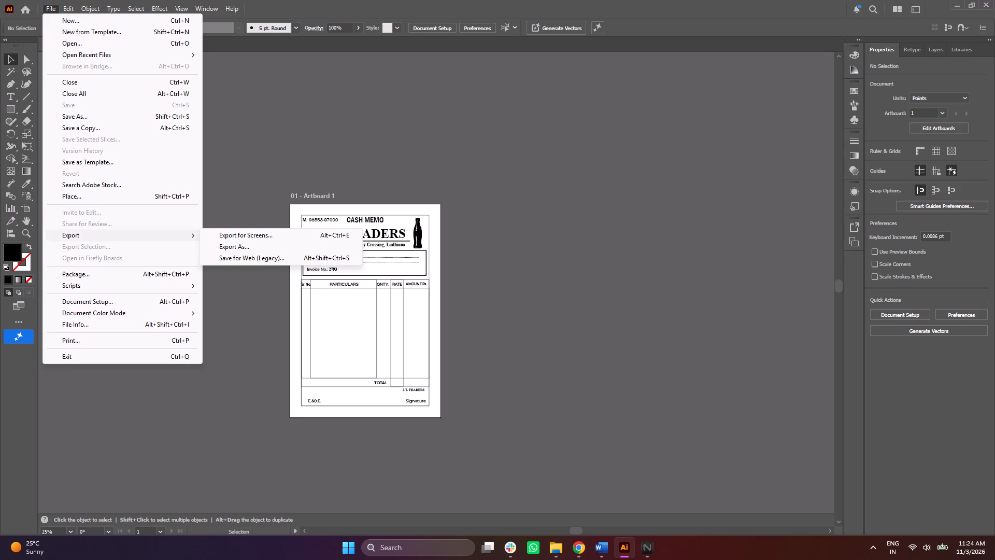
click(261, 250)
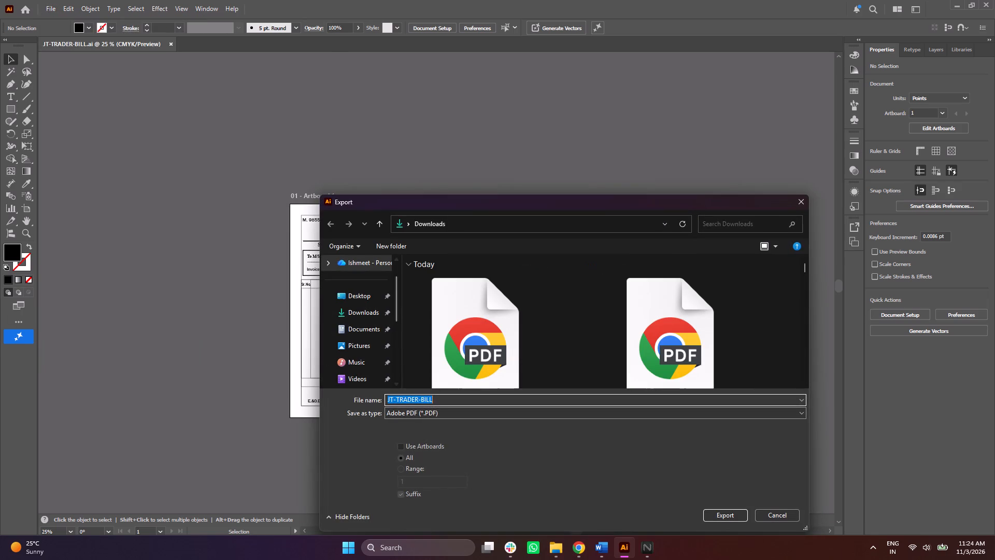
click(362, 312)
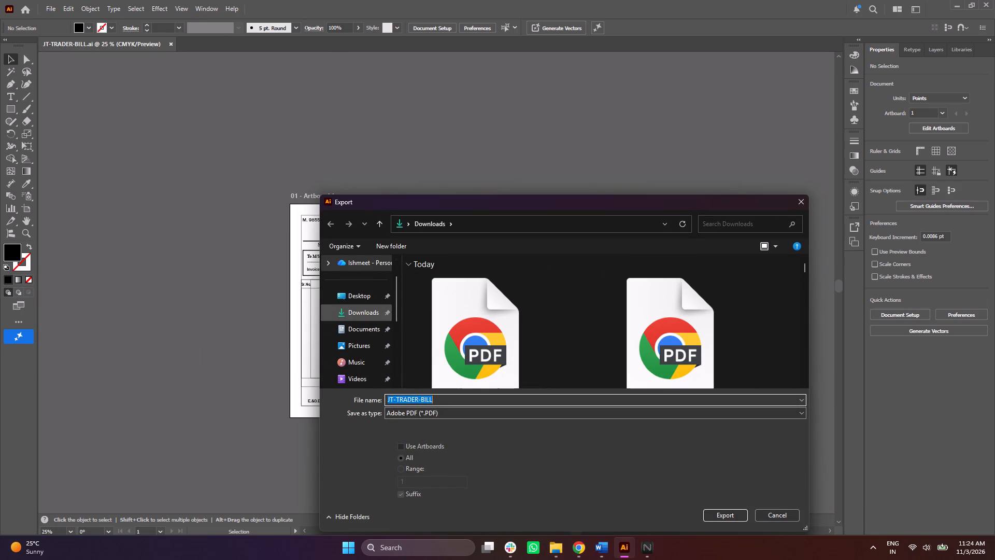
scroll(594, 380, down, 5)
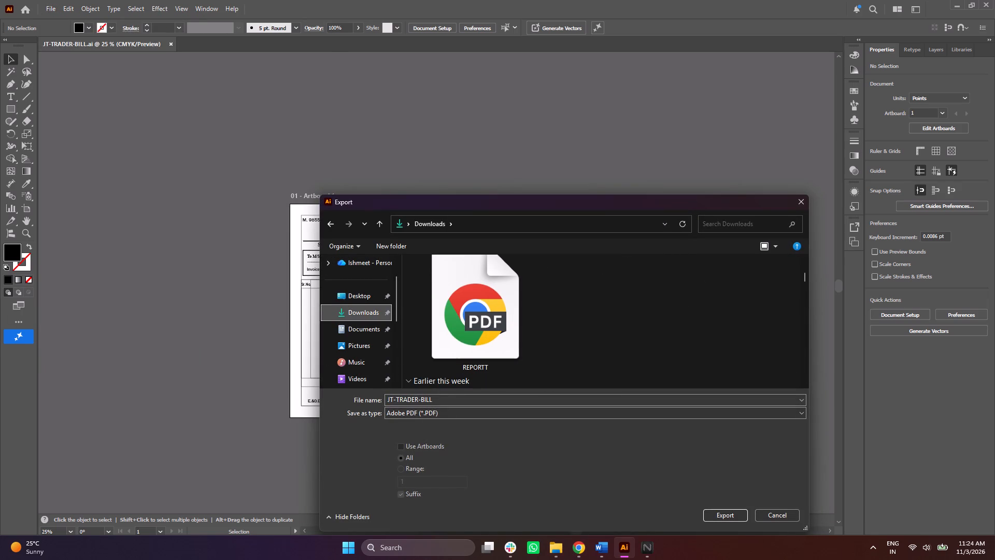
click(714, 516)
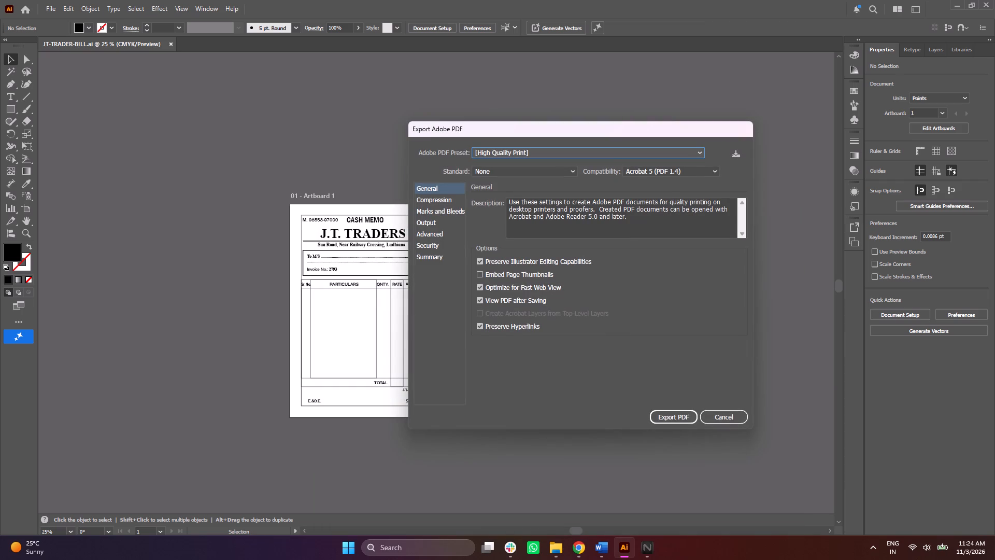
click(674, 417)
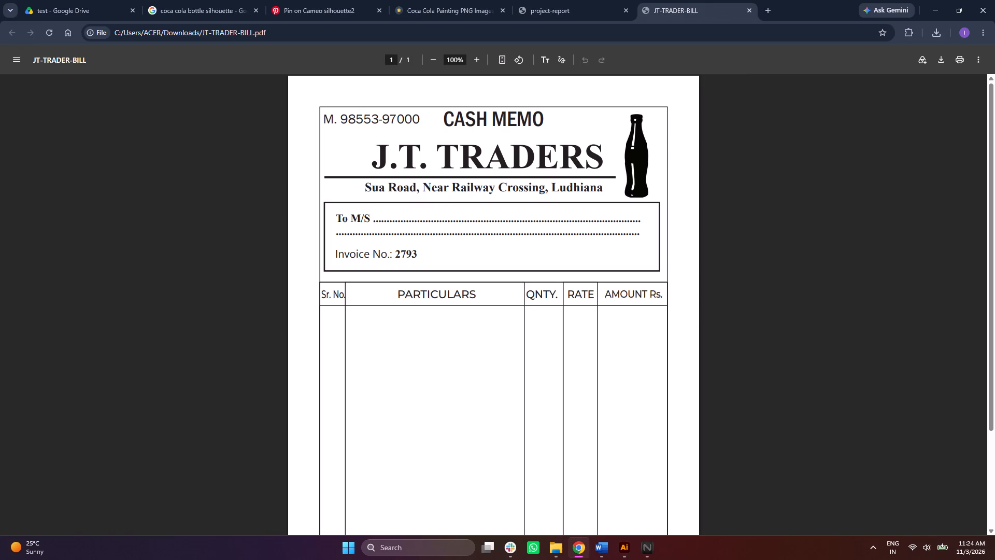
Fit the exported JT-TRADER-BILL PDF to the whole page in Chrome to examine the finished memo.
click(505, 60)
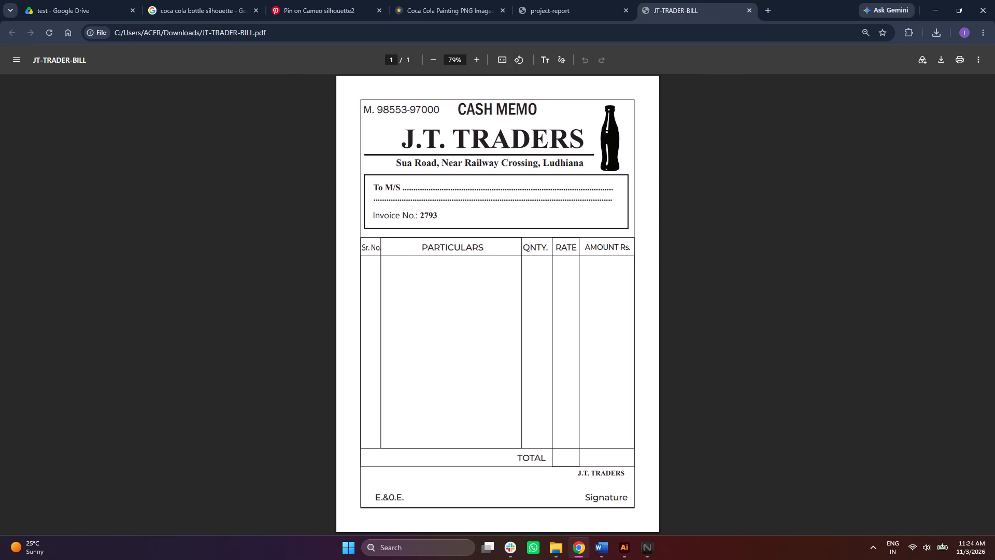
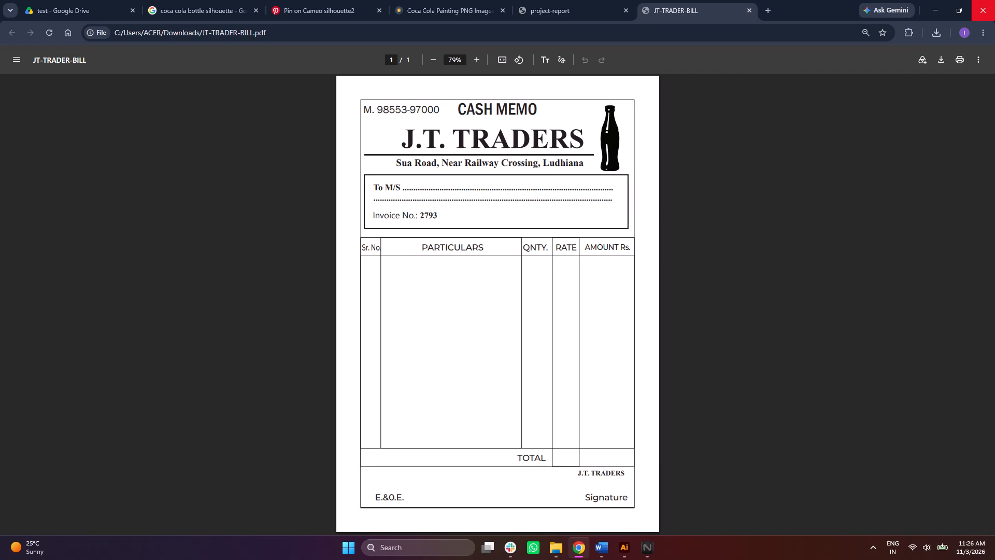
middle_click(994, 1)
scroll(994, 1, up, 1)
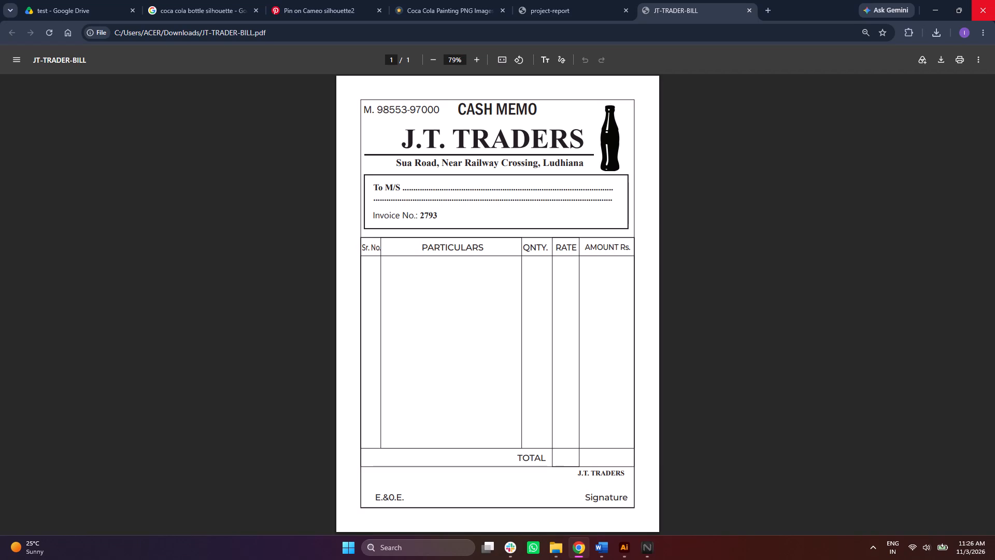
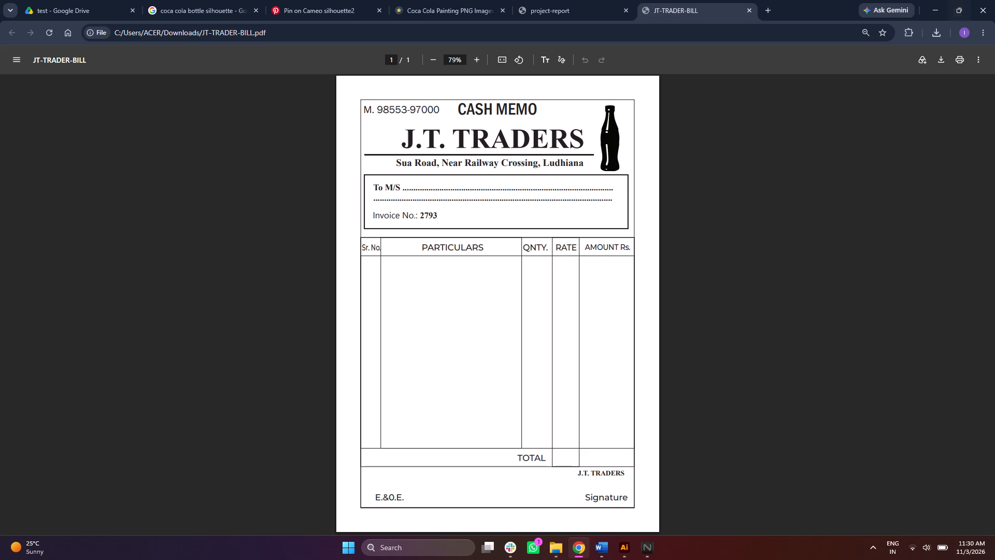
Print 2 copies of the JT-TRADER-BILL PDF on the EPSON L8050 Series (Copy 1) printer.
click(952, 55)
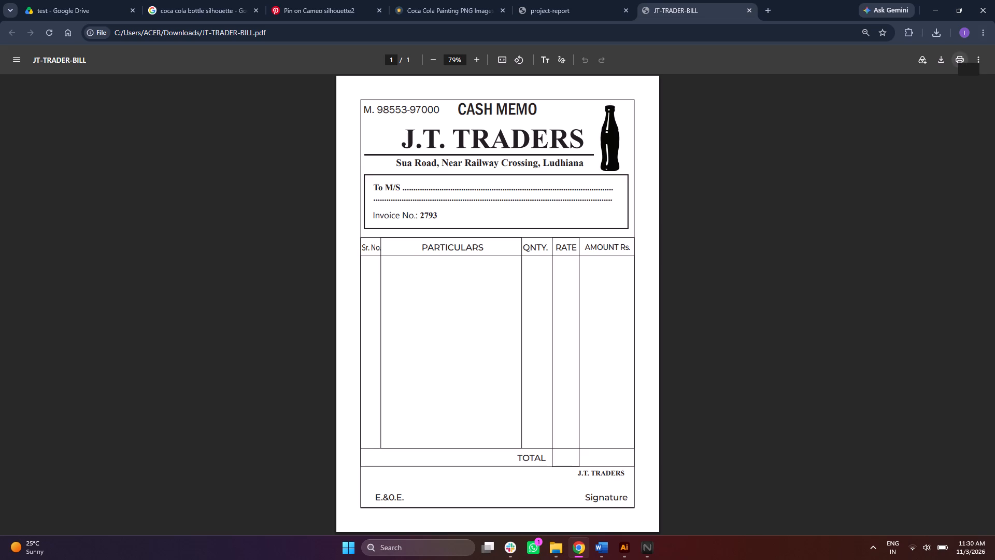
click(961, 59)
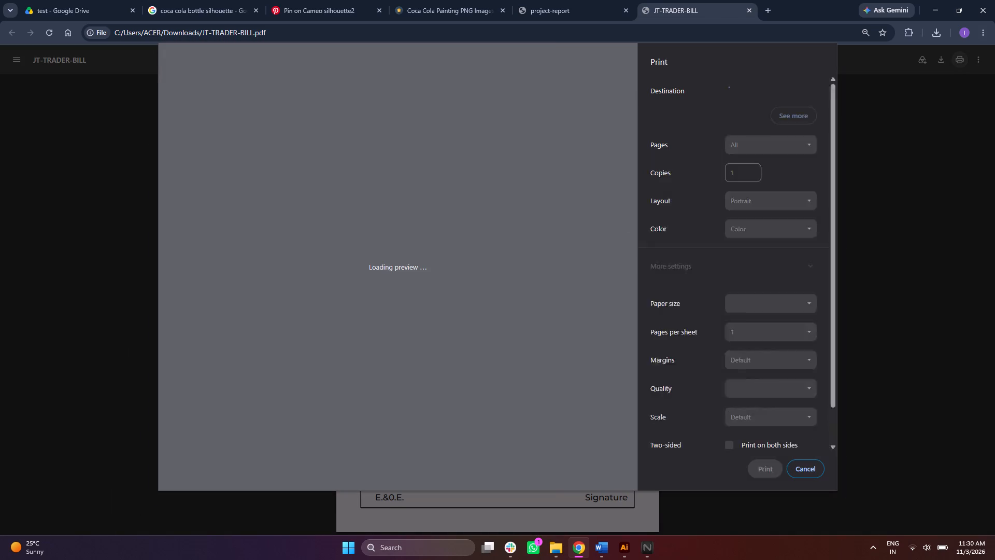
click(763, 92)
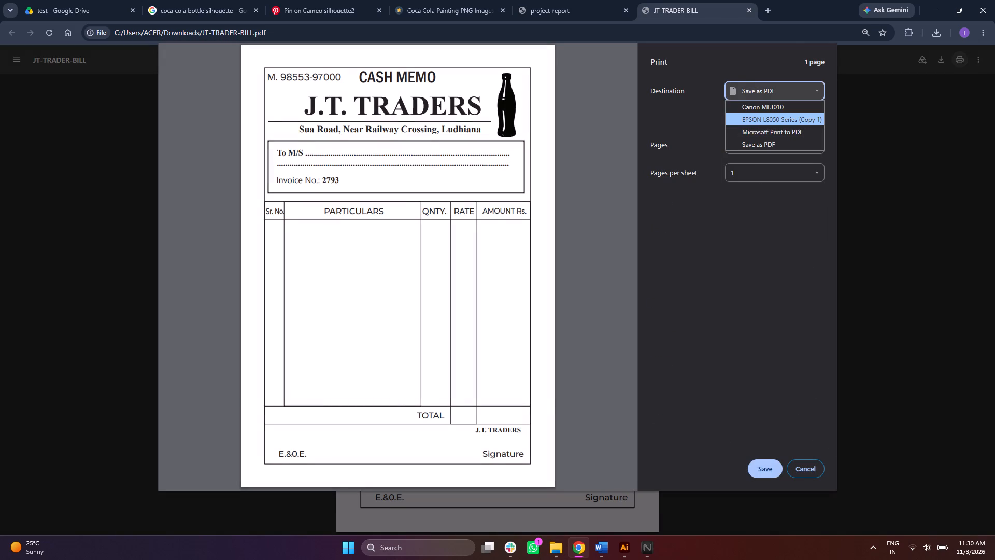
click(773, 124)
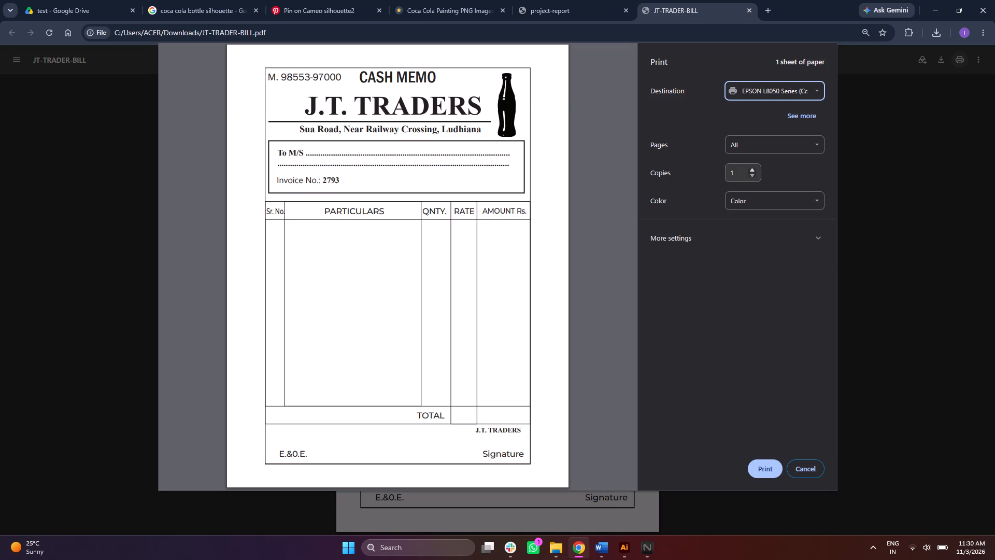
drag(755, 173, 750, 165)
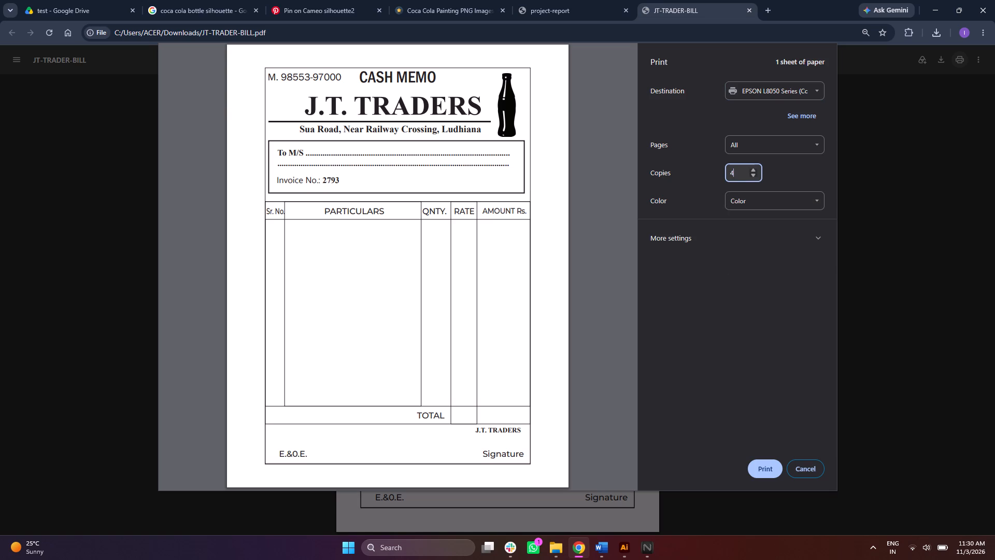
click(755, 176)
click(754, 175)
click(761, 465)
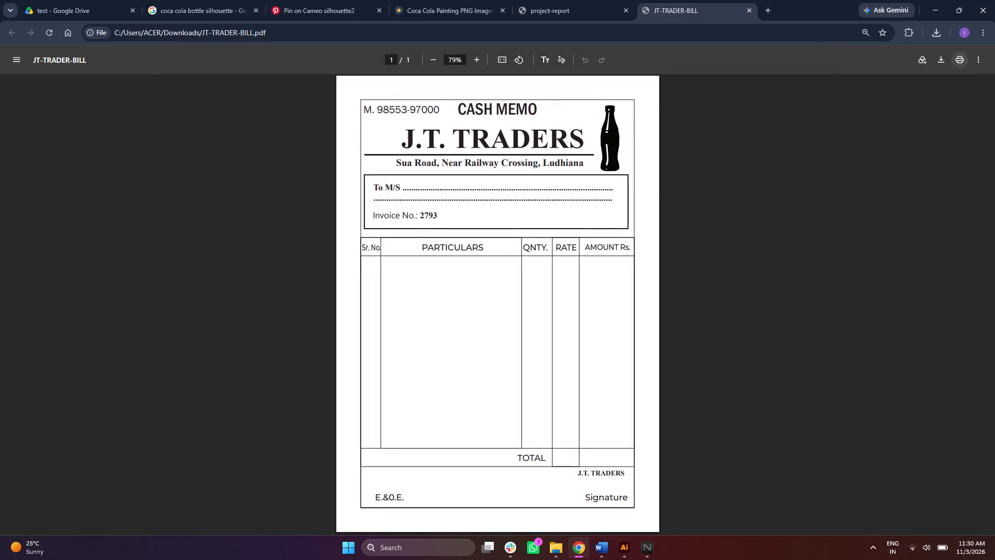